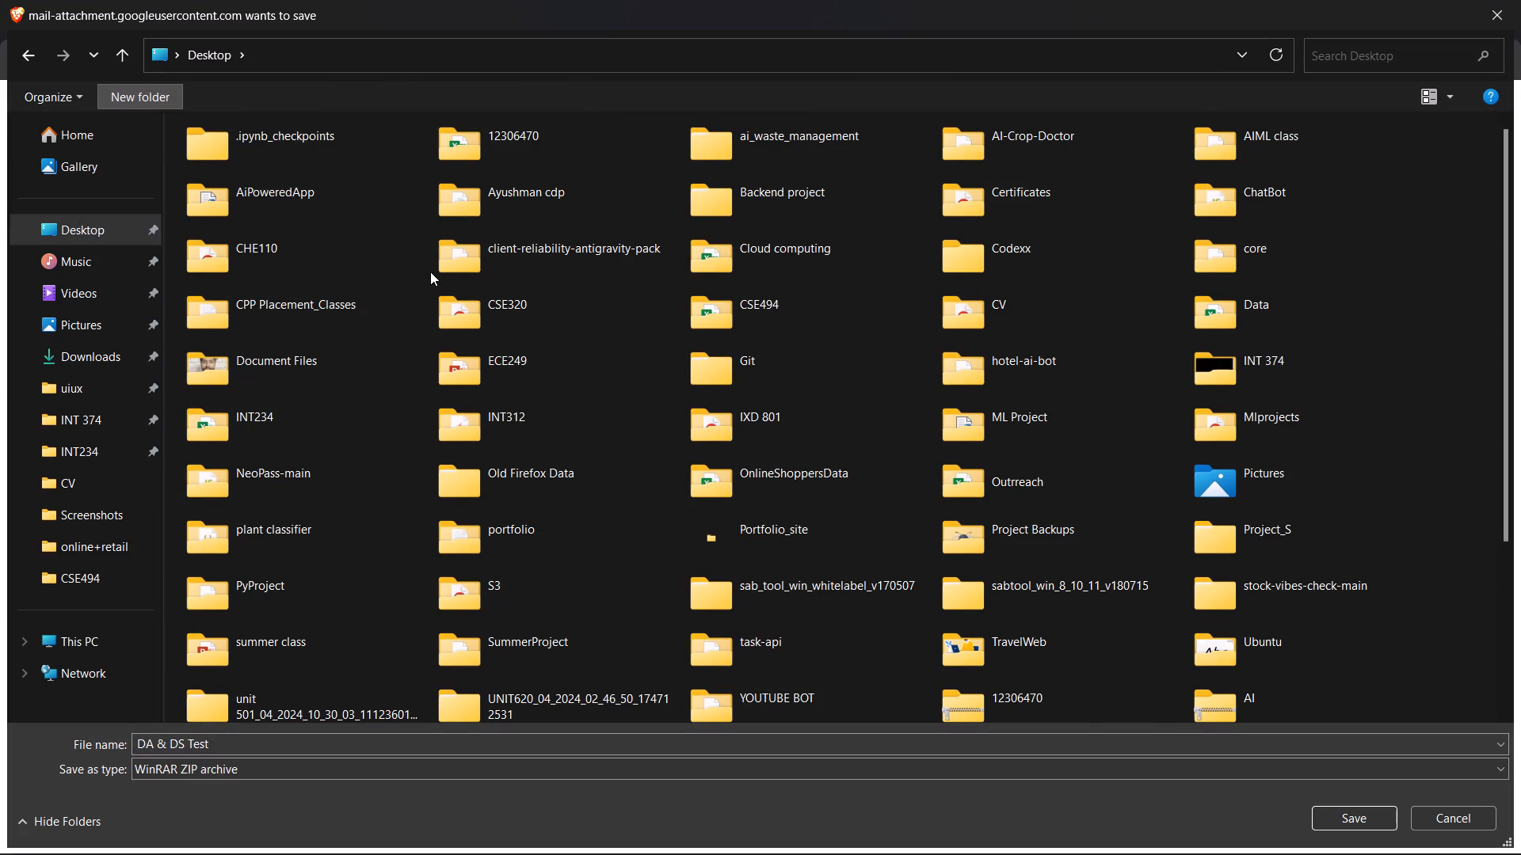
# Create a new folder named ComettStaff on the Desktop from the save dialog.
pyautogui.press('BackSpace')
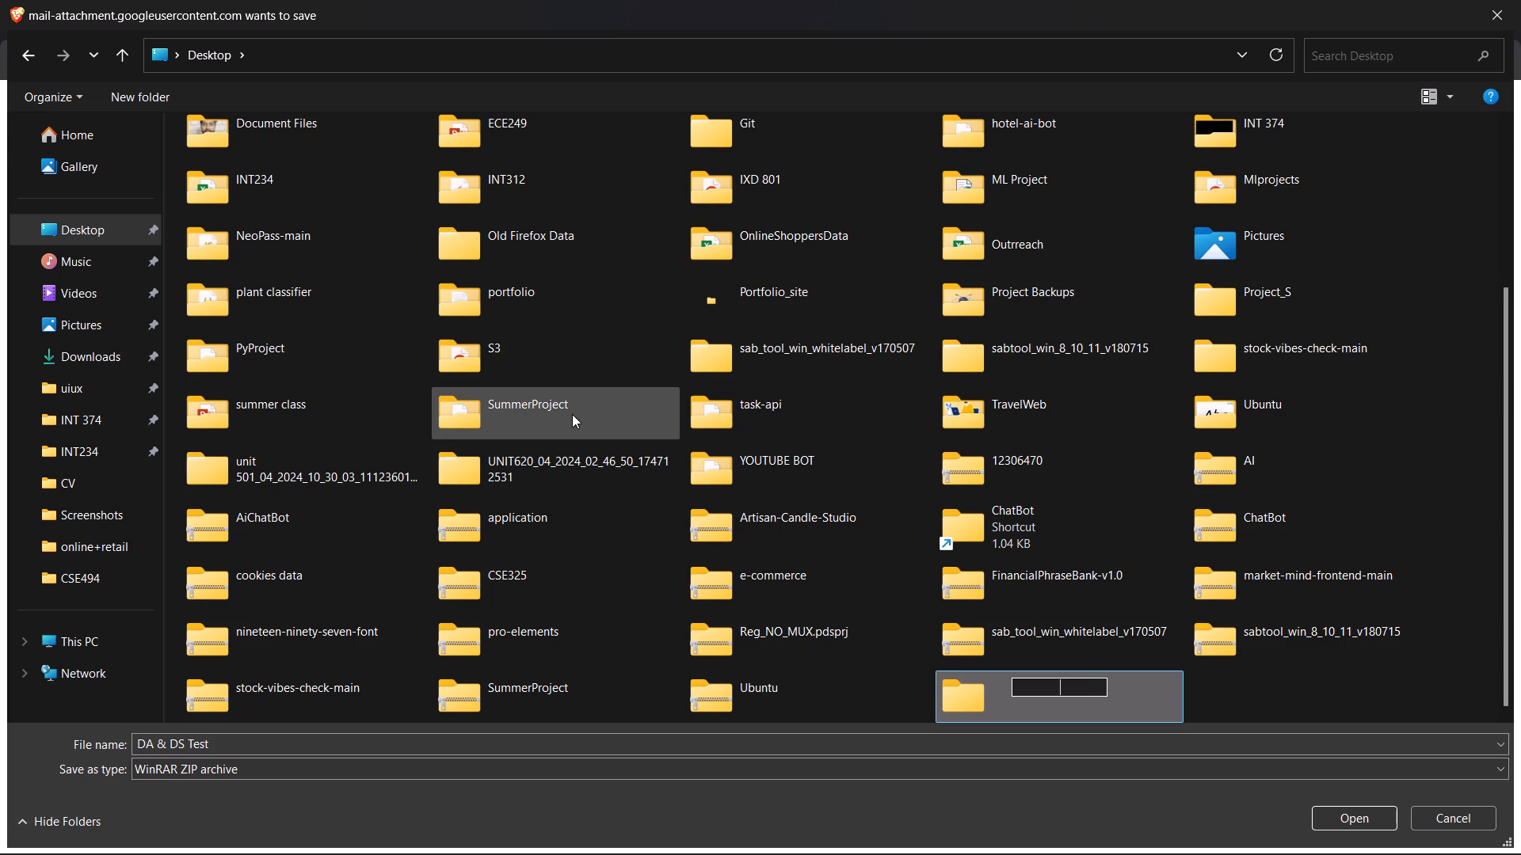
pyautogui.write('po')
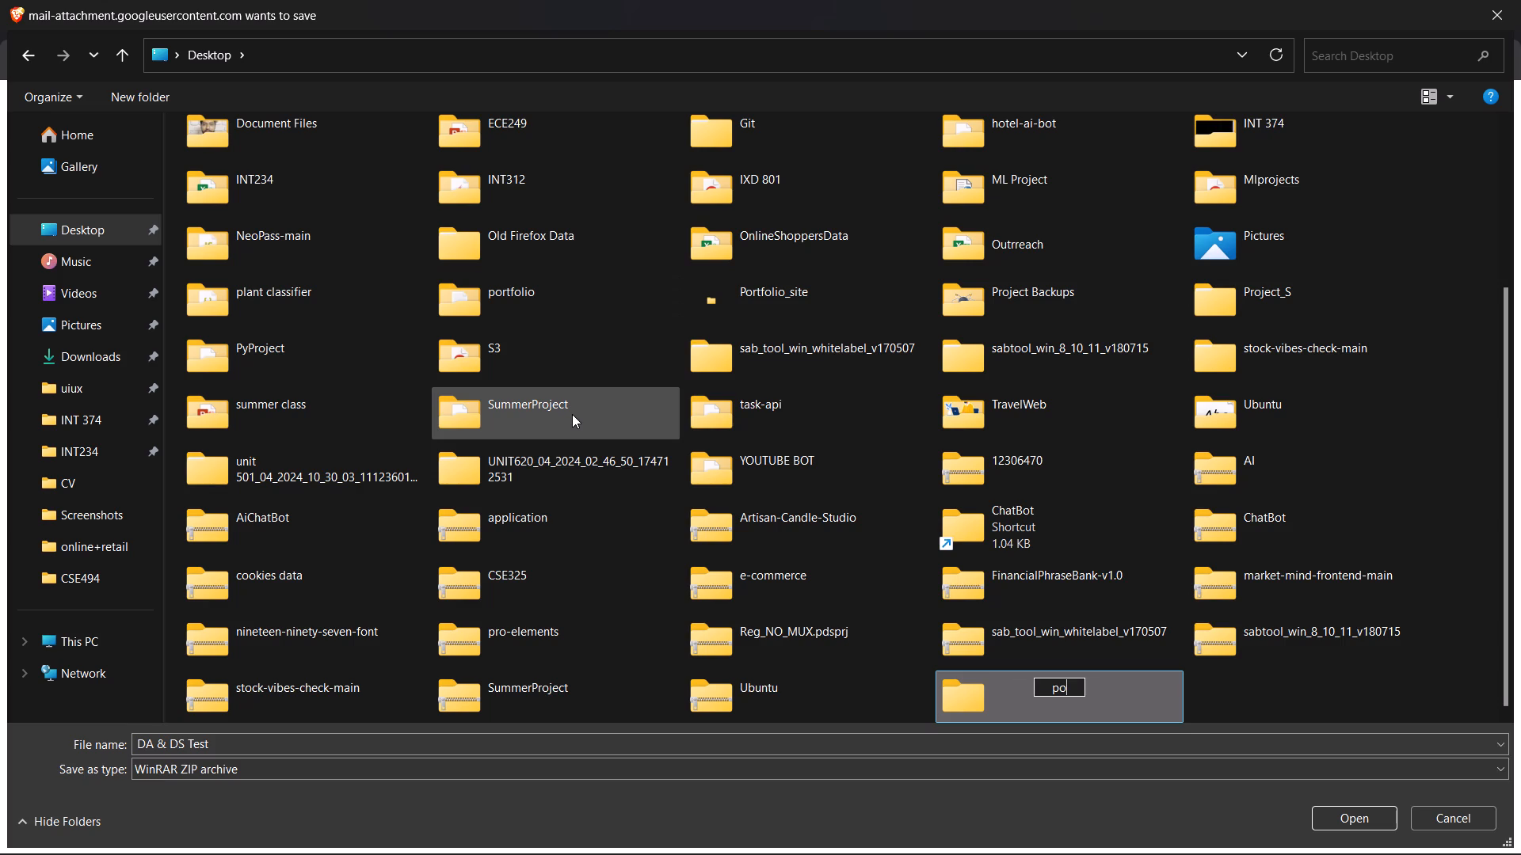
pyautogui.press('BackSpace')
pyautogui.press('BackSpace')
pyautogui.write('Da')
pyautogui.press('BackSpace')
pyautogui.press('BackSpace')
pyautogui.write('Comett')
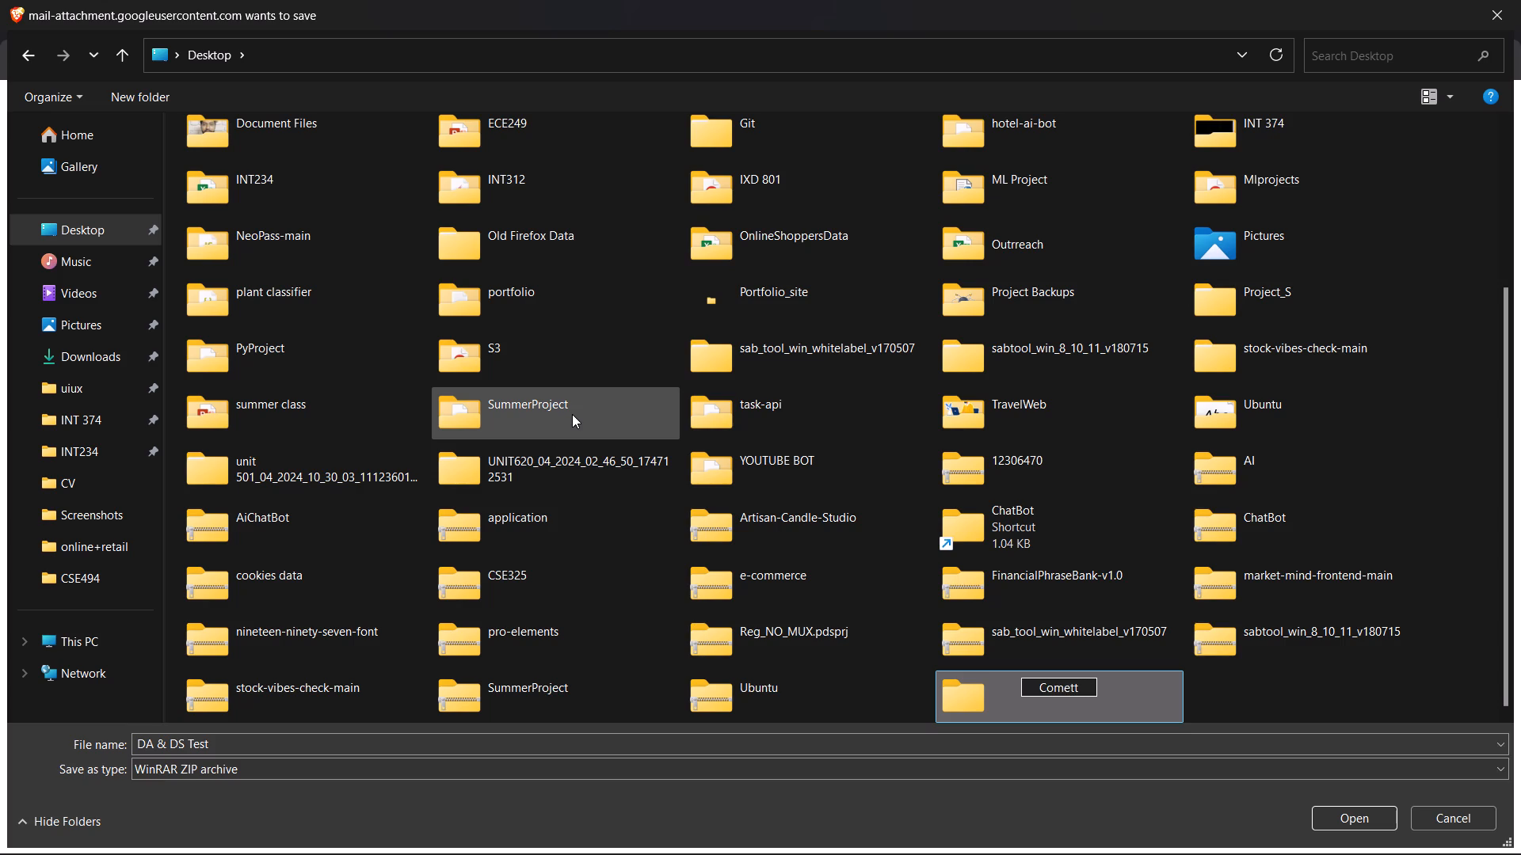
pyautogui.write('Staff')
pyautogui.press('Return')
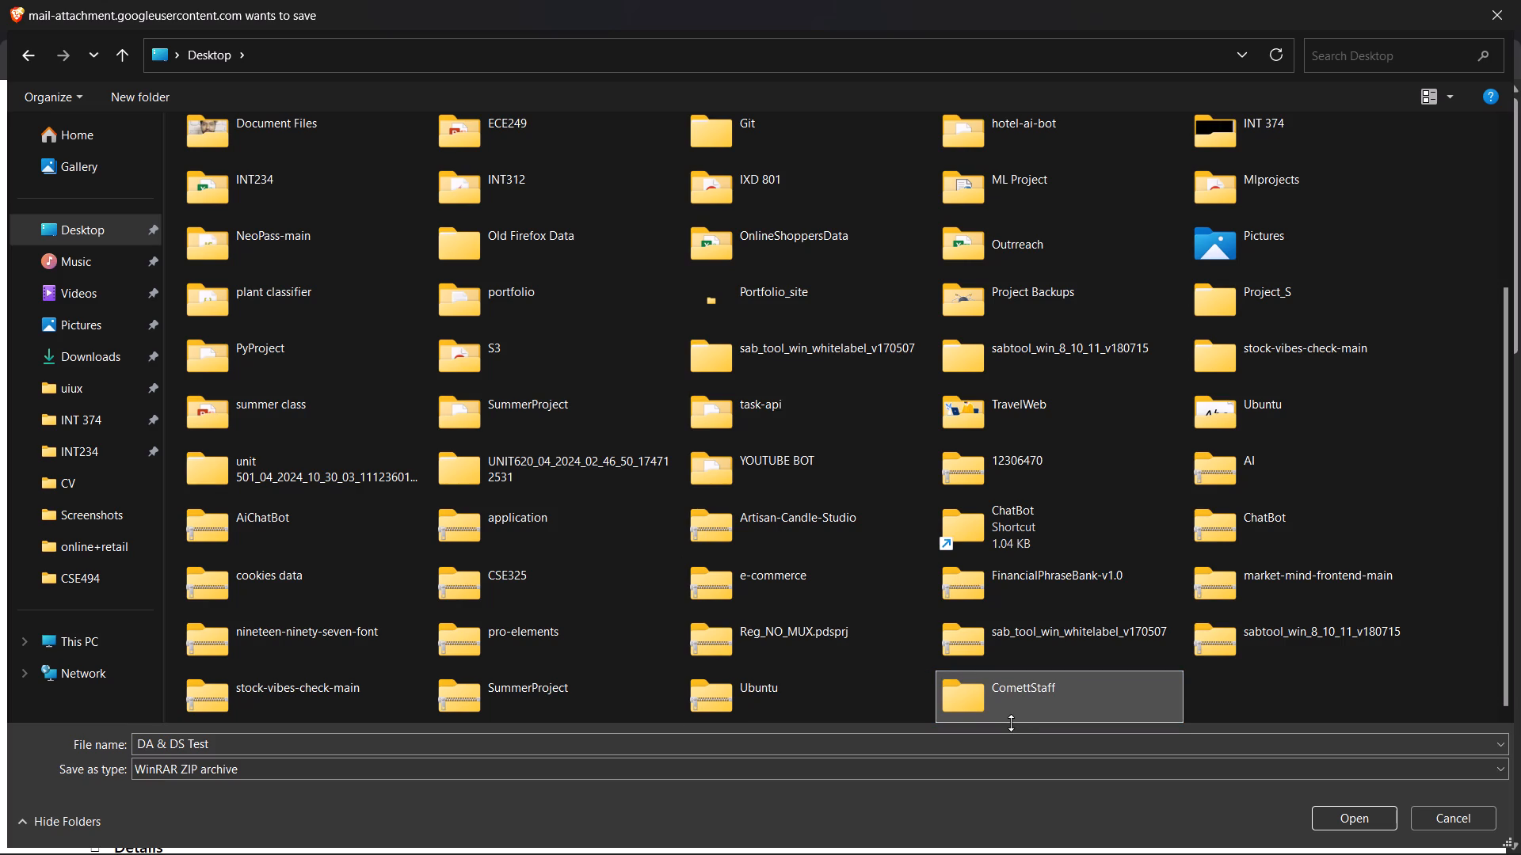
# Save the DA & DS Test ZIP archive into the Desktop's ComettStaff folder.
pyautogui.moveTo(1011, 723); pyautogui.dragTo(1003, 696)
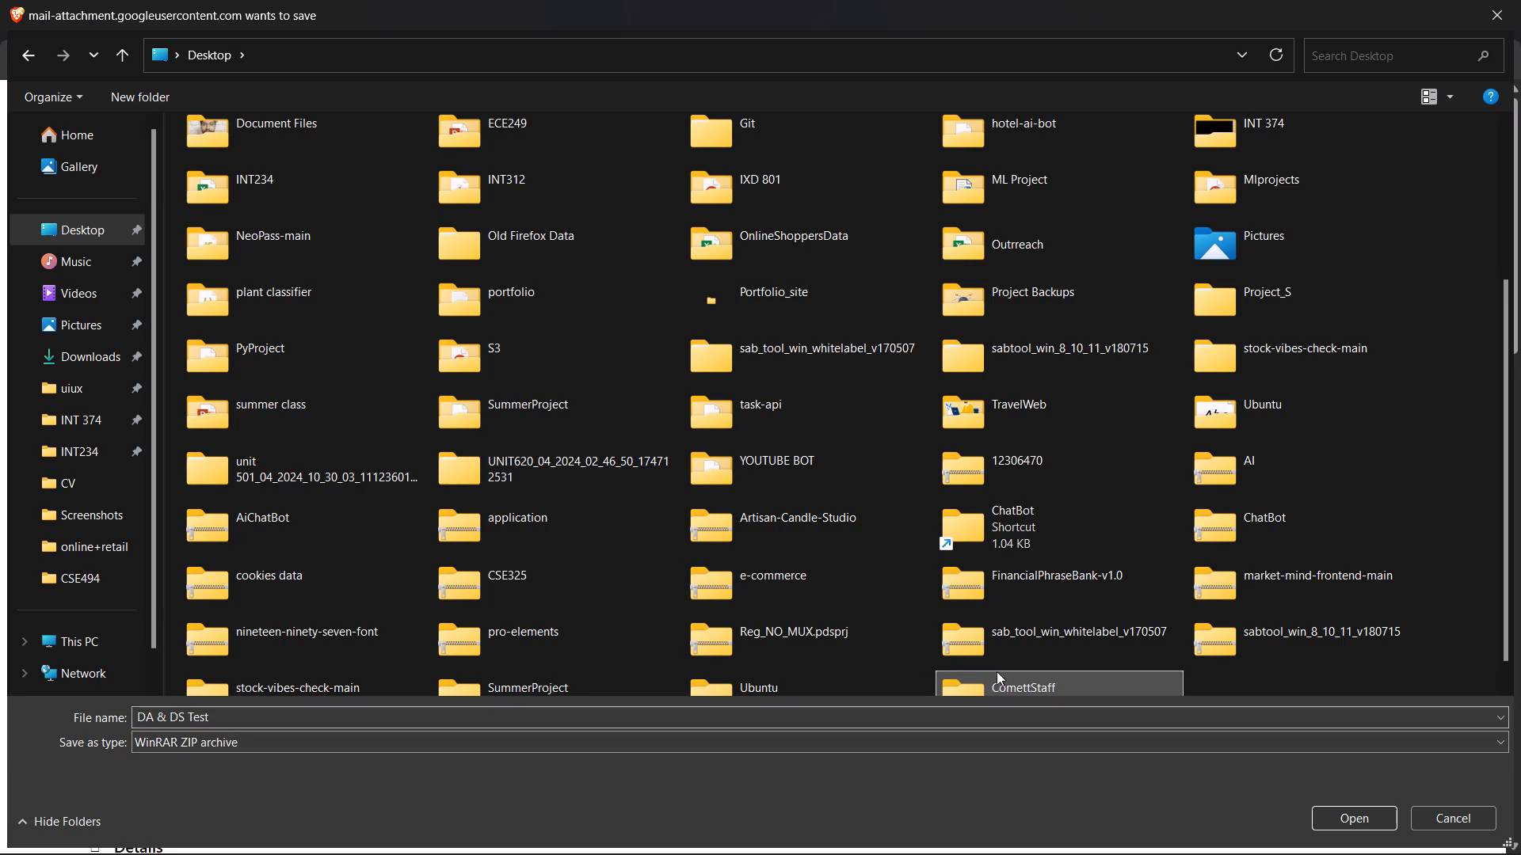
pyautogui.doubleClick(997, 674)
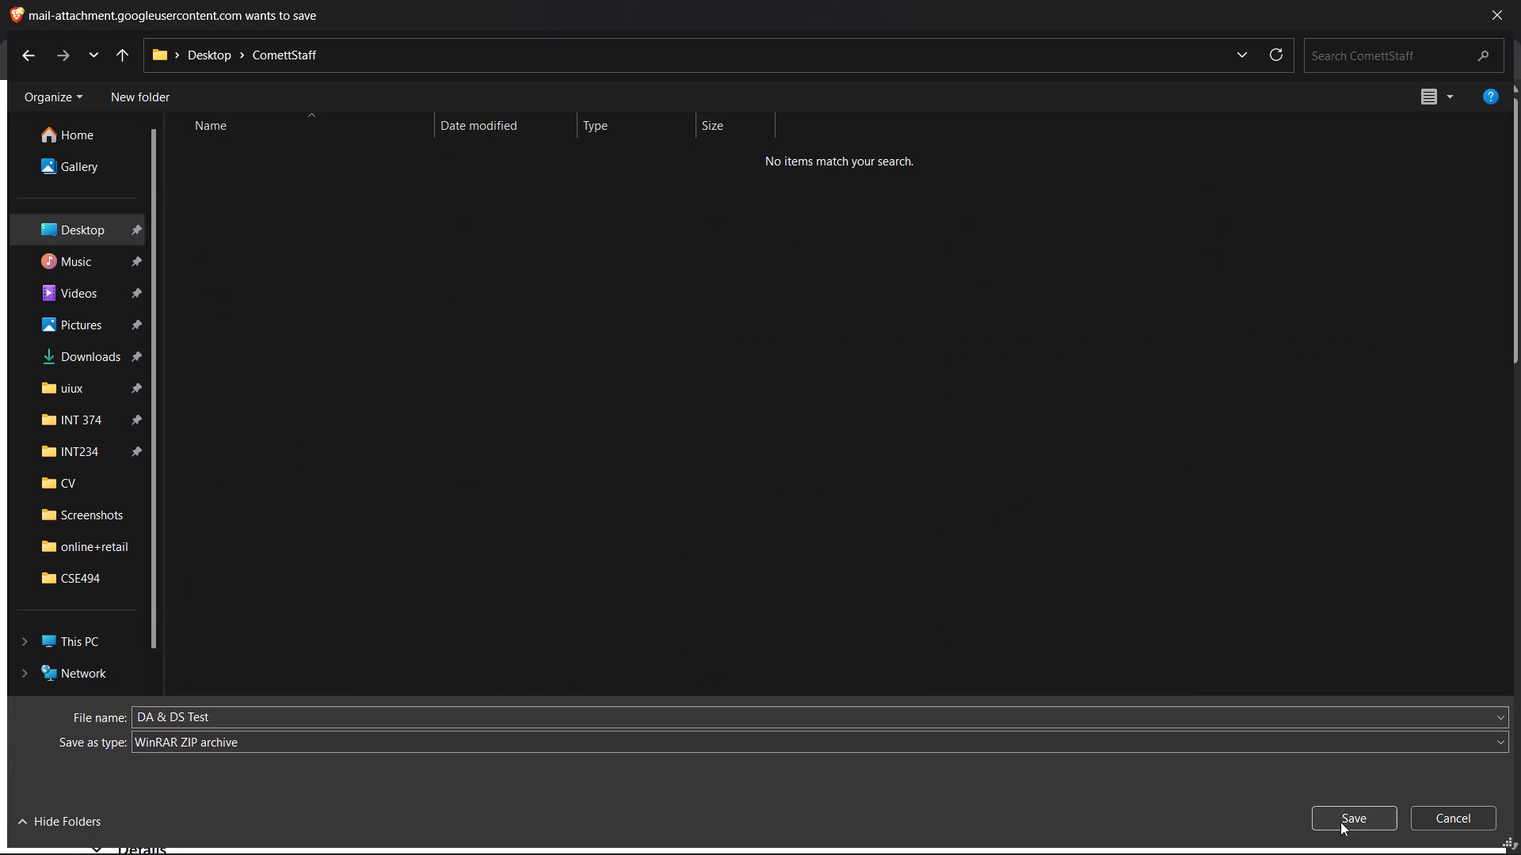
pyautogui.click(1344, 825)
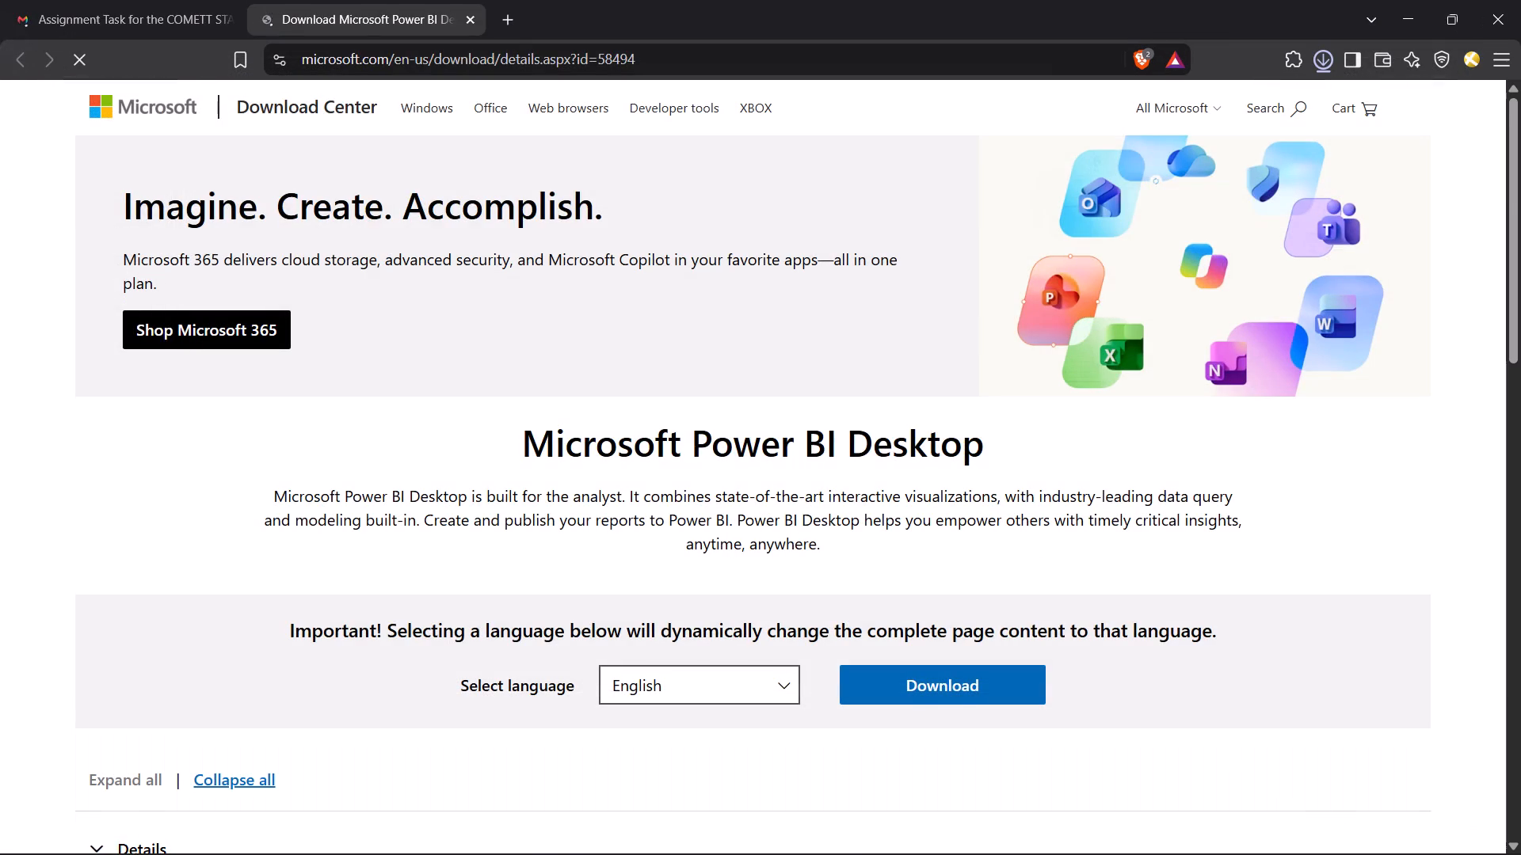
# Download the English Power BI Desktop installer PBIDesktopSetup_x64 to the Downloads folder, replacing the existing file.
pyautogui.scroll(-3, 1010, 522)
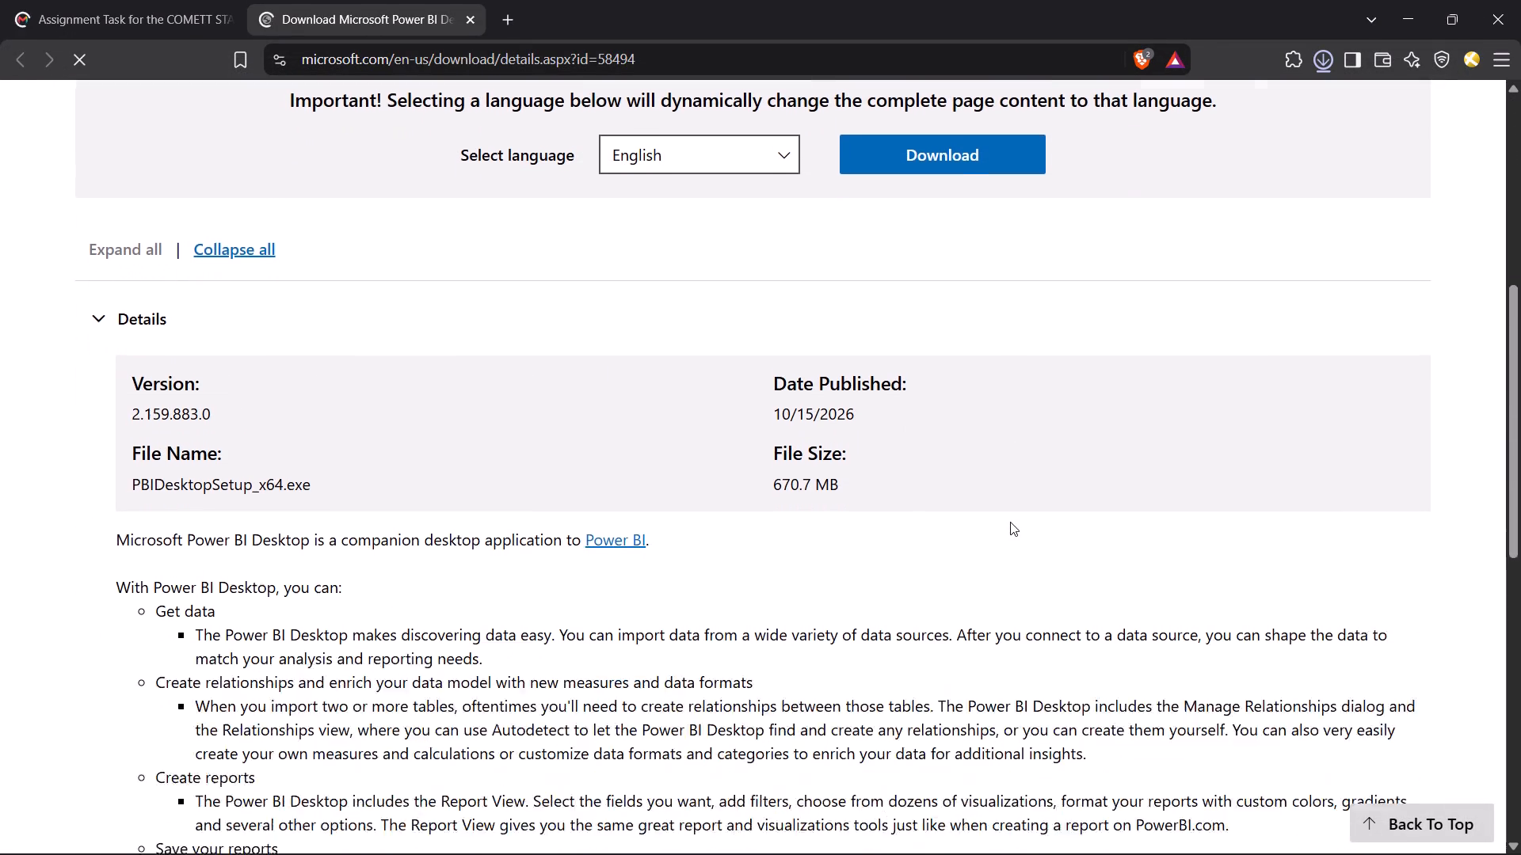
pyautogui.scroll(2, 1010, 522)
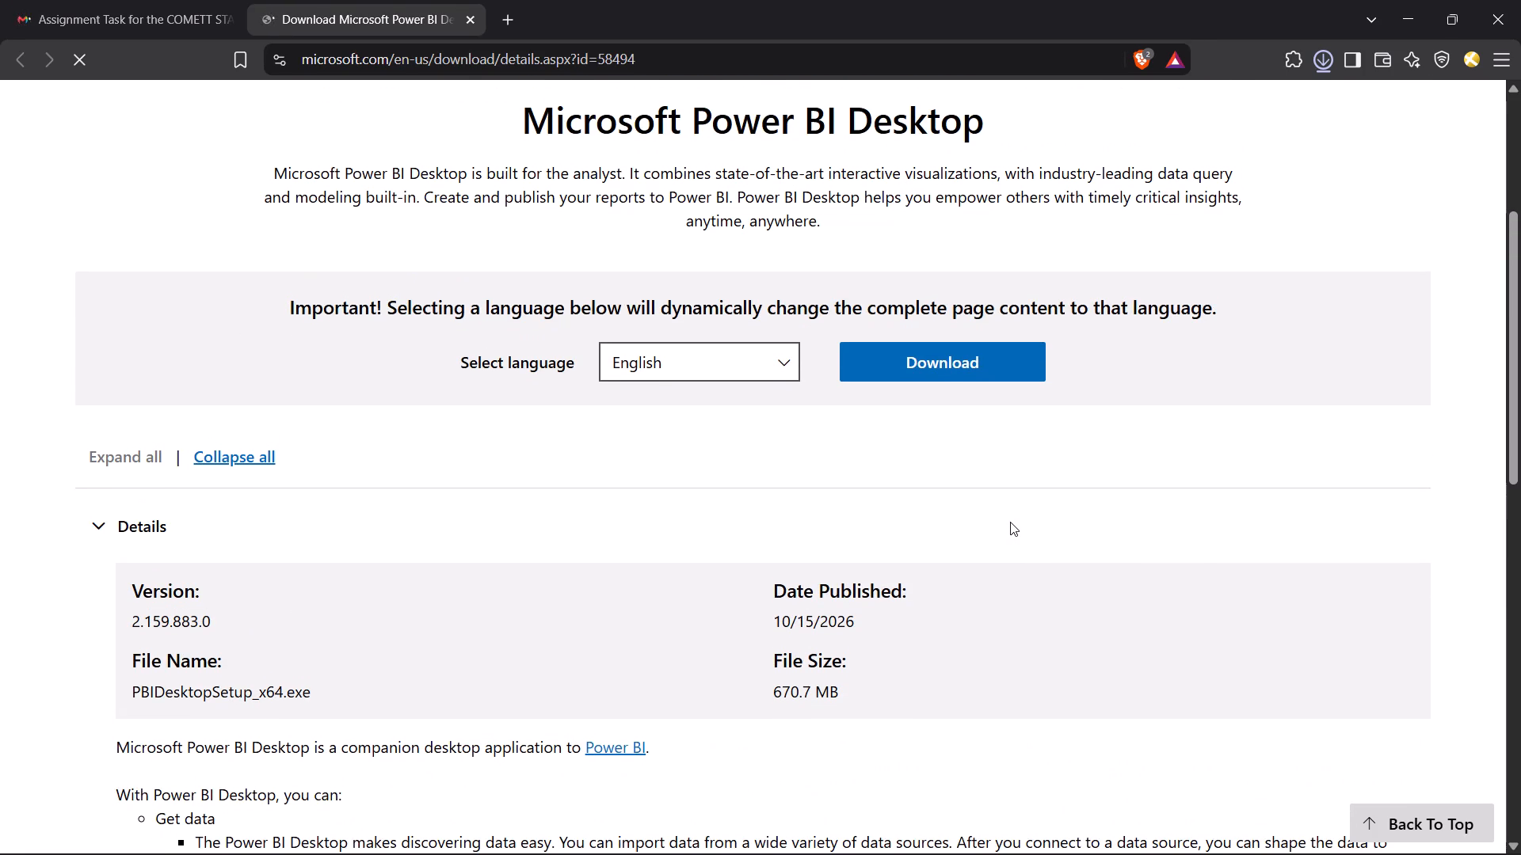
pyautogui.click(928, 365)
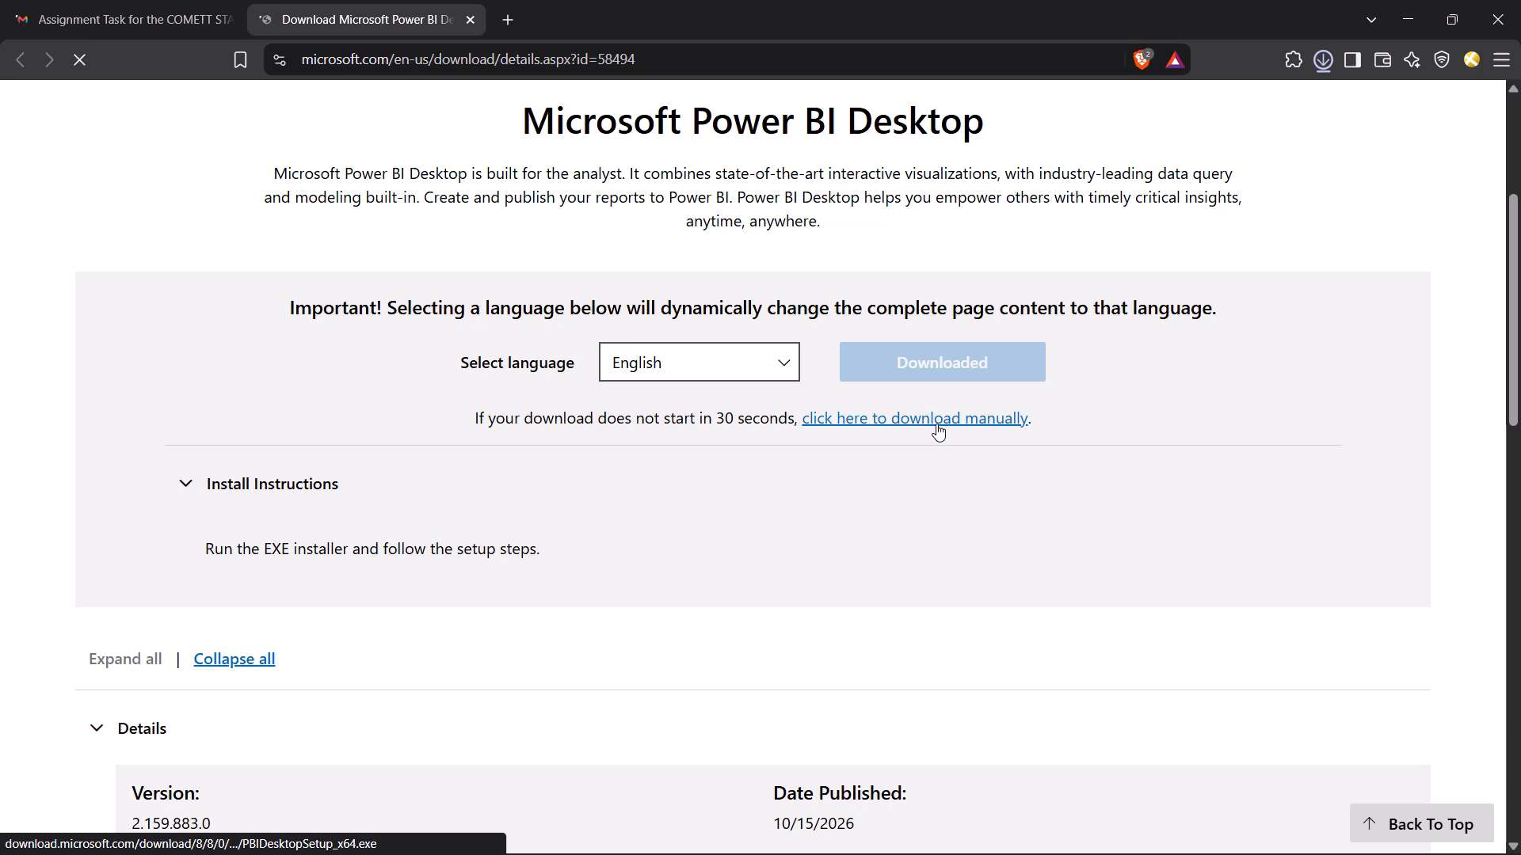
pyautogui.click(1326, 60)
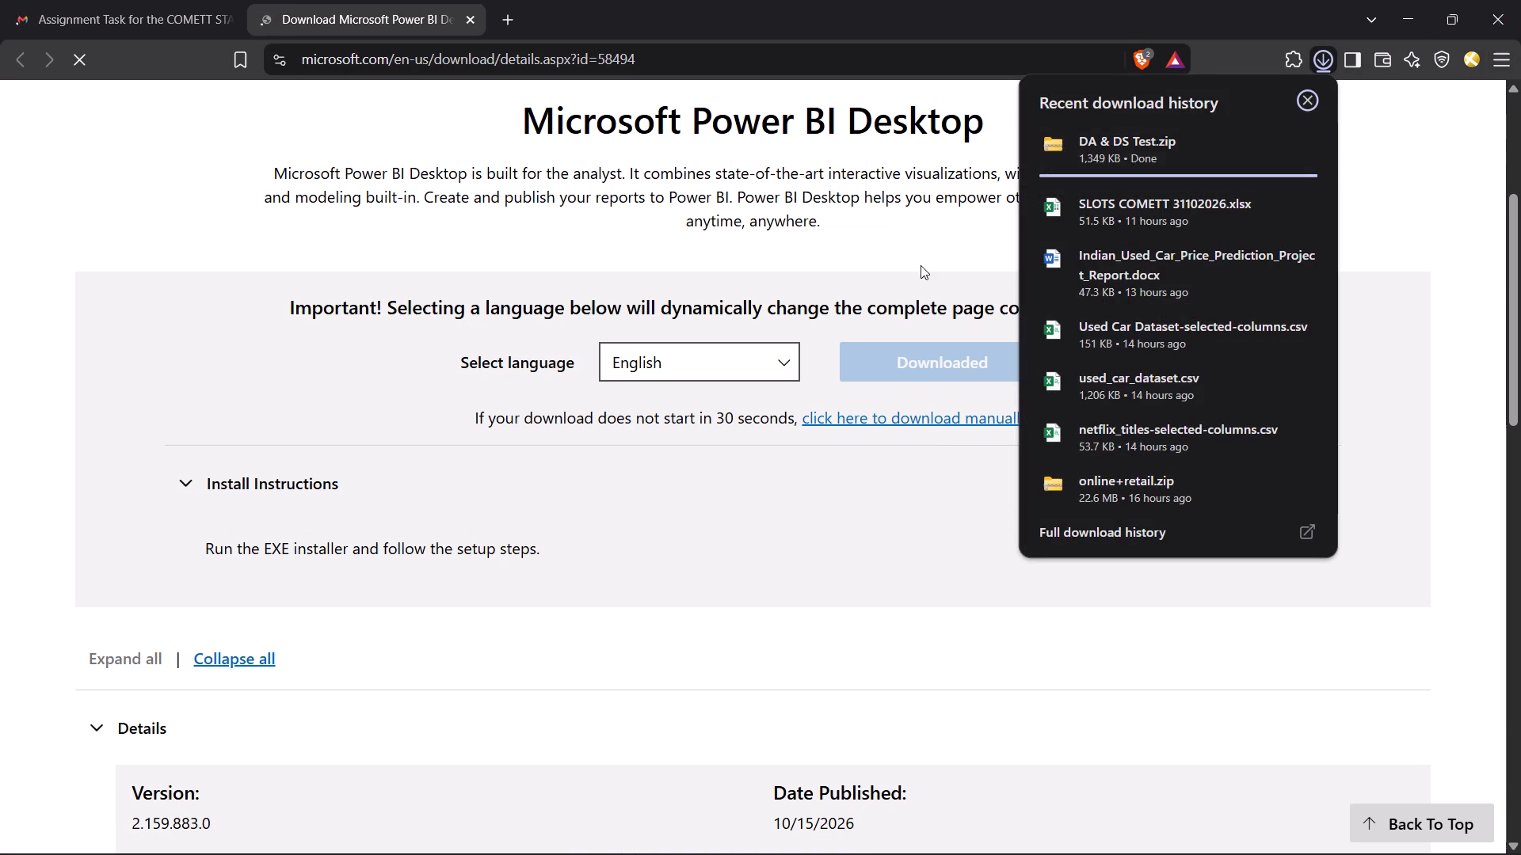
pyautogui.click(921, 265)
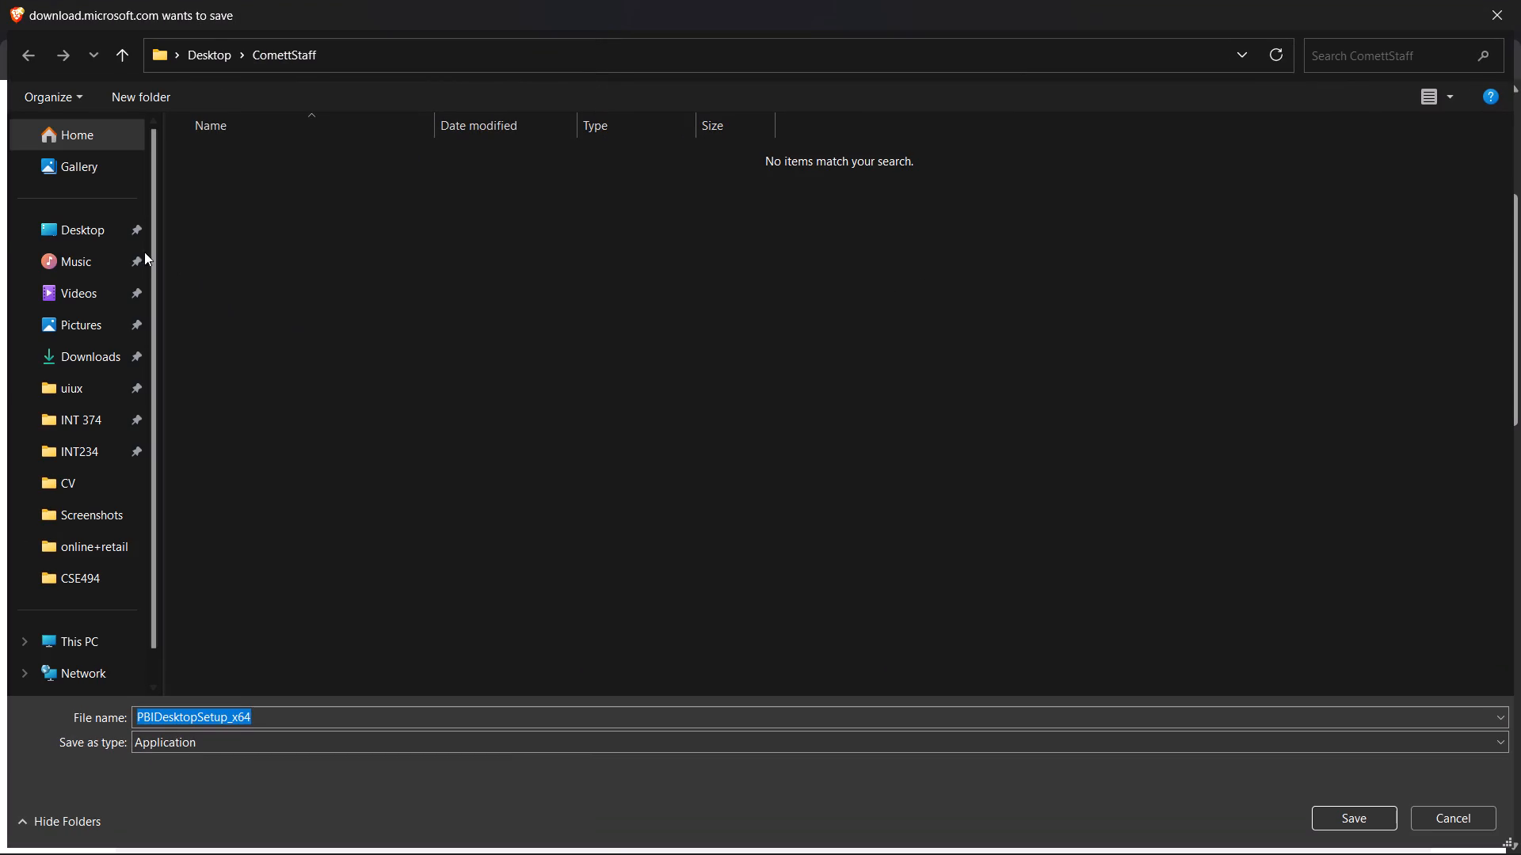
pyautogui.click(88, 352)
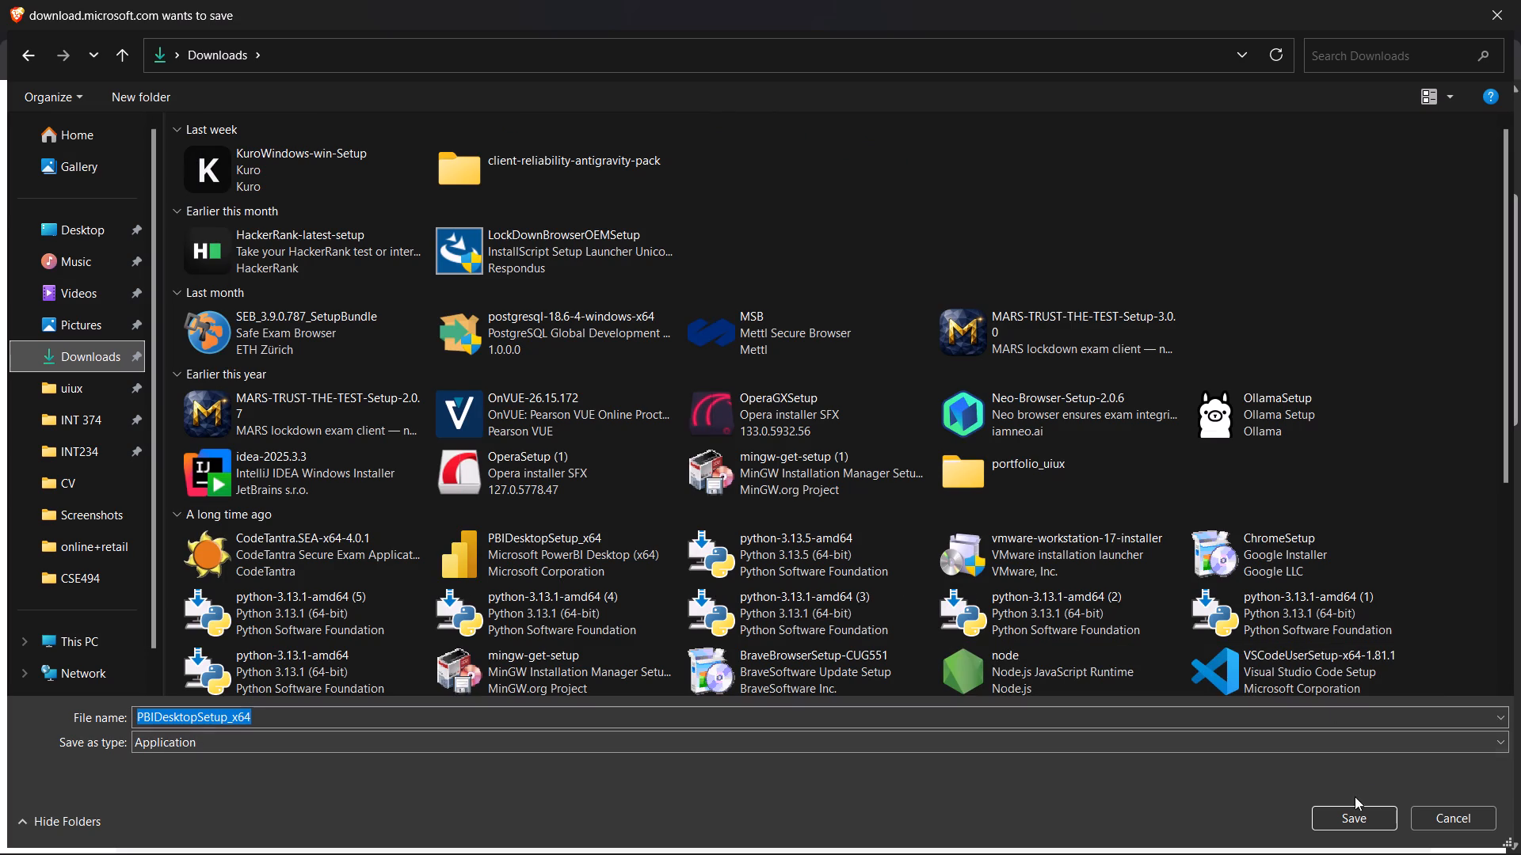
pyautogui.click(1356, 823)
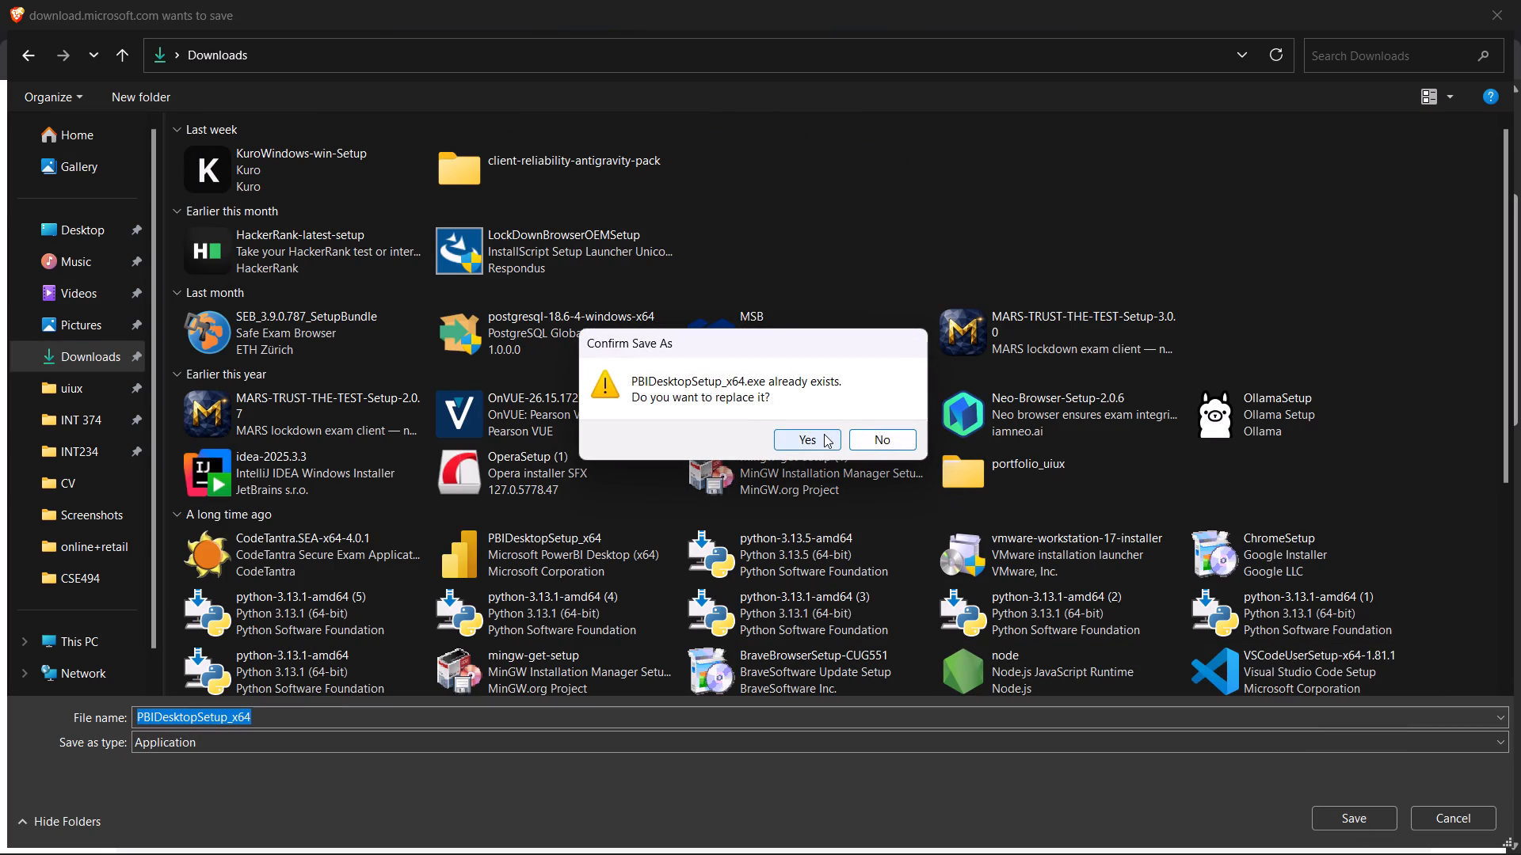
pyautogui.click(824, 434)
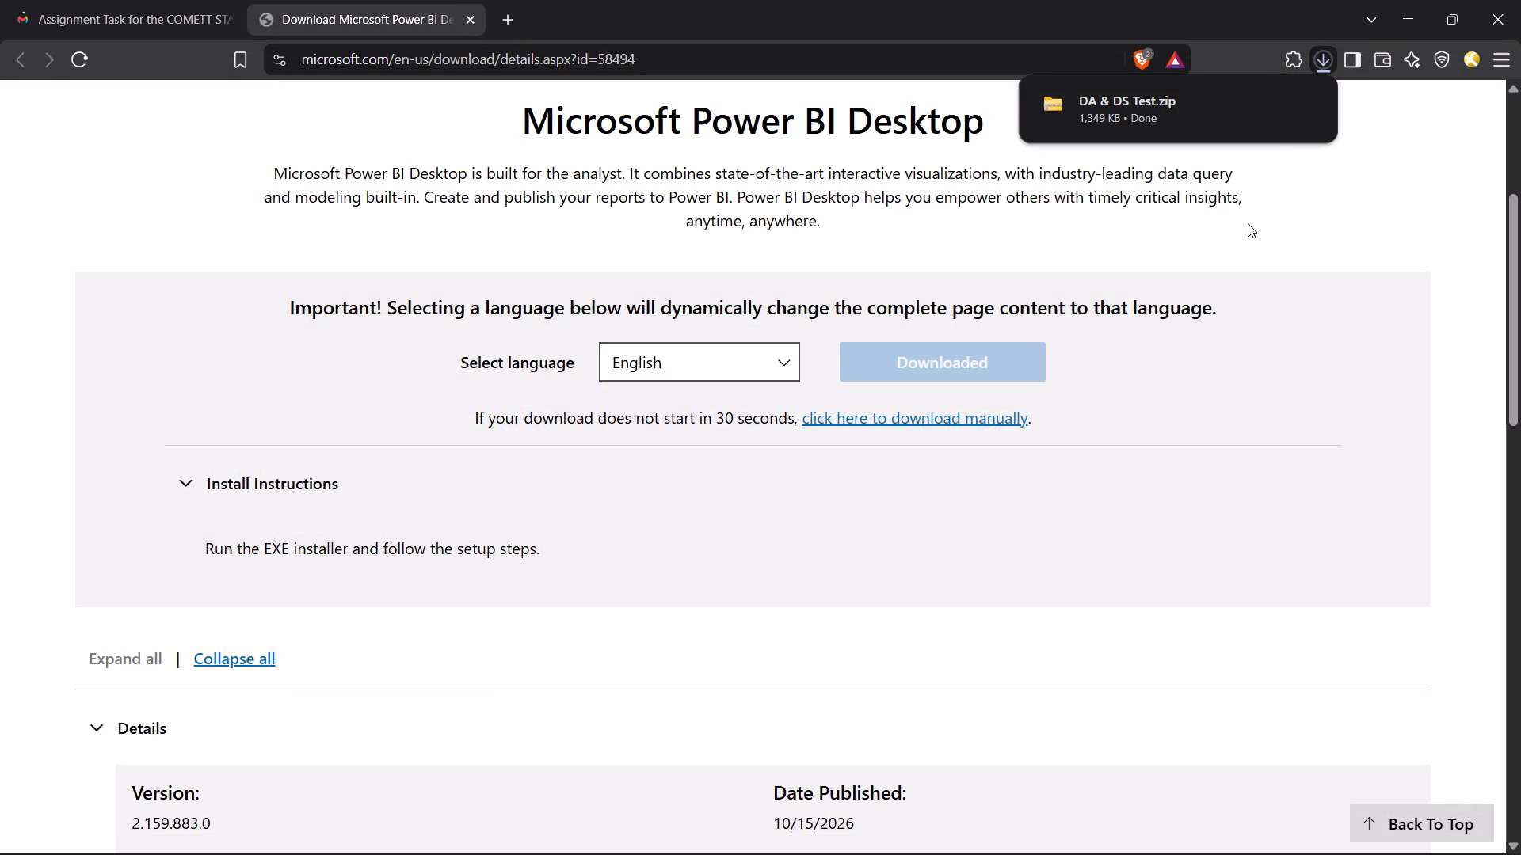
# Open the browser's recent download history.
pyautogui.click(1329, 70)
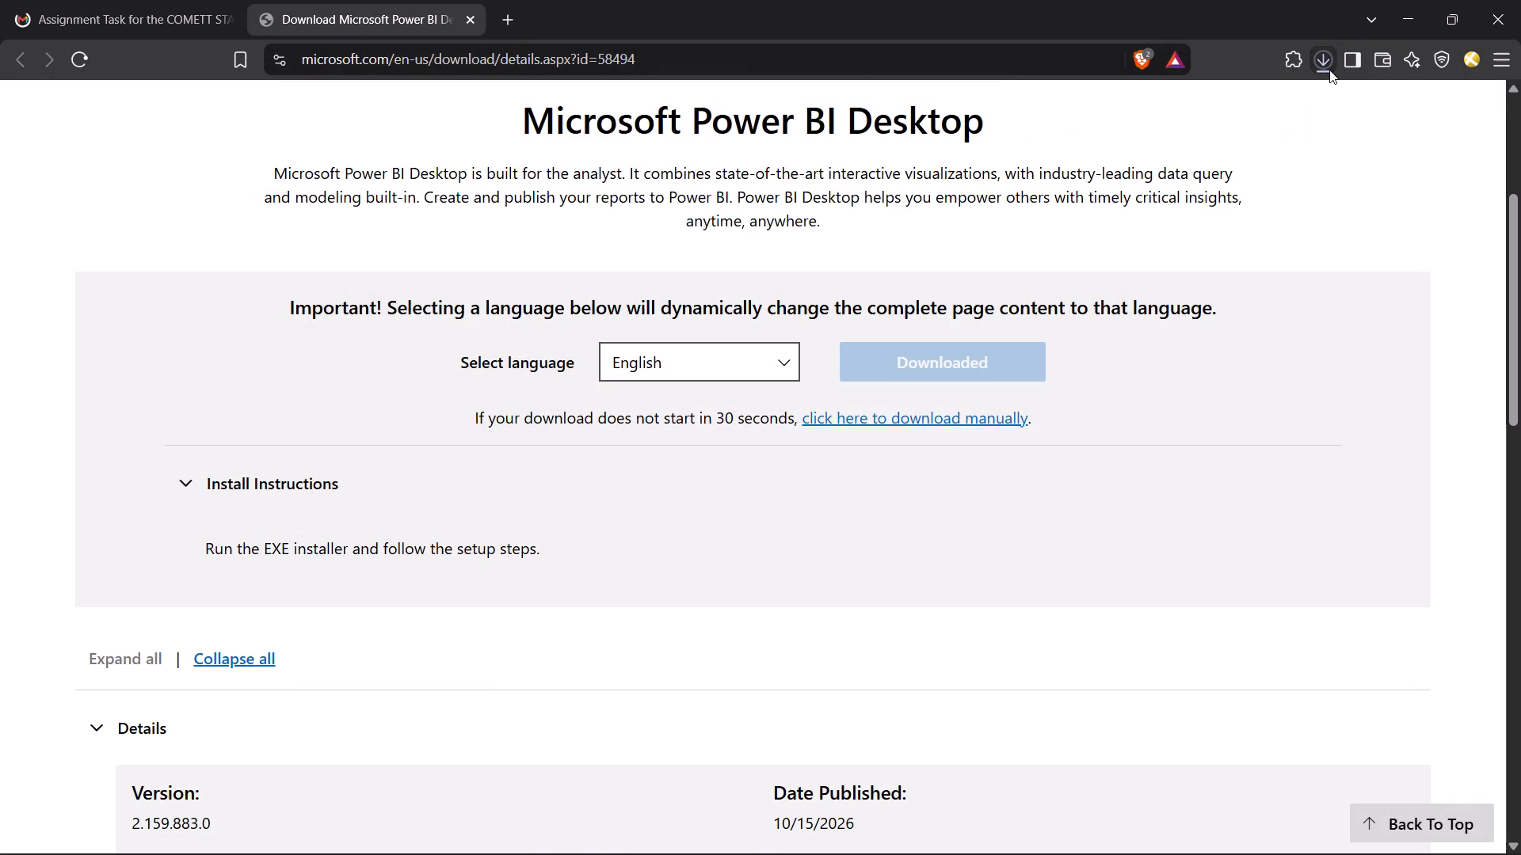
# Open the recent download history to check the progress of the PBIDesktopSetup_x64 installer download.
pyautogui.click(1325, 62)
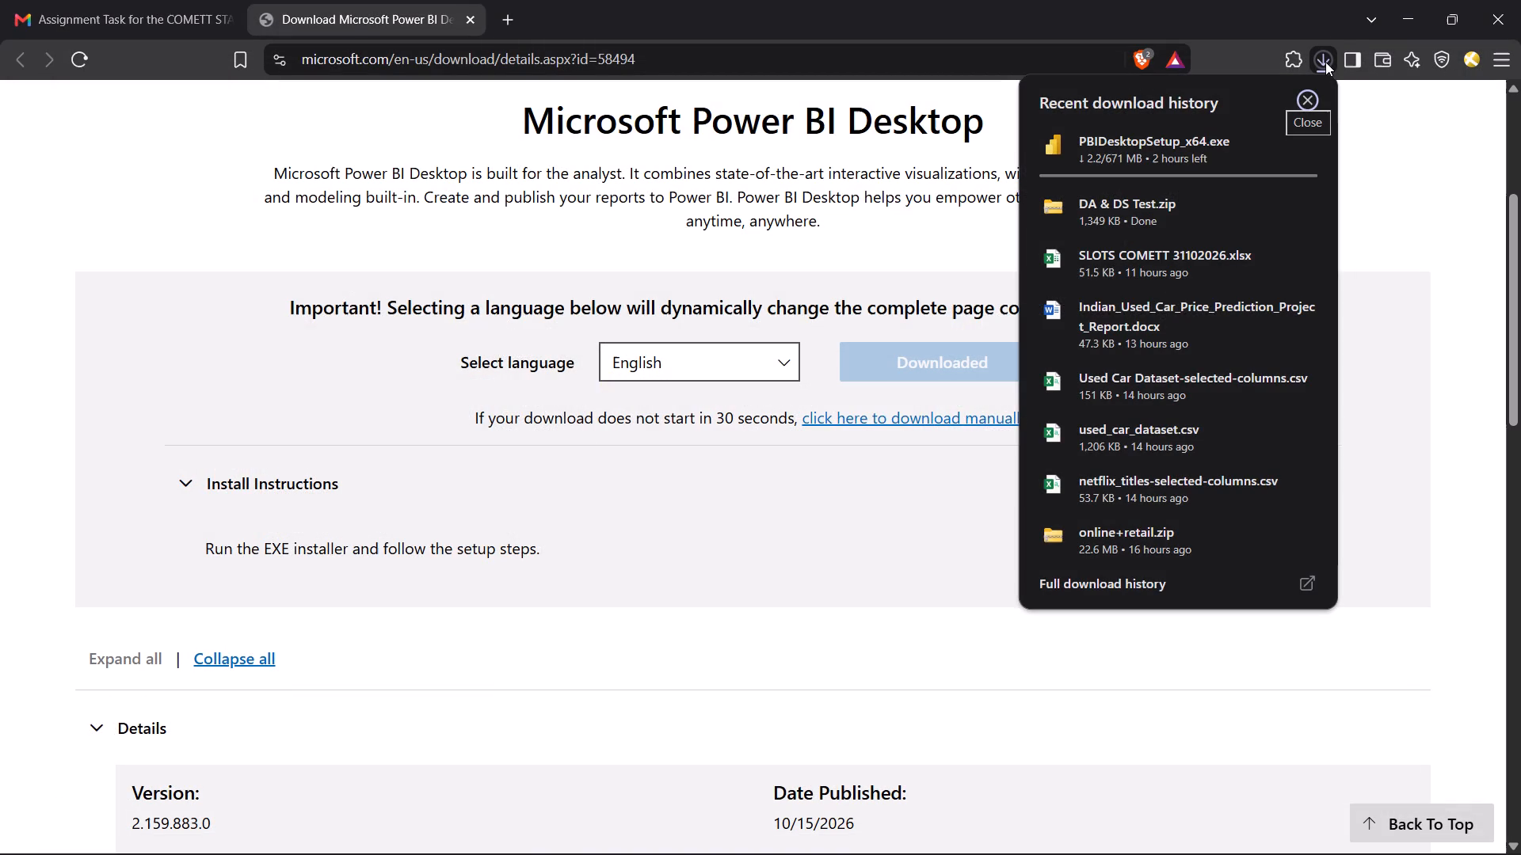
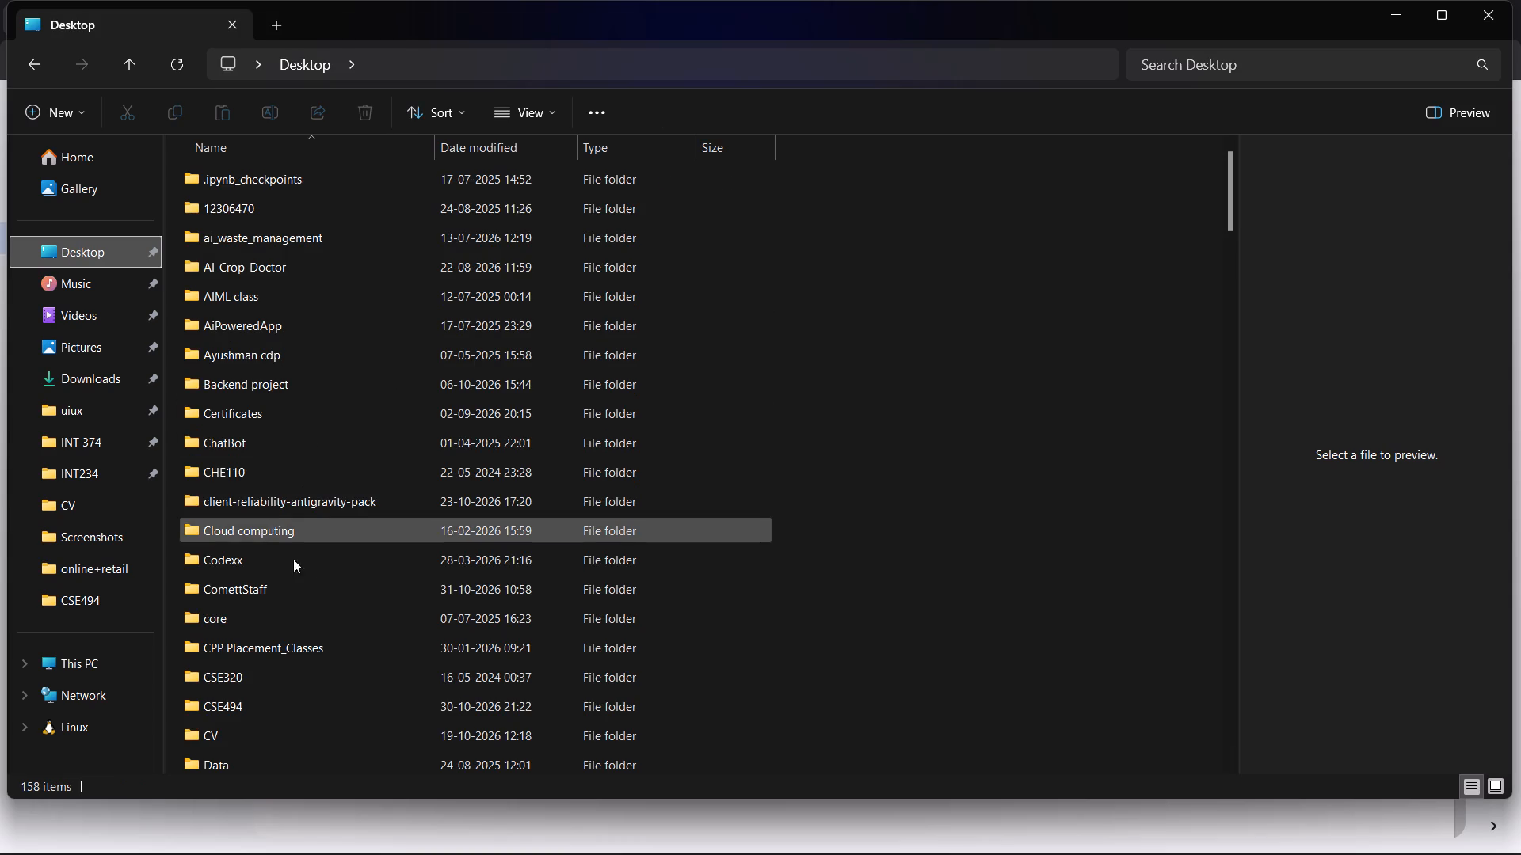
# Extract the DA & DS Test ZIP archive in the Desktop's ComettStaff folder into a DA & DS Test subfolder there.
pyautogui.doubleClick(246, 594)
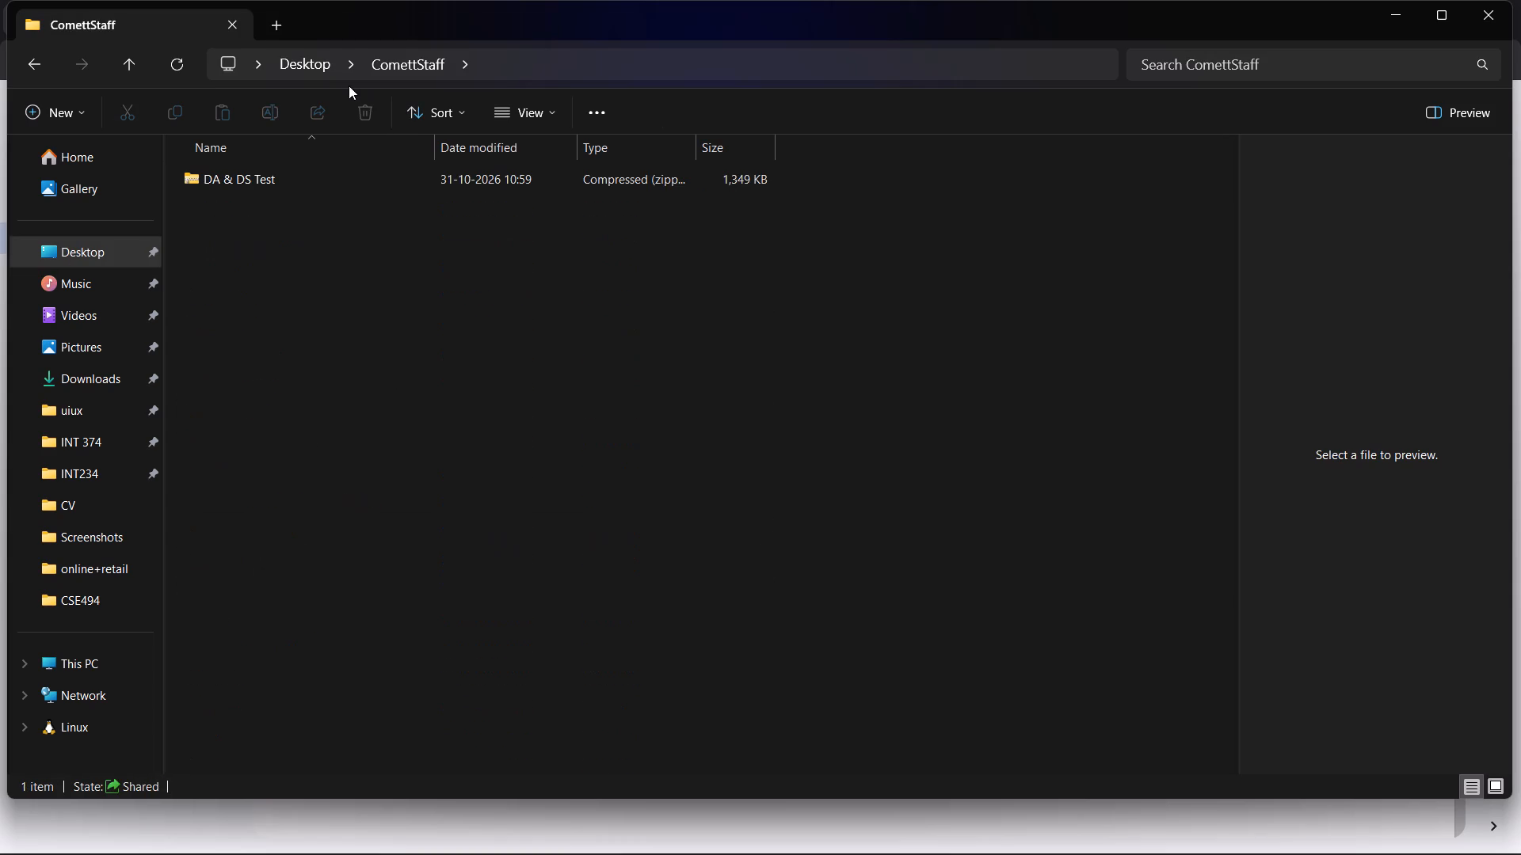
pyautogui.rightClick(312, 172)
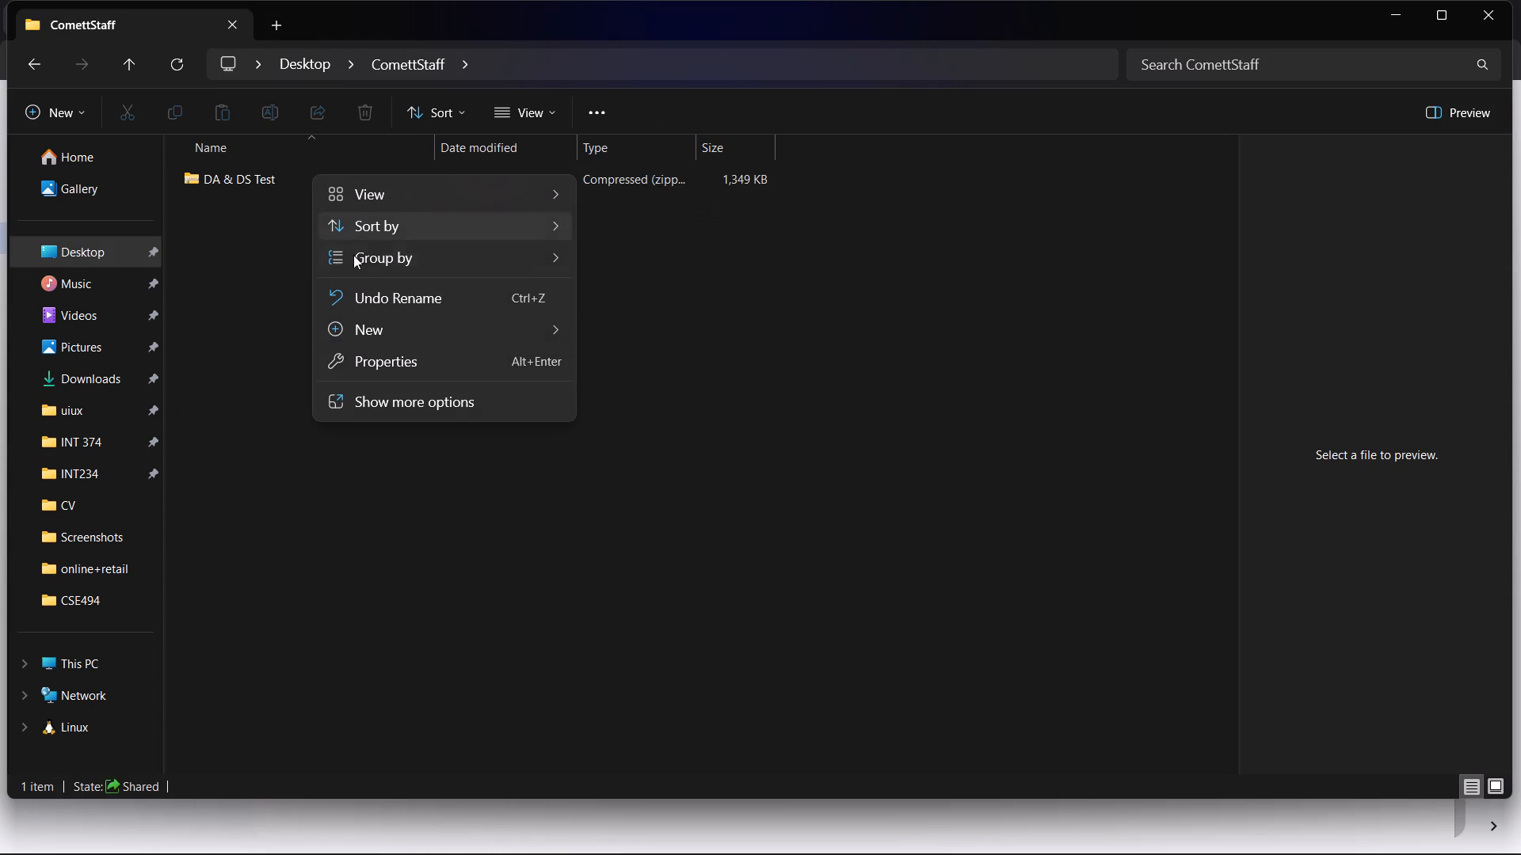
pyautogui.click(232, 172)
pyautogui.rightClick(232, 172)
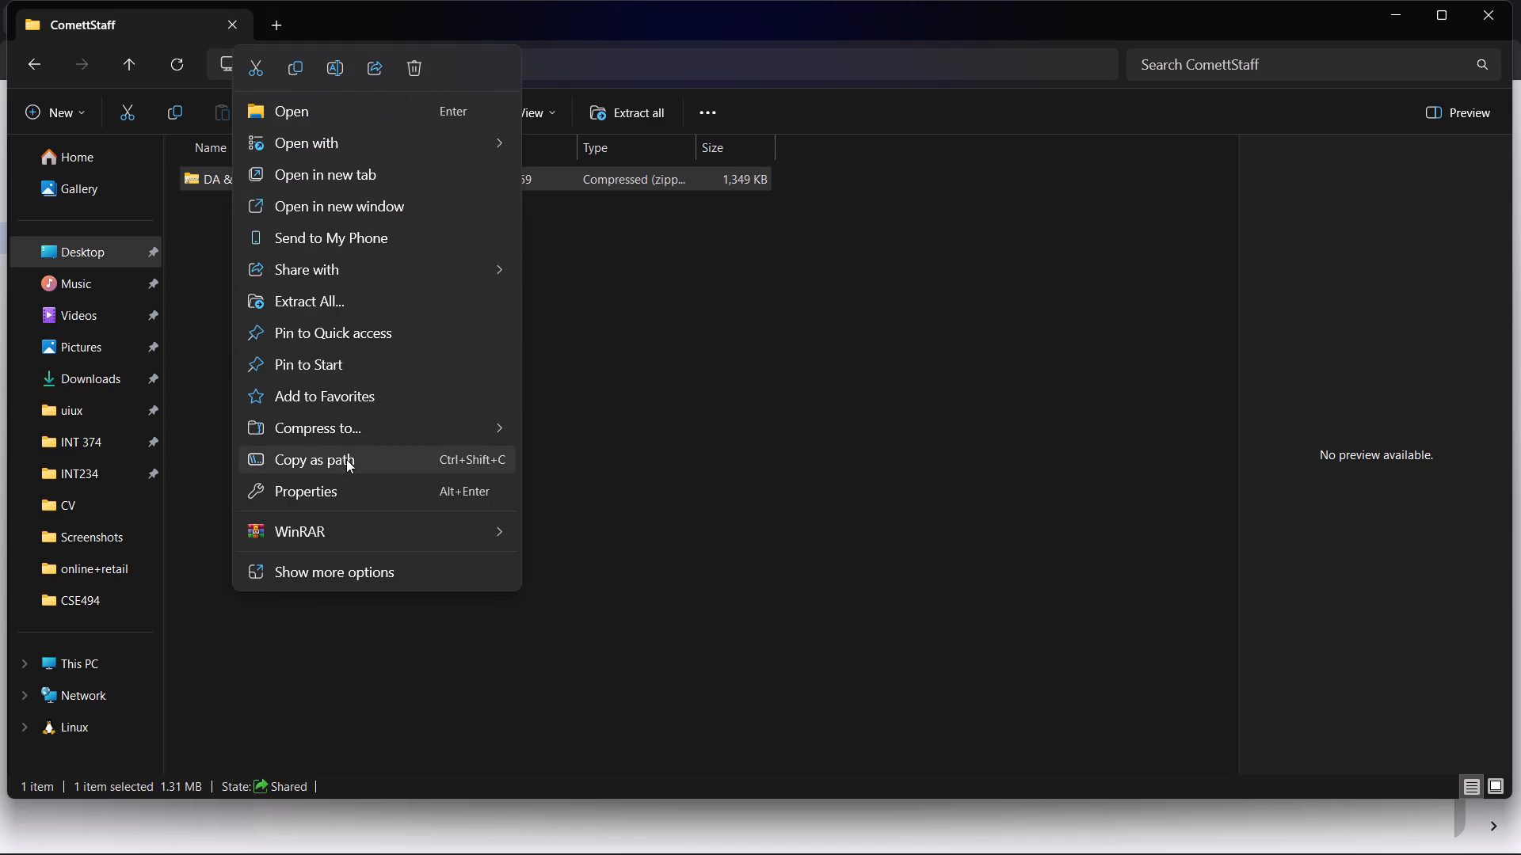
pyautogui.click(315, 306)
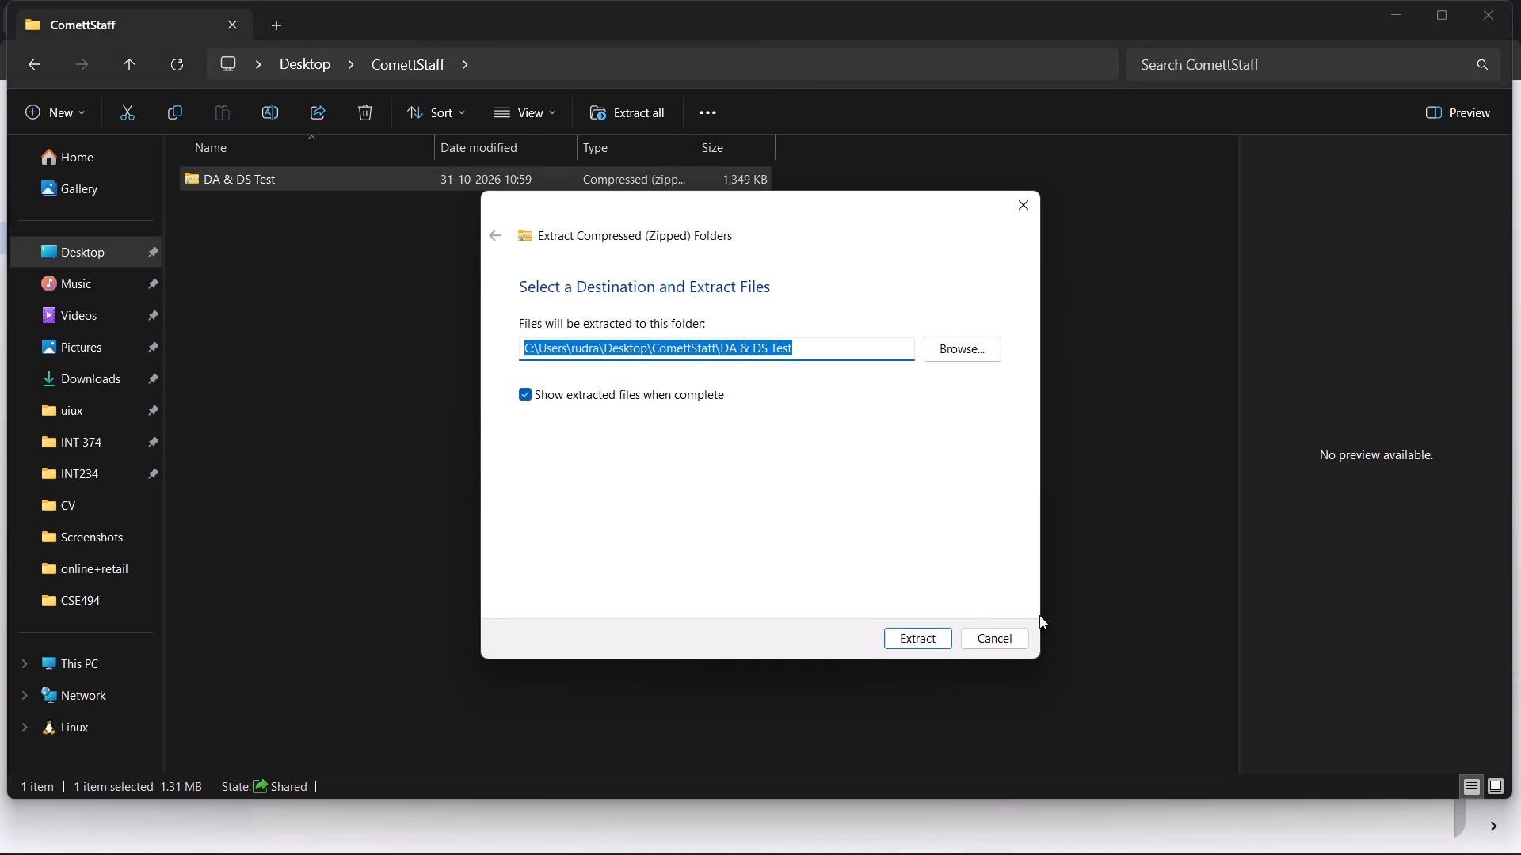
pyautogui.click(943, 641)
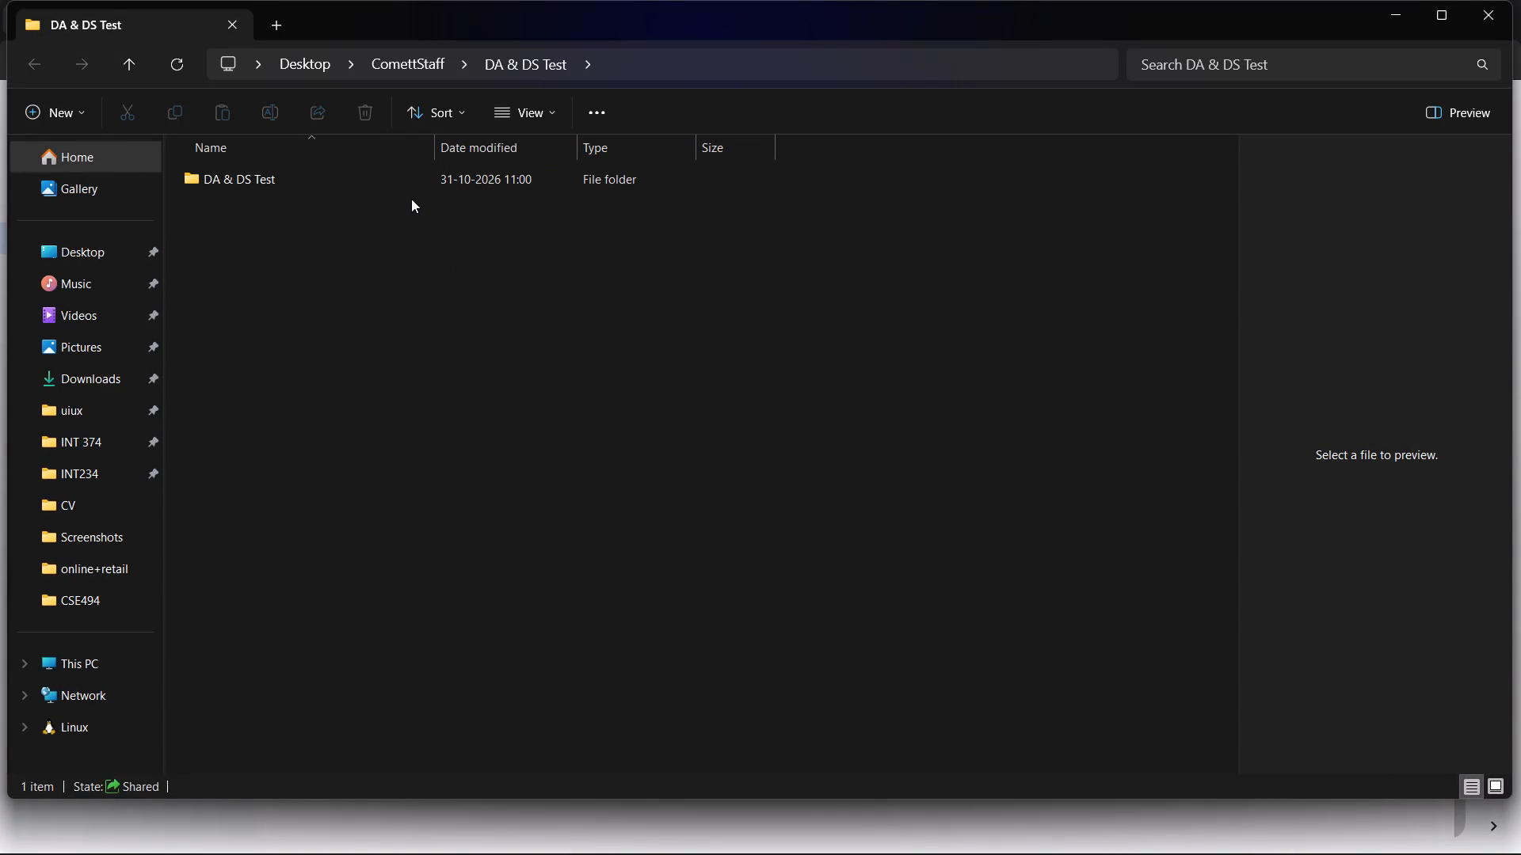
# Open the Module 1 - Questions workbook from the MS Excel Test folder inside the extracted DA & DS Test files.
pyautogui.doubleClick(398, 190)
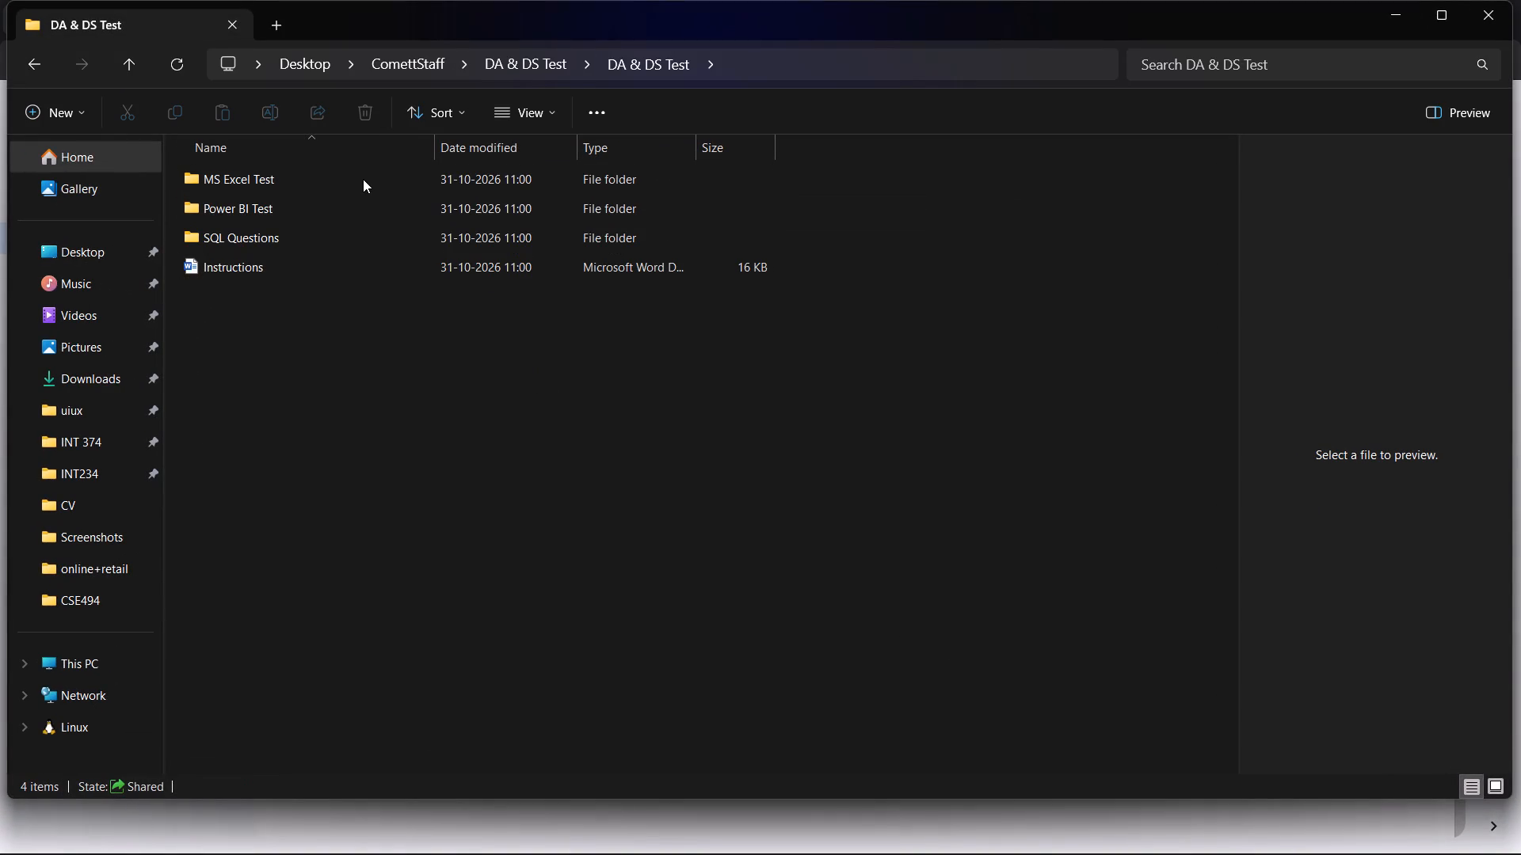
pyautogui.doubleClick(326, 186)
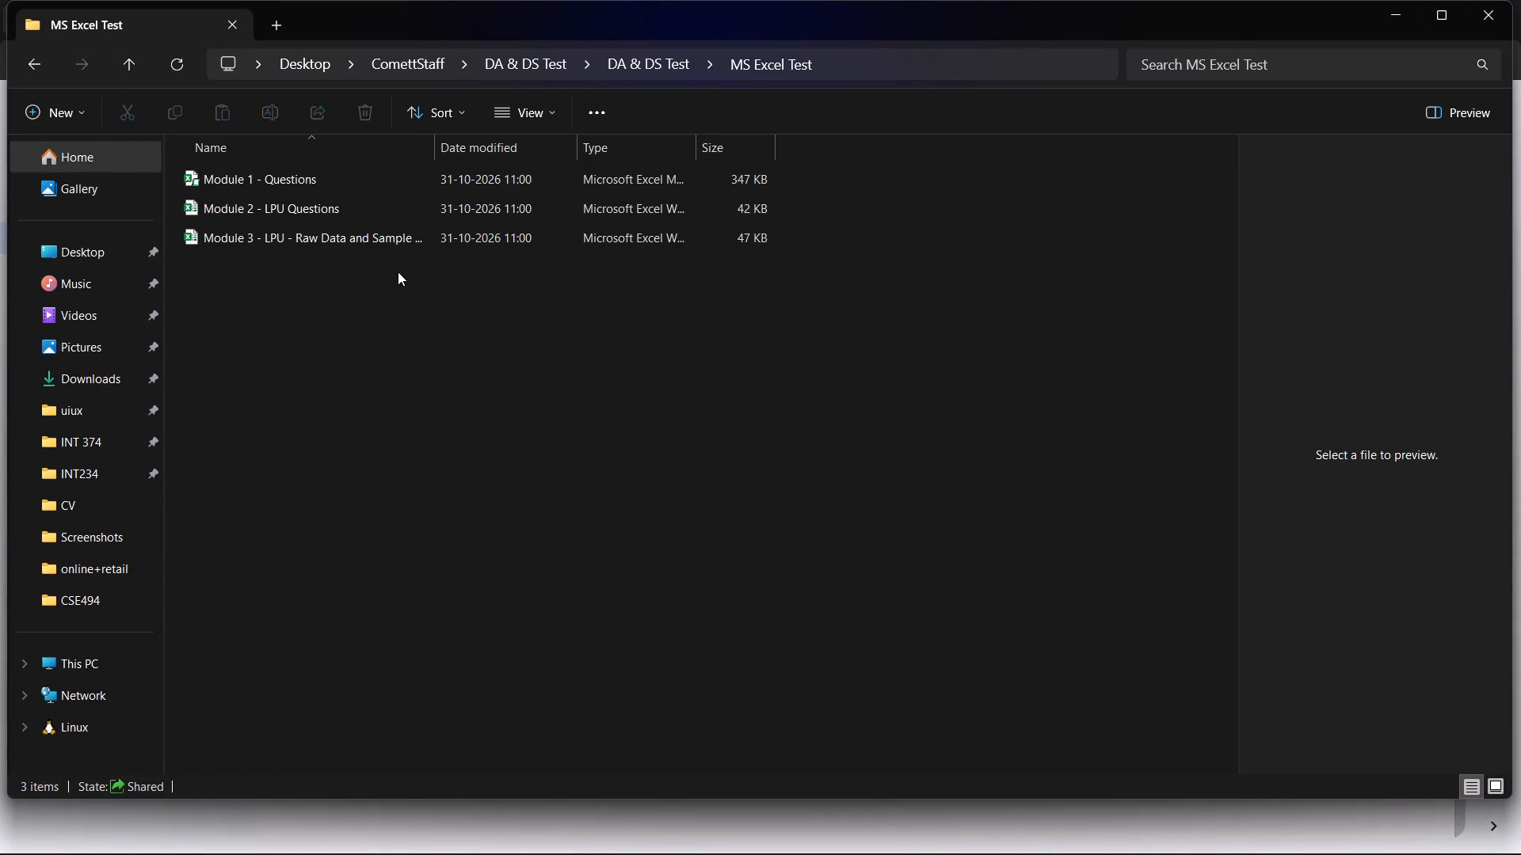
pyautogui.doubleClick(330, 183)
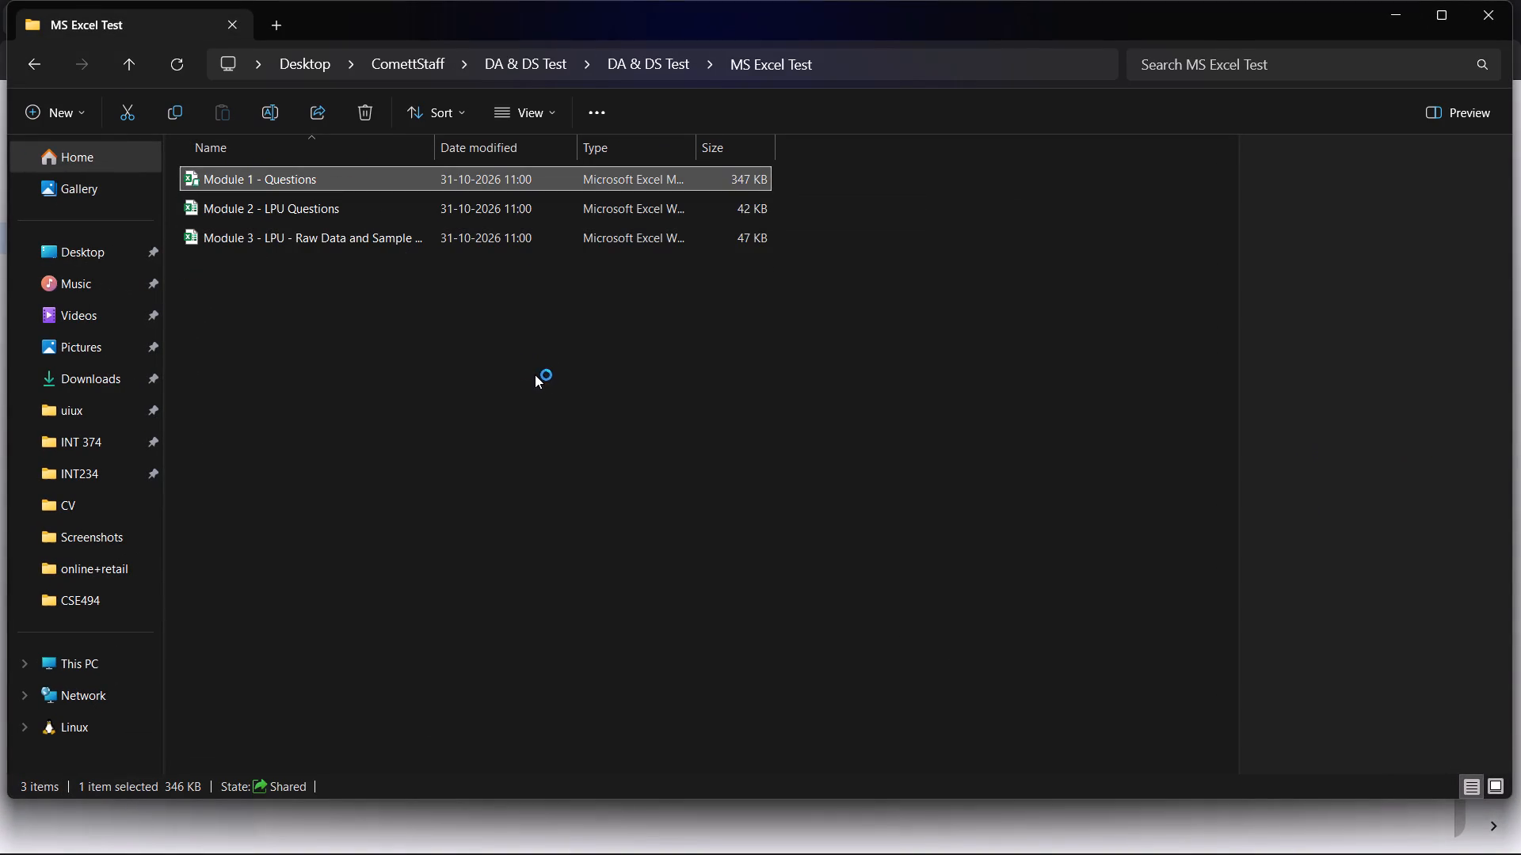
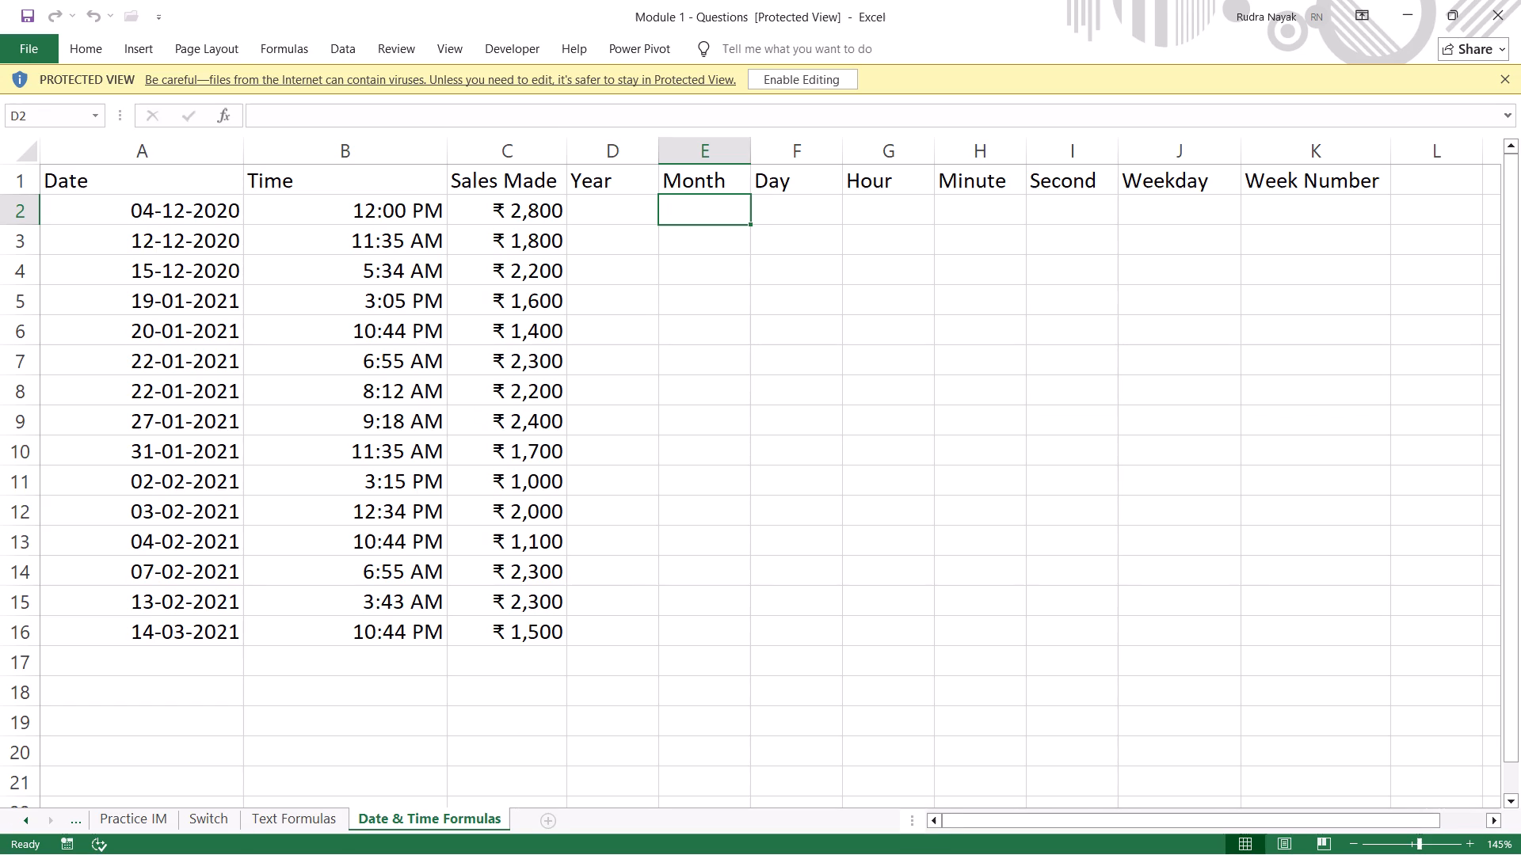
# Enable editing of the protected Module 1 - Questions workbook and select cell D2 under Year on the Date & Time Formulas sheet.
pyautogui.press('=')
pyautogui.click(827, 69)
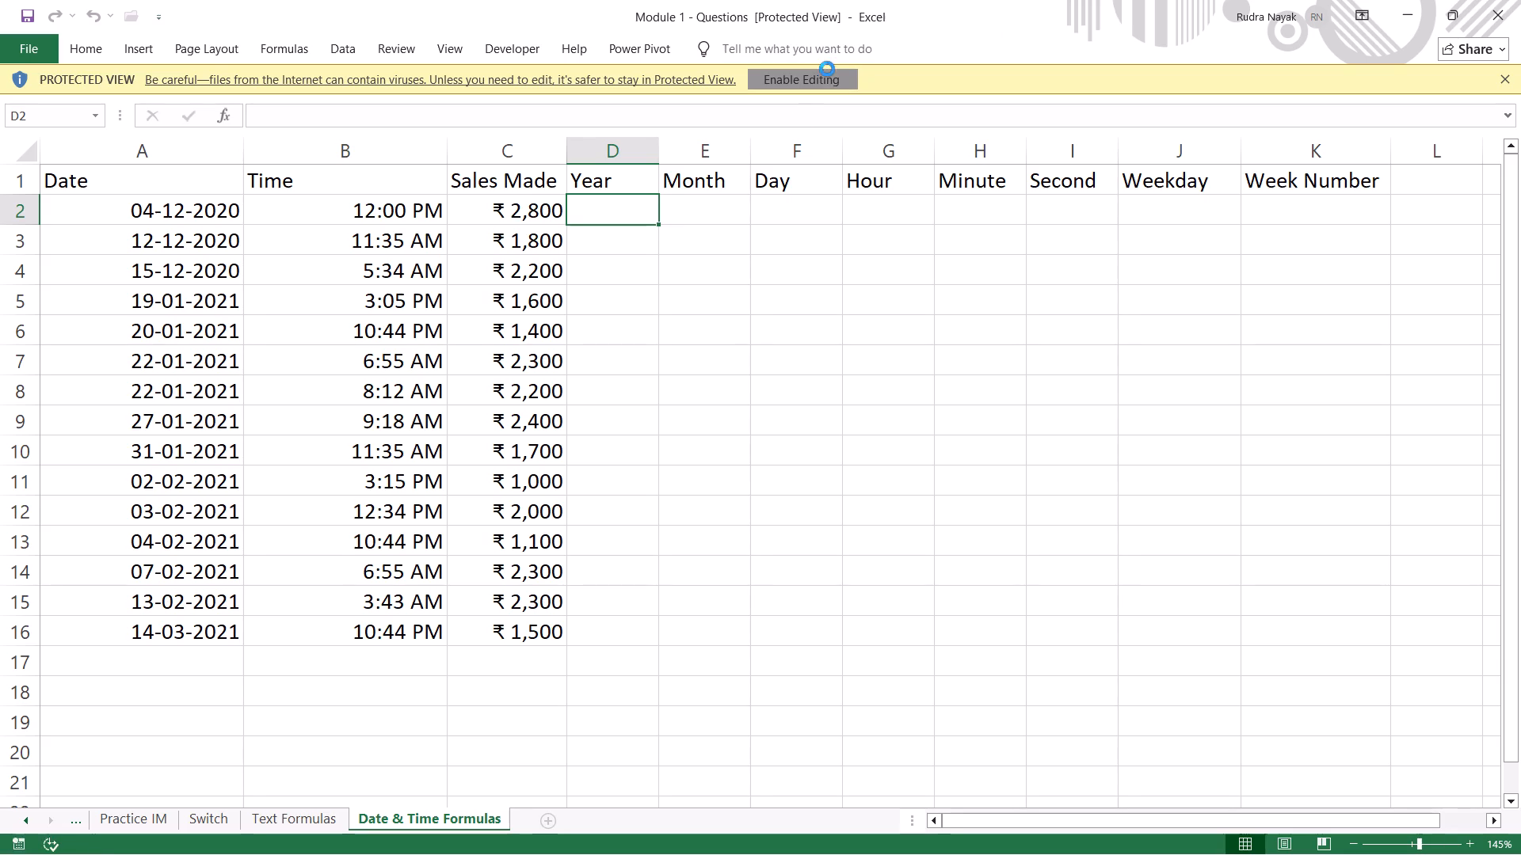
pyautogui.click(607, 215)
pyautogui.click(602, 302)
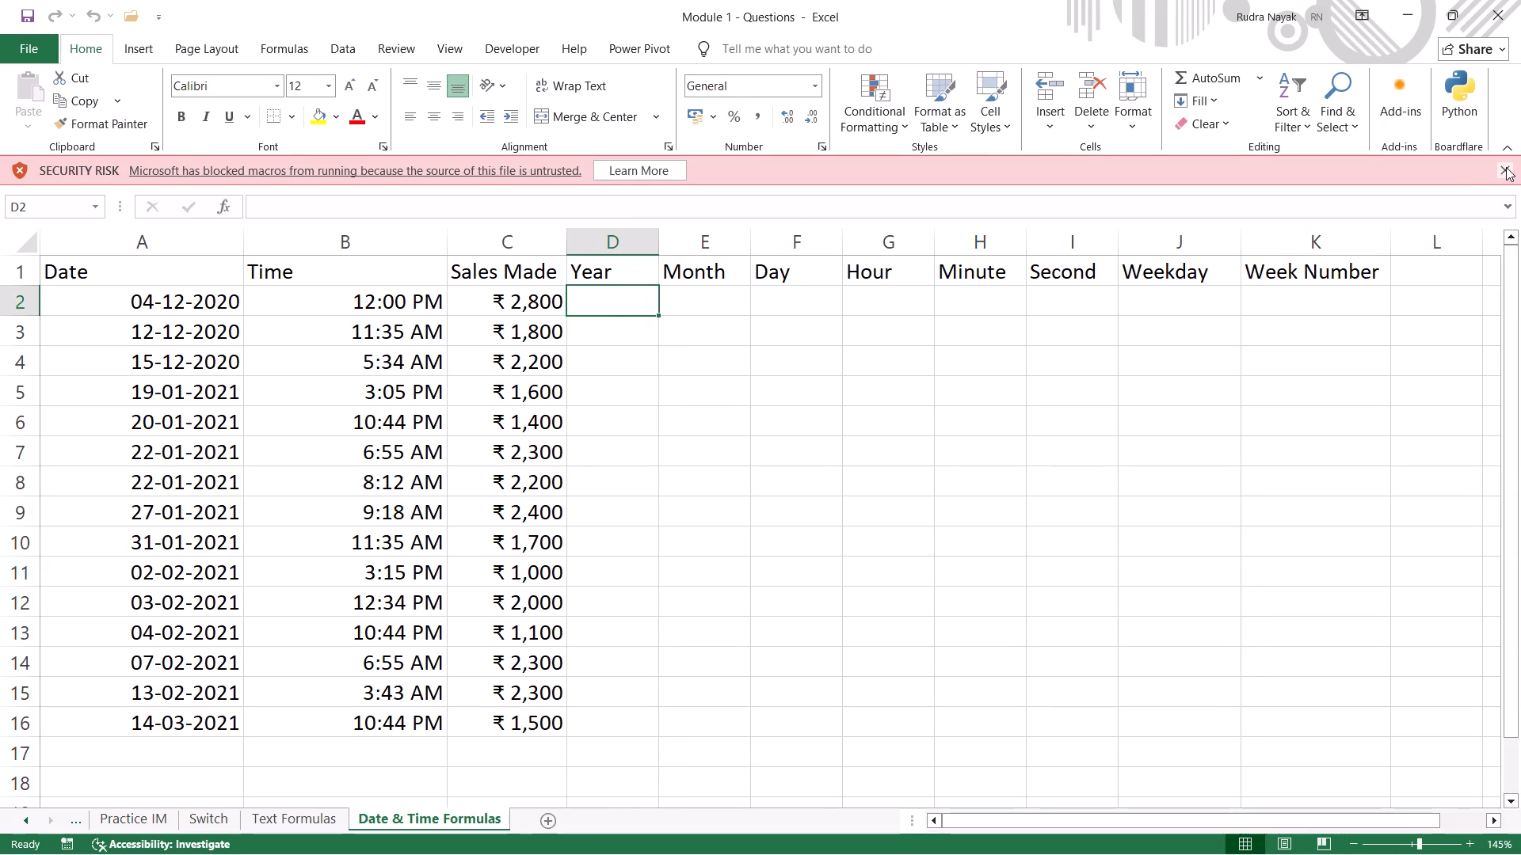
# Dismiss the blocked-macros notice and enter =YEAR(A2) in cell D2 under Year on the Date & Time Formulas sheet.
pyautogui.click(1506, 167)
pyautogui.click(612, 270)
pyautogui.press('=')
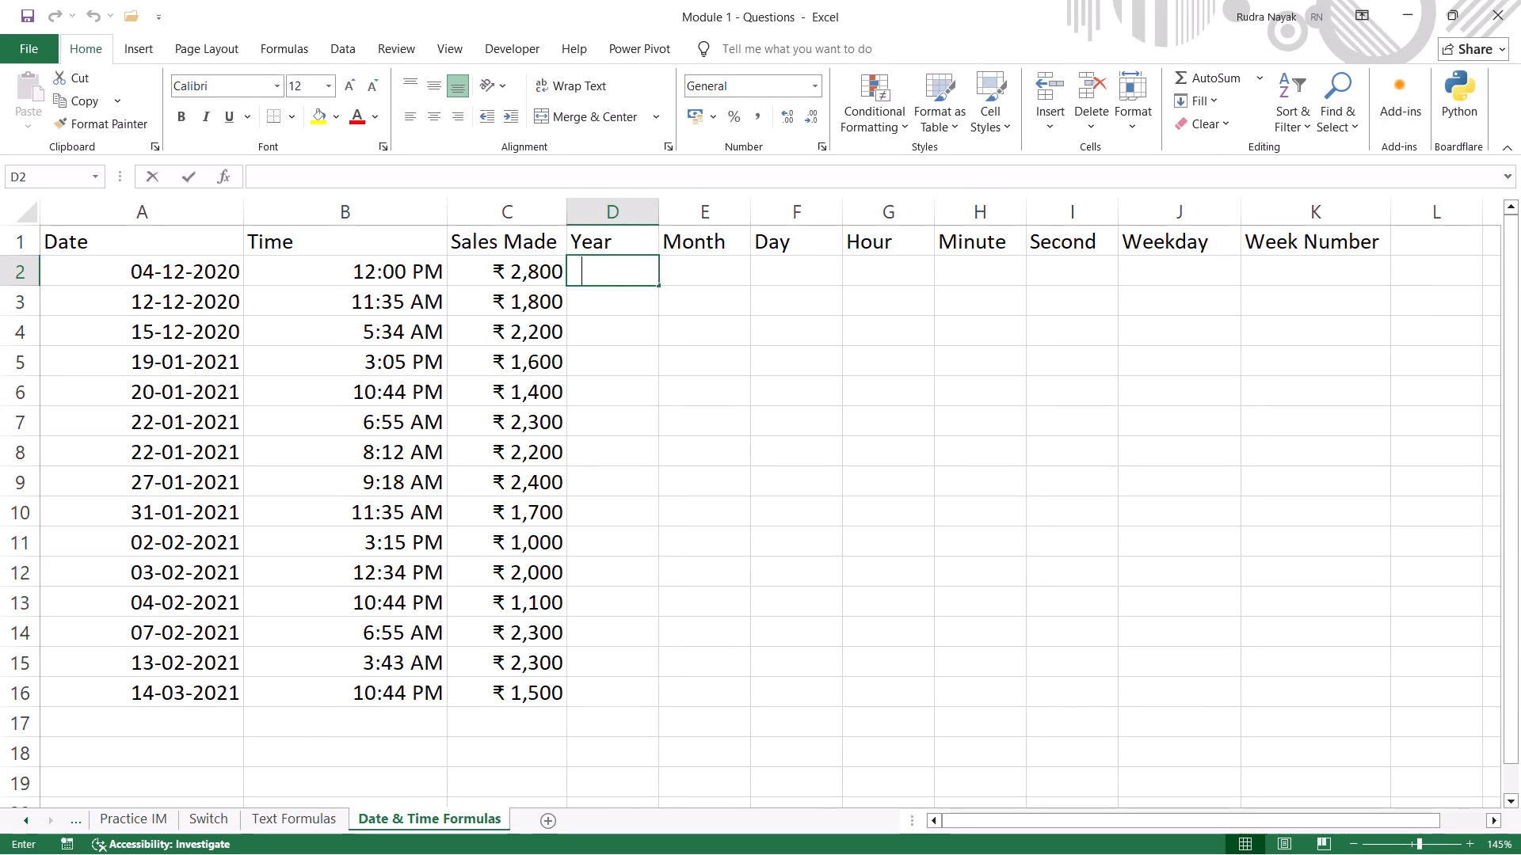
pyautogui.write('year')
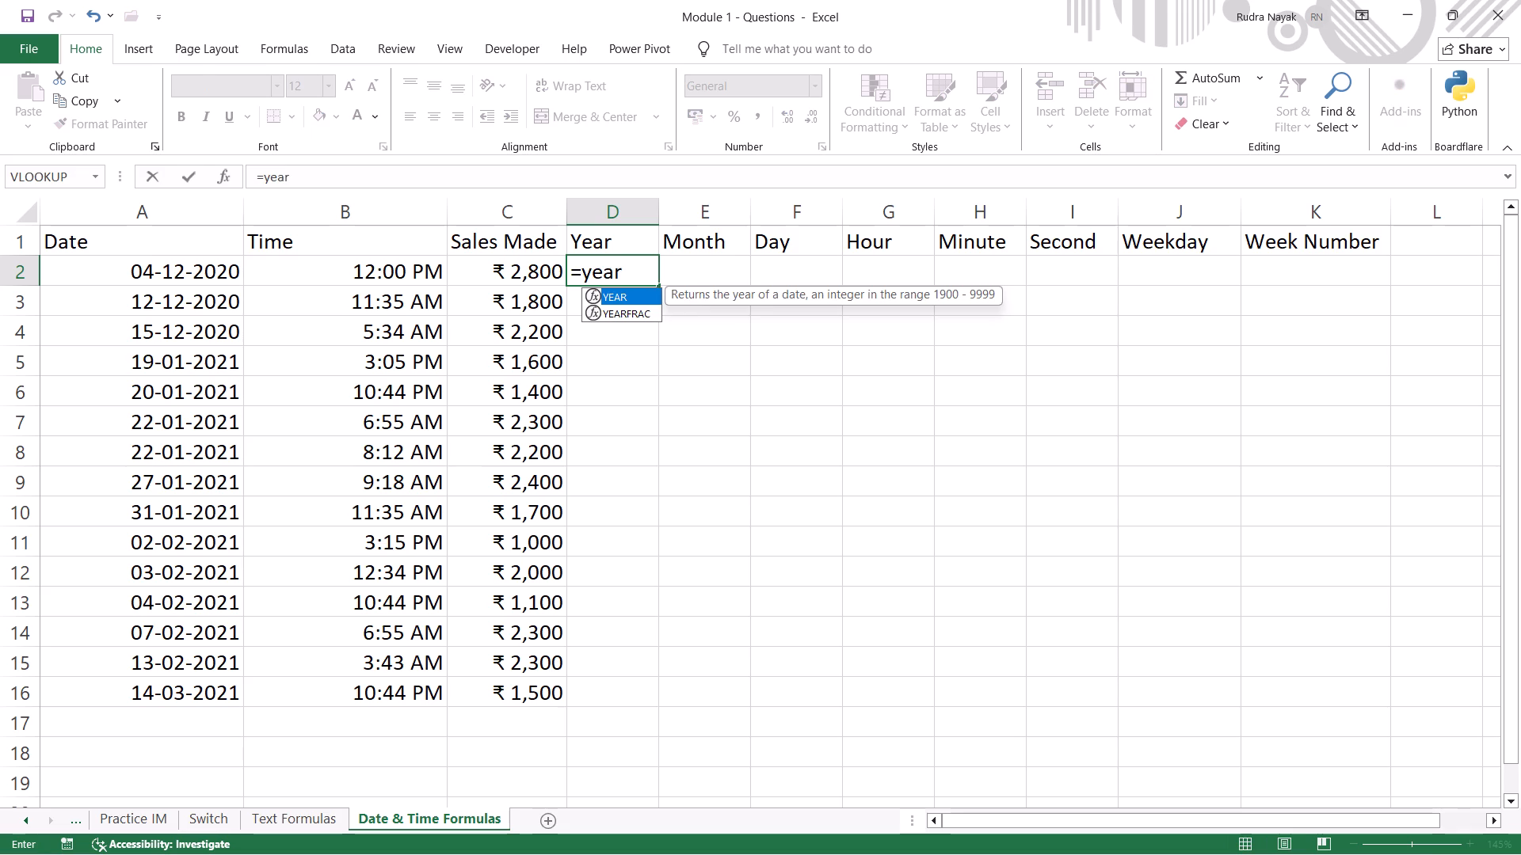
pyautogui.press('Return')
pyautogui.click(612, 270)
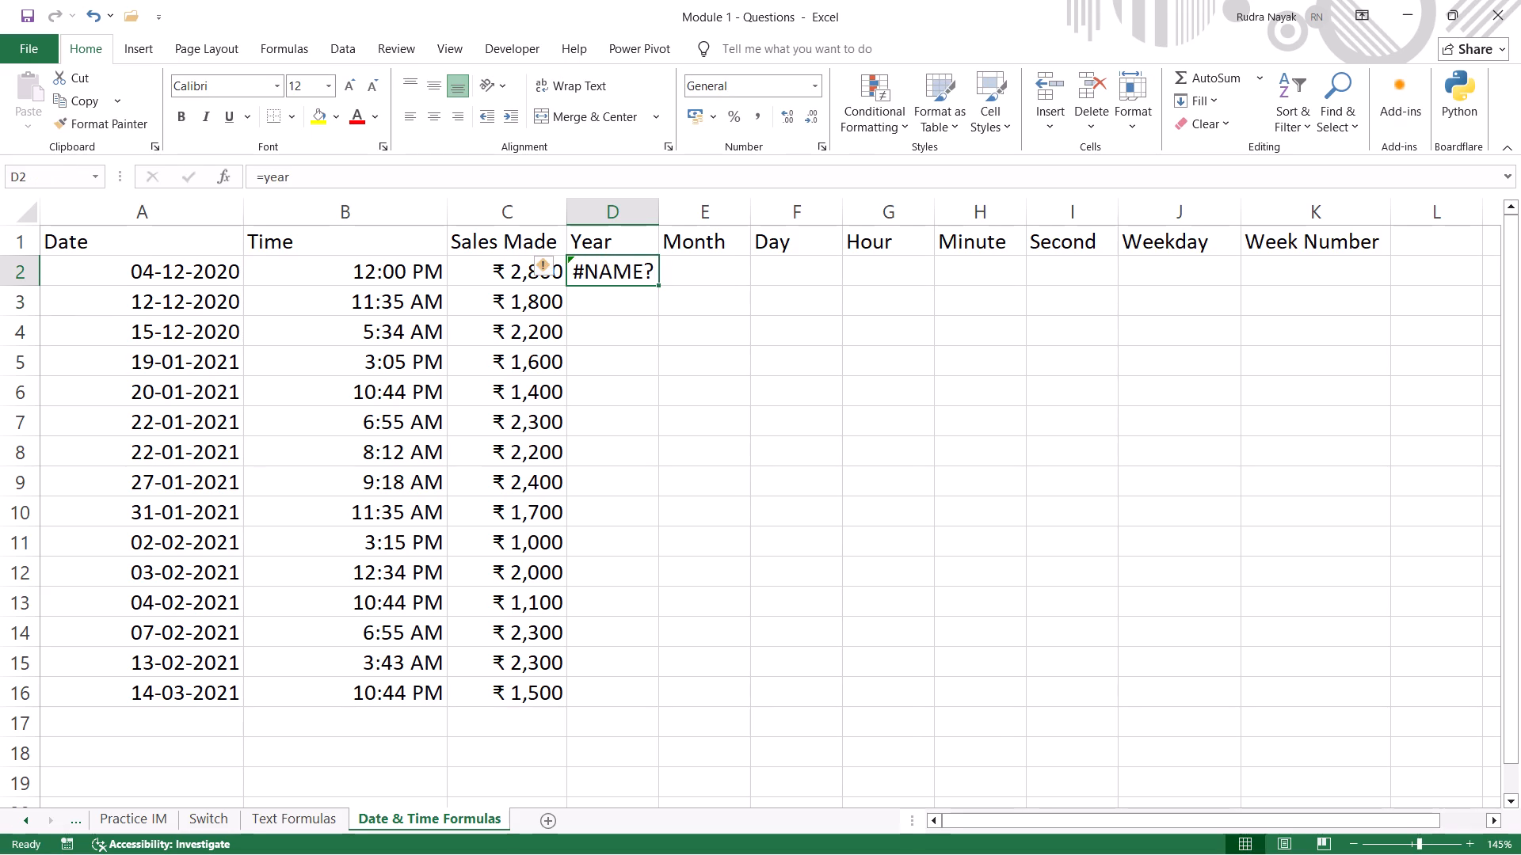
pyautogui.doubleClick(612, 270)
pyautogui.press('Right')
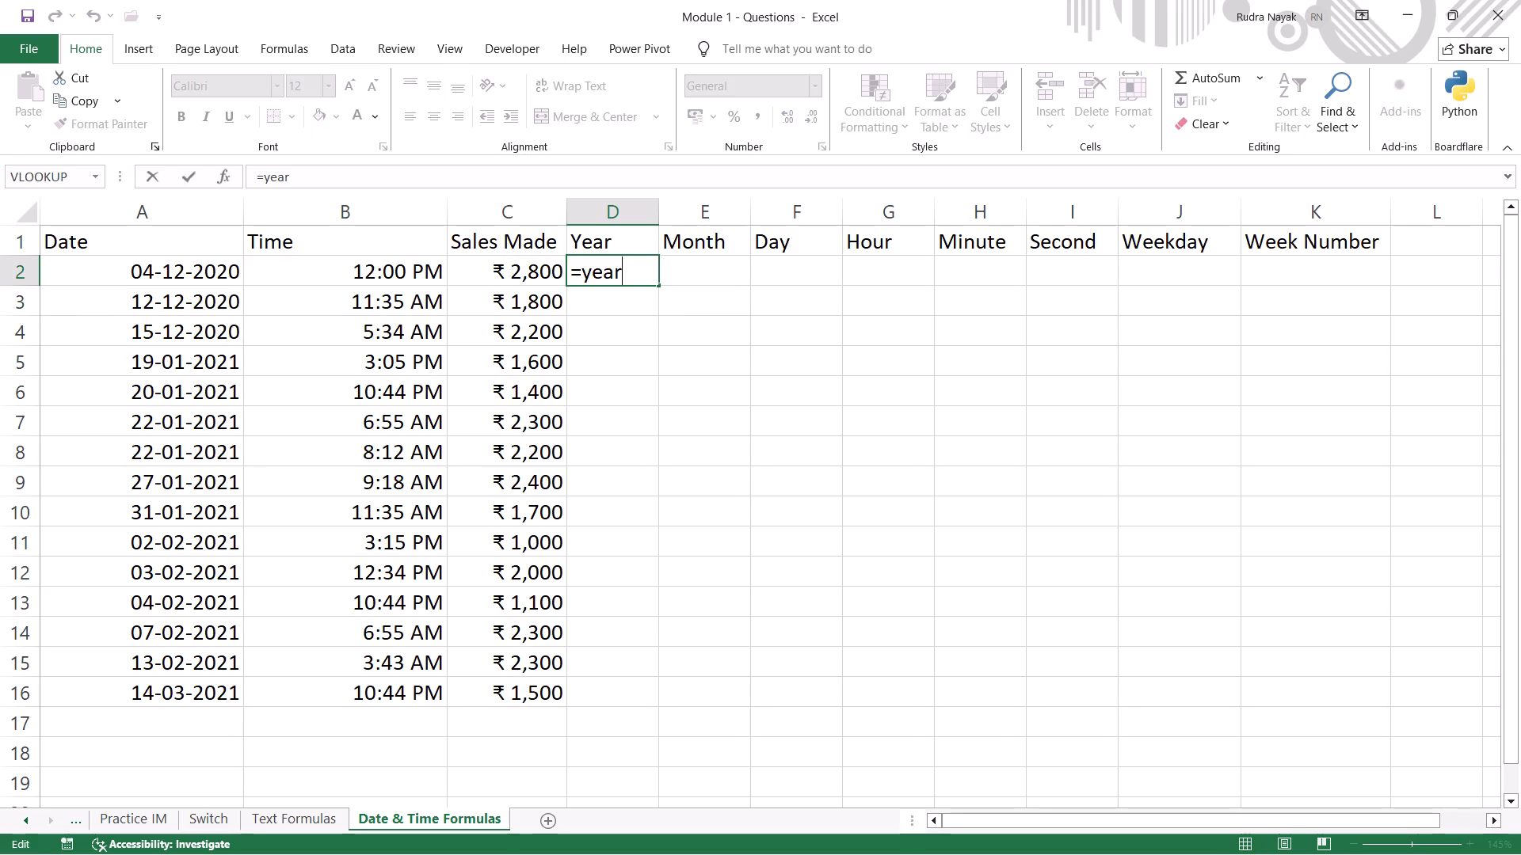
pyautogui.press('BackSpace')
pyautogui.press('BackSpace')
pyautogui.press('Tab')
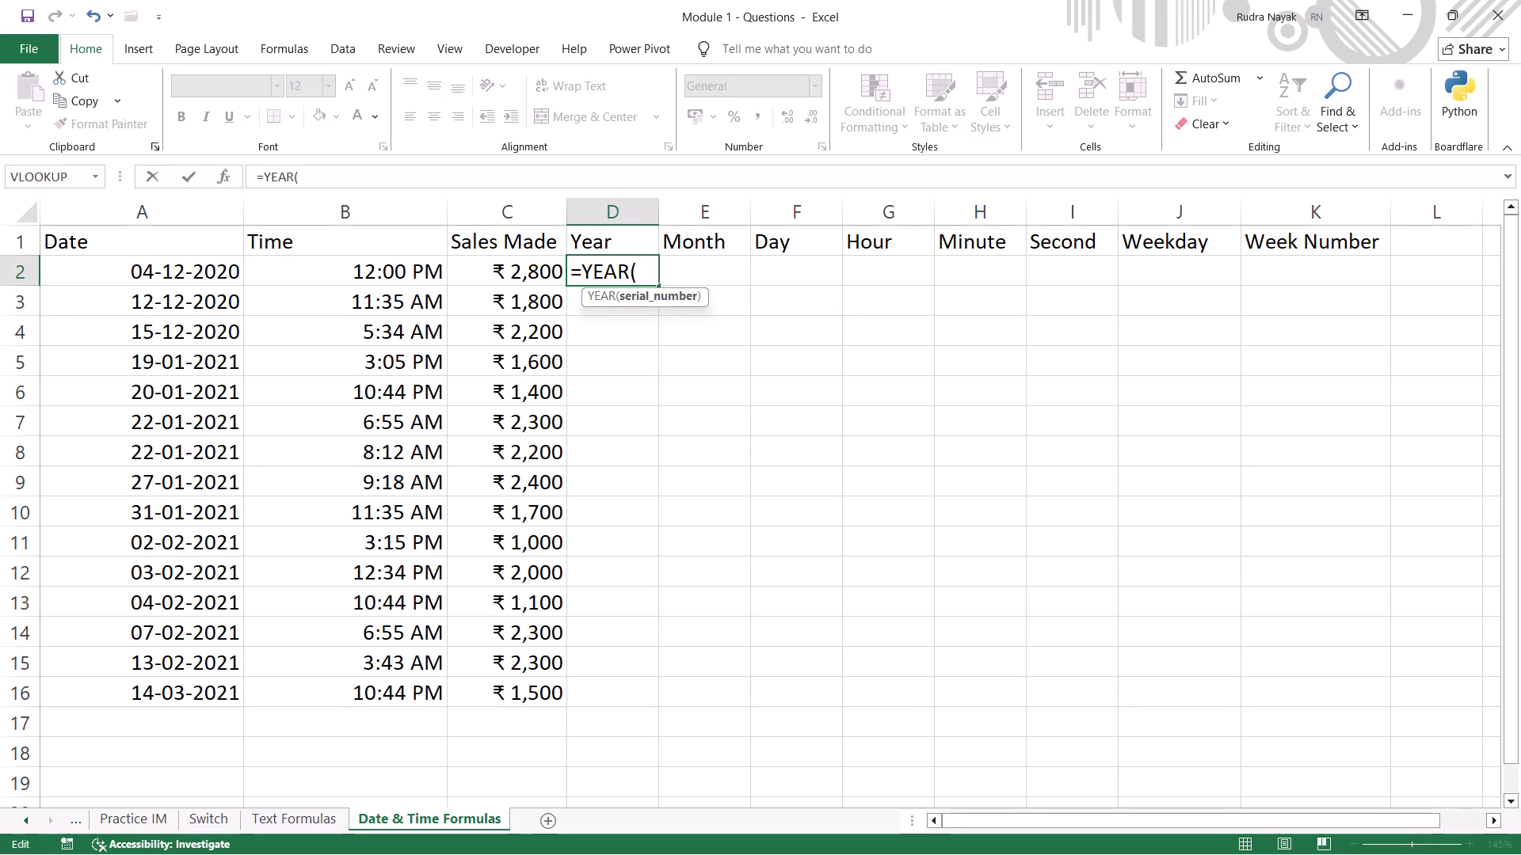
pyautogui.click(204, 285)
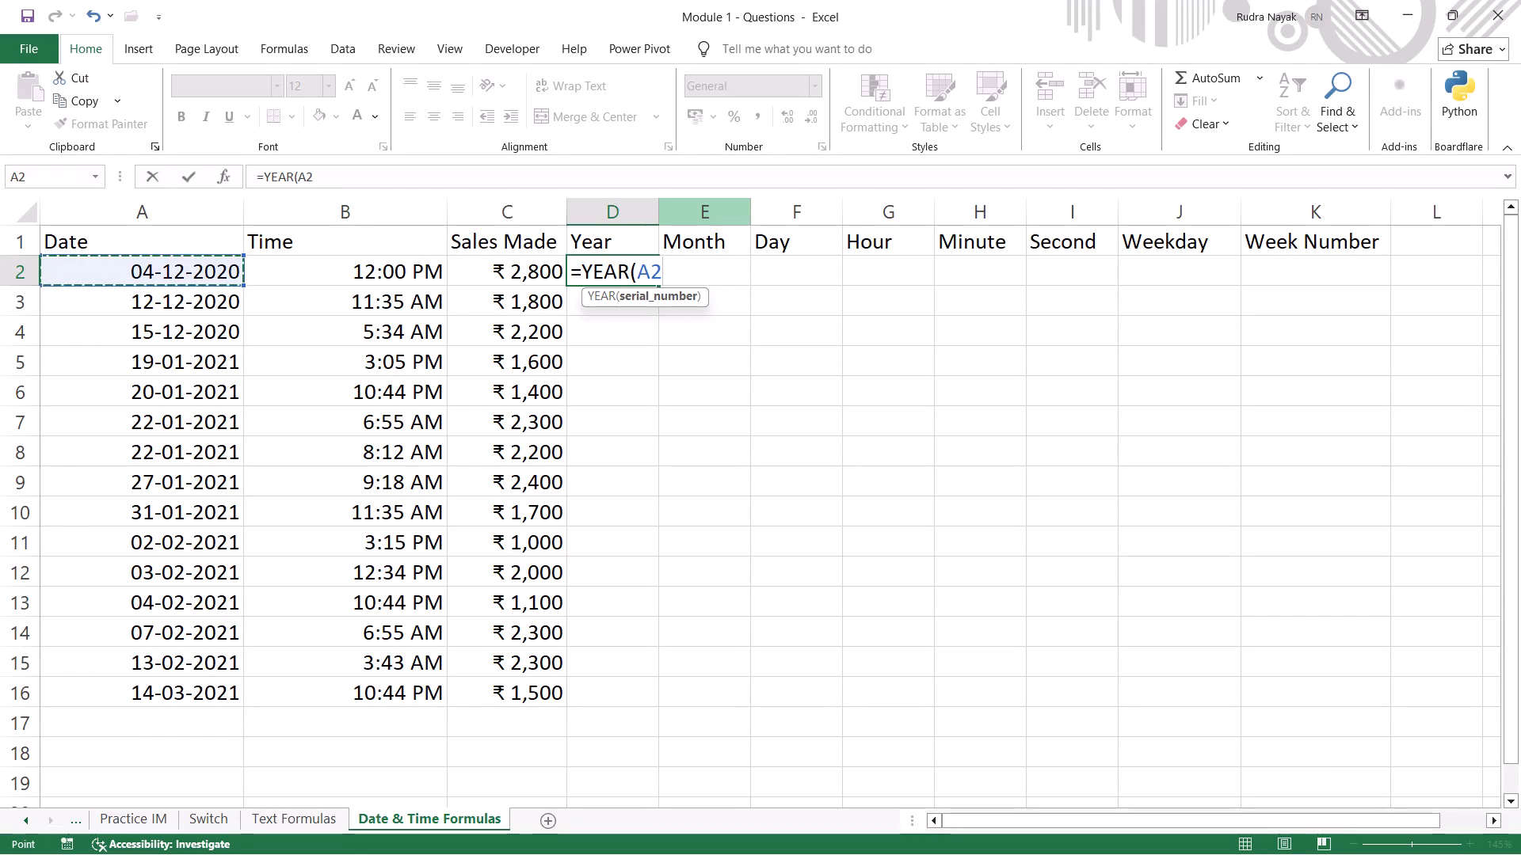
pyautogui.hotkey('shift', ')')
pyautogui.press('Return')
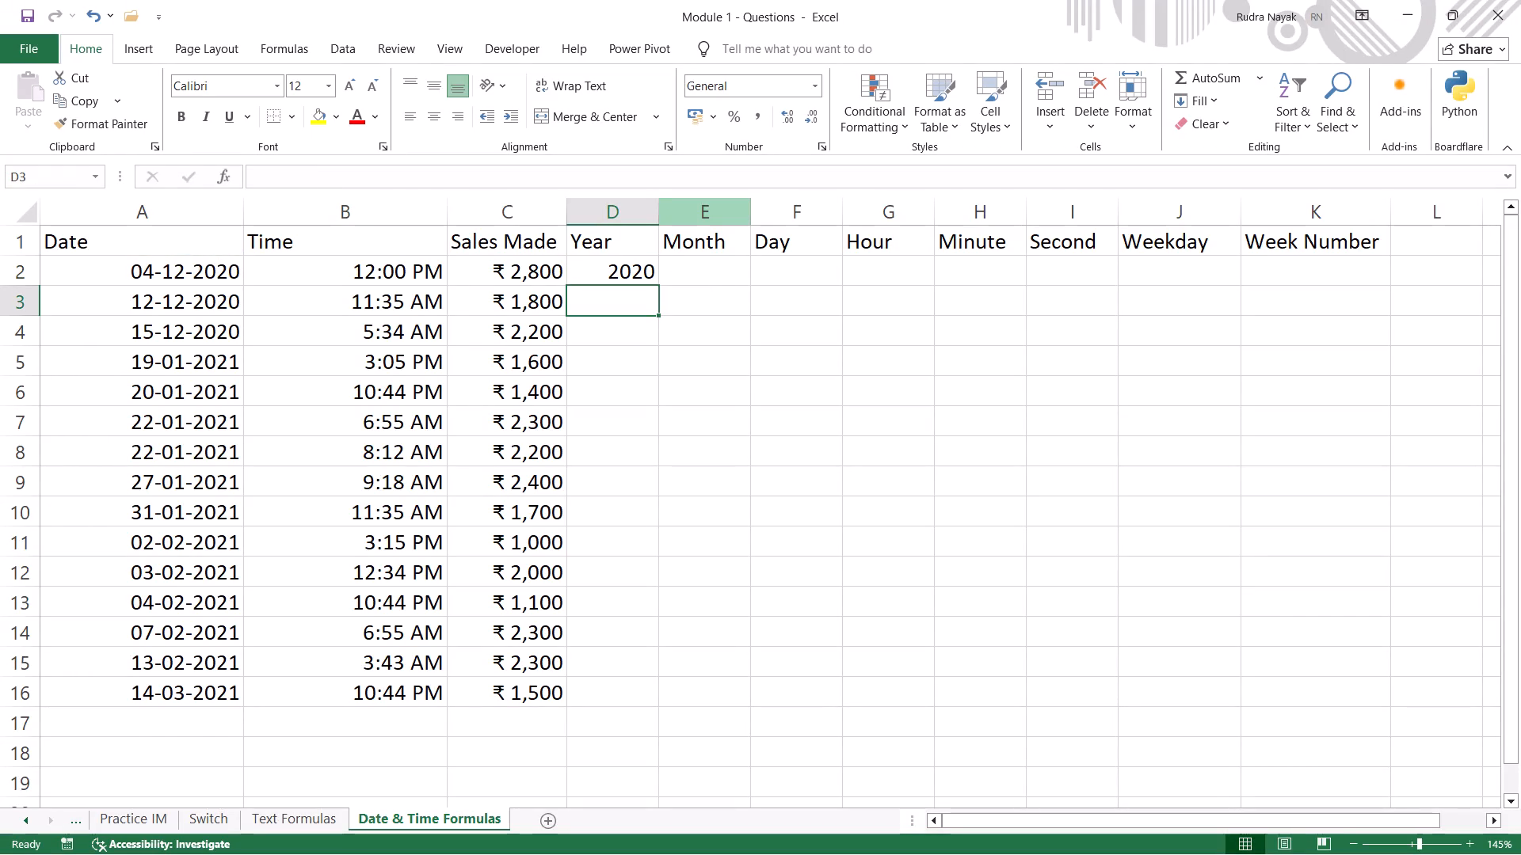
# Enter =MONTH(A2) in cell E2 to extract the month from the first row's date.
pyautogui.click(670, 278)
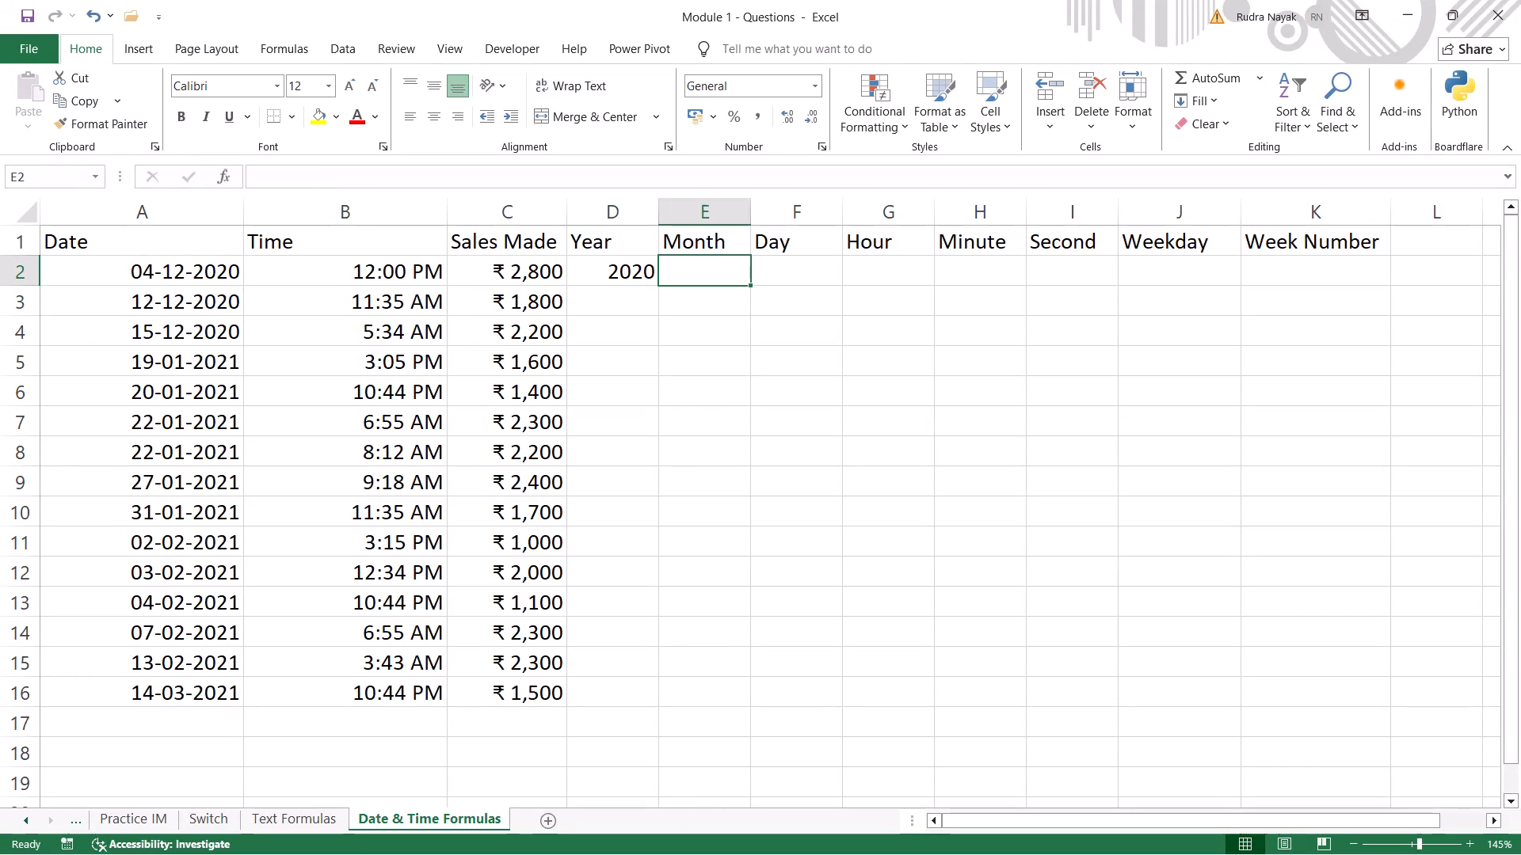
pyautogui.write('=Mo')
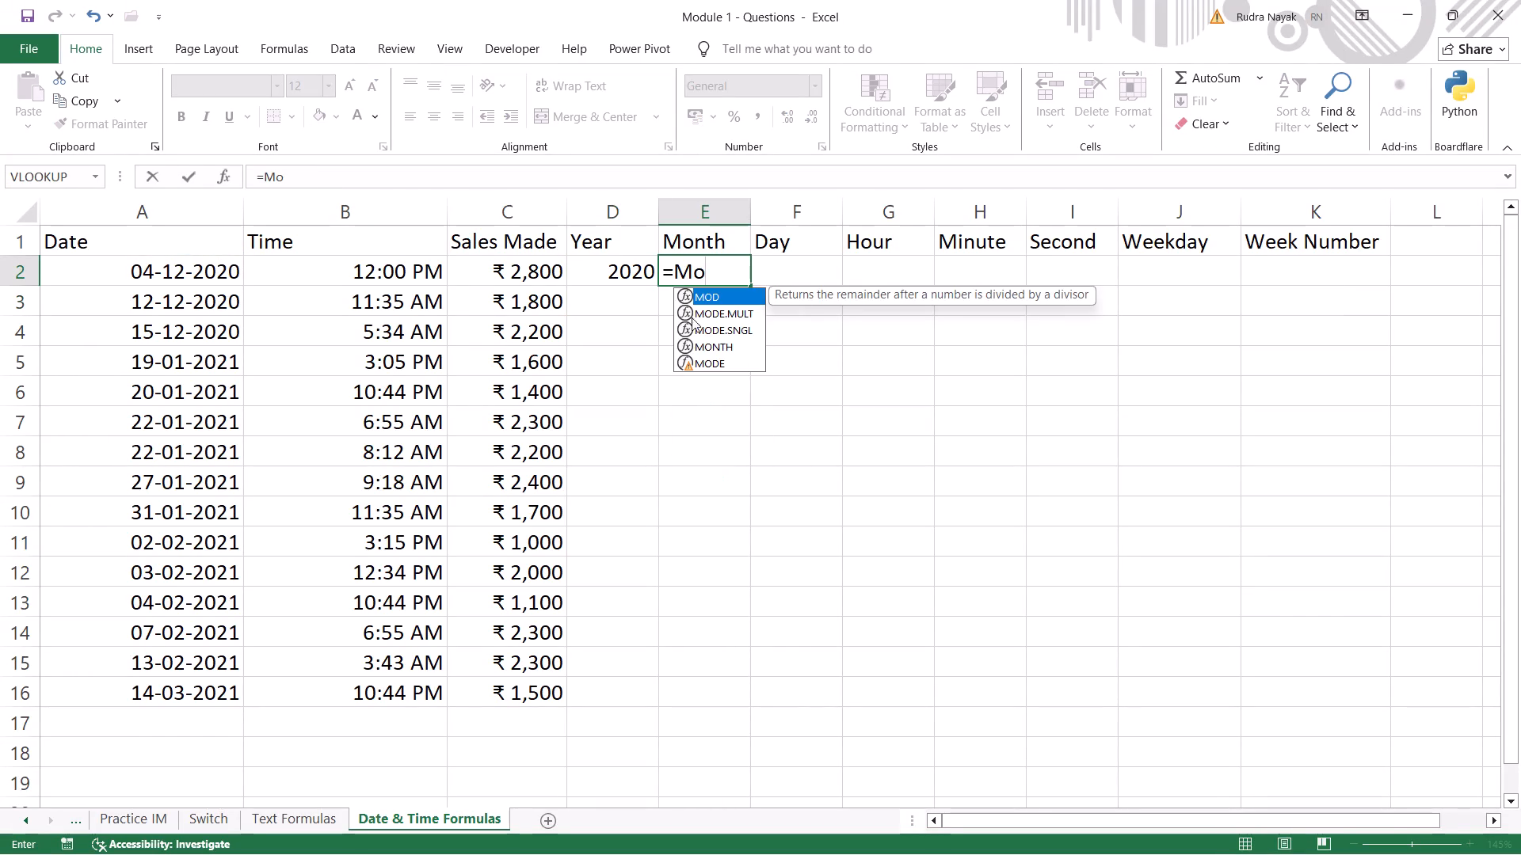
pyautogui.write('nth')
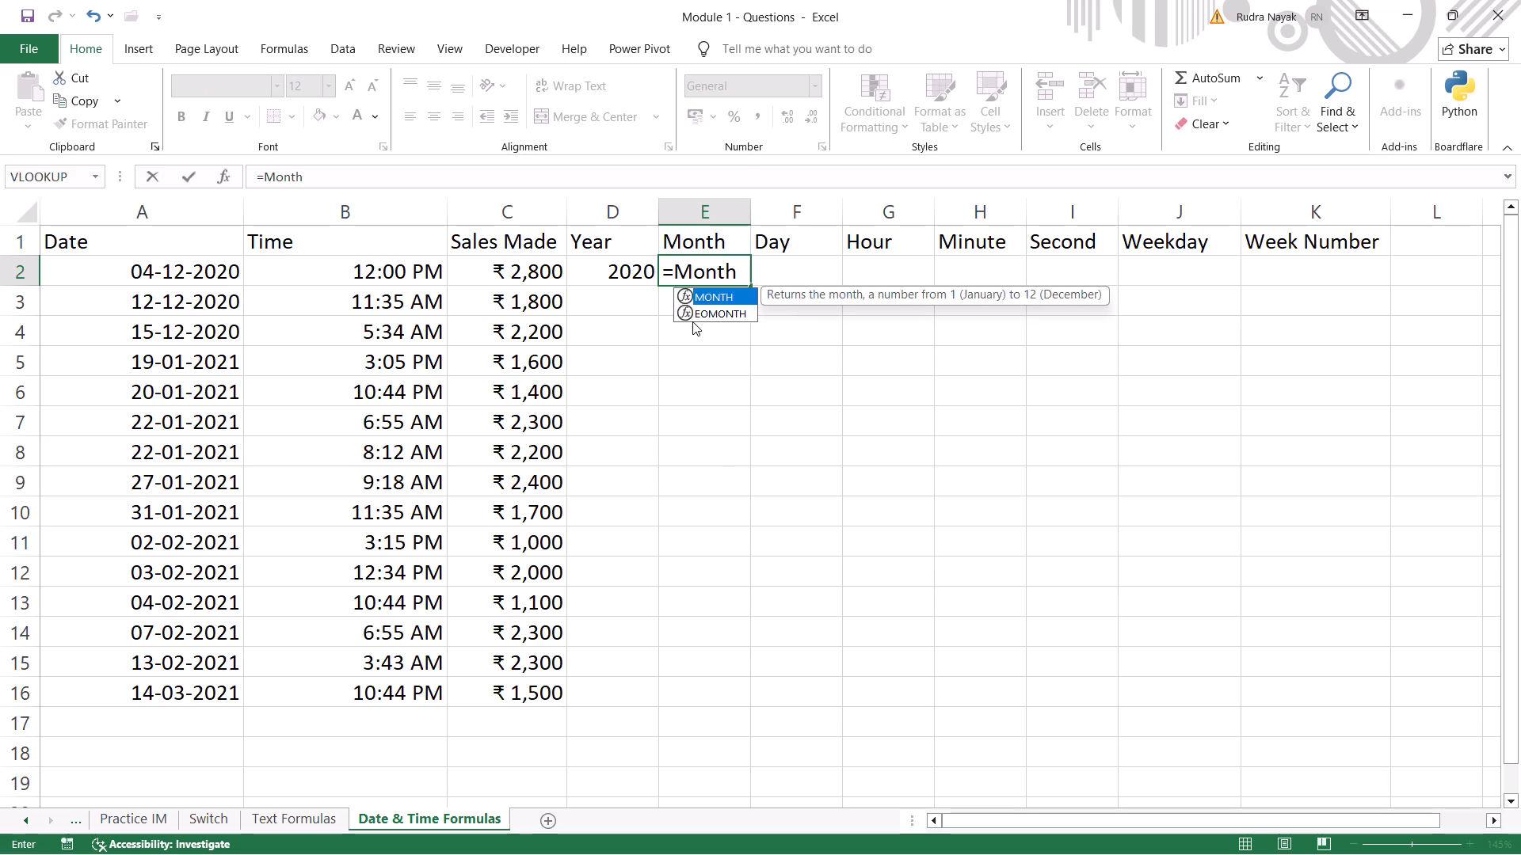
pyautogui.press('Tab')
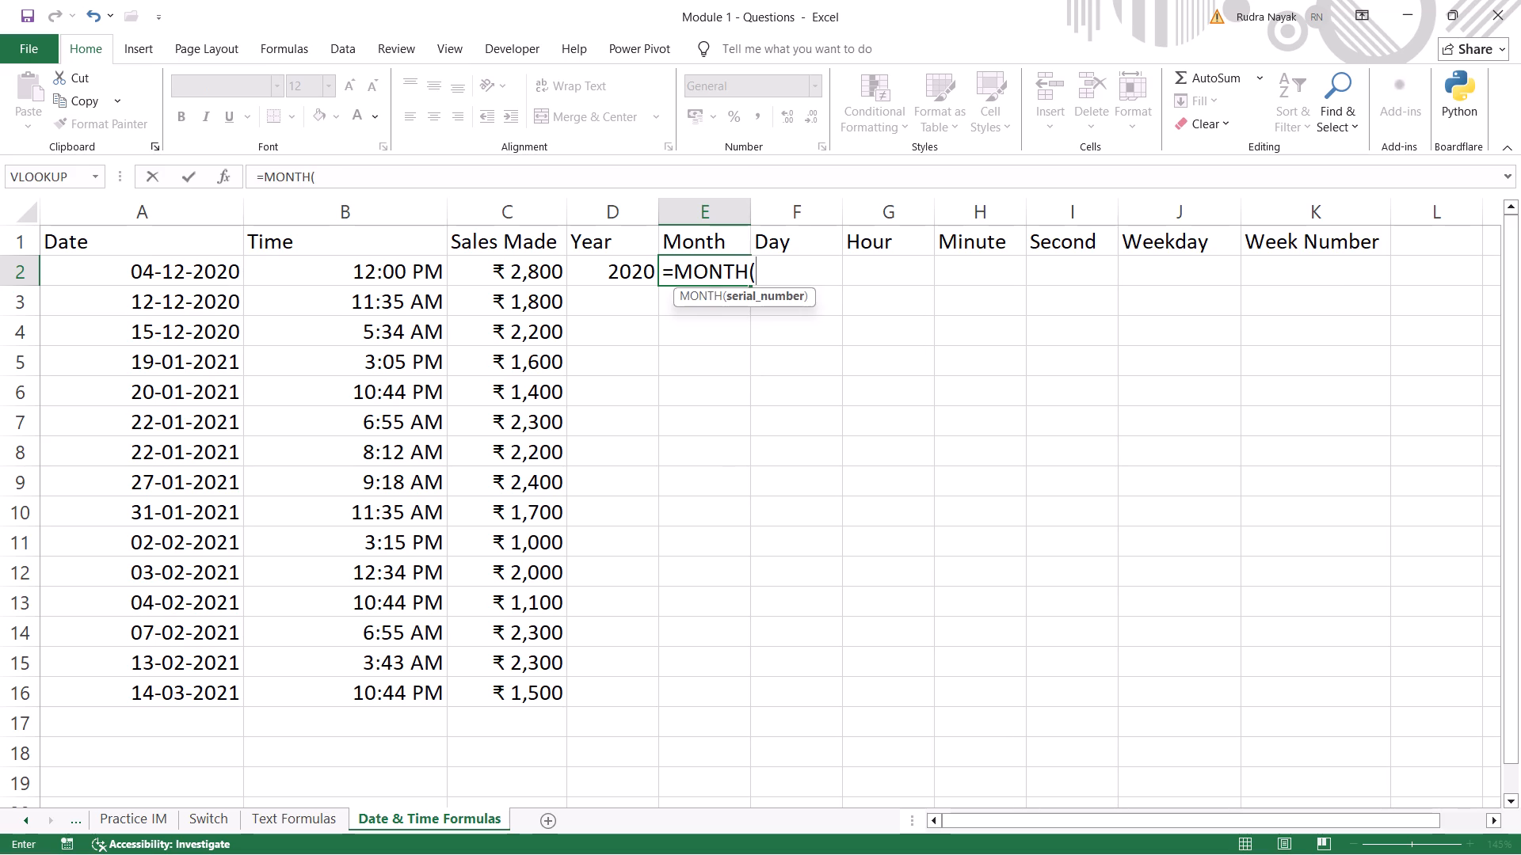
pyautogui.click(194, 282)
pyautogui.hotkey('shift', ')')
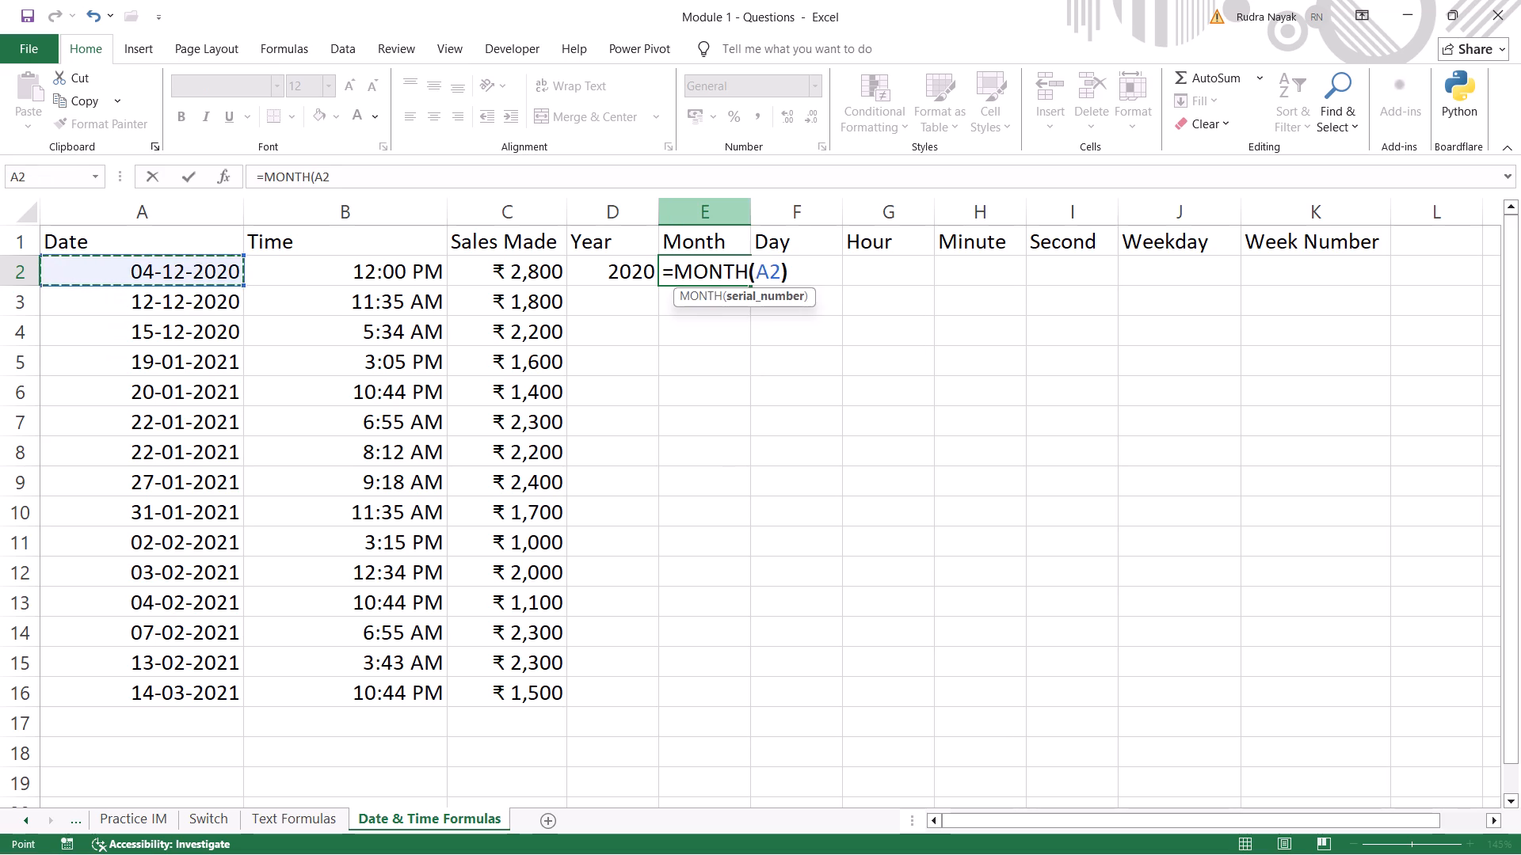
pyautogui.press('Return')
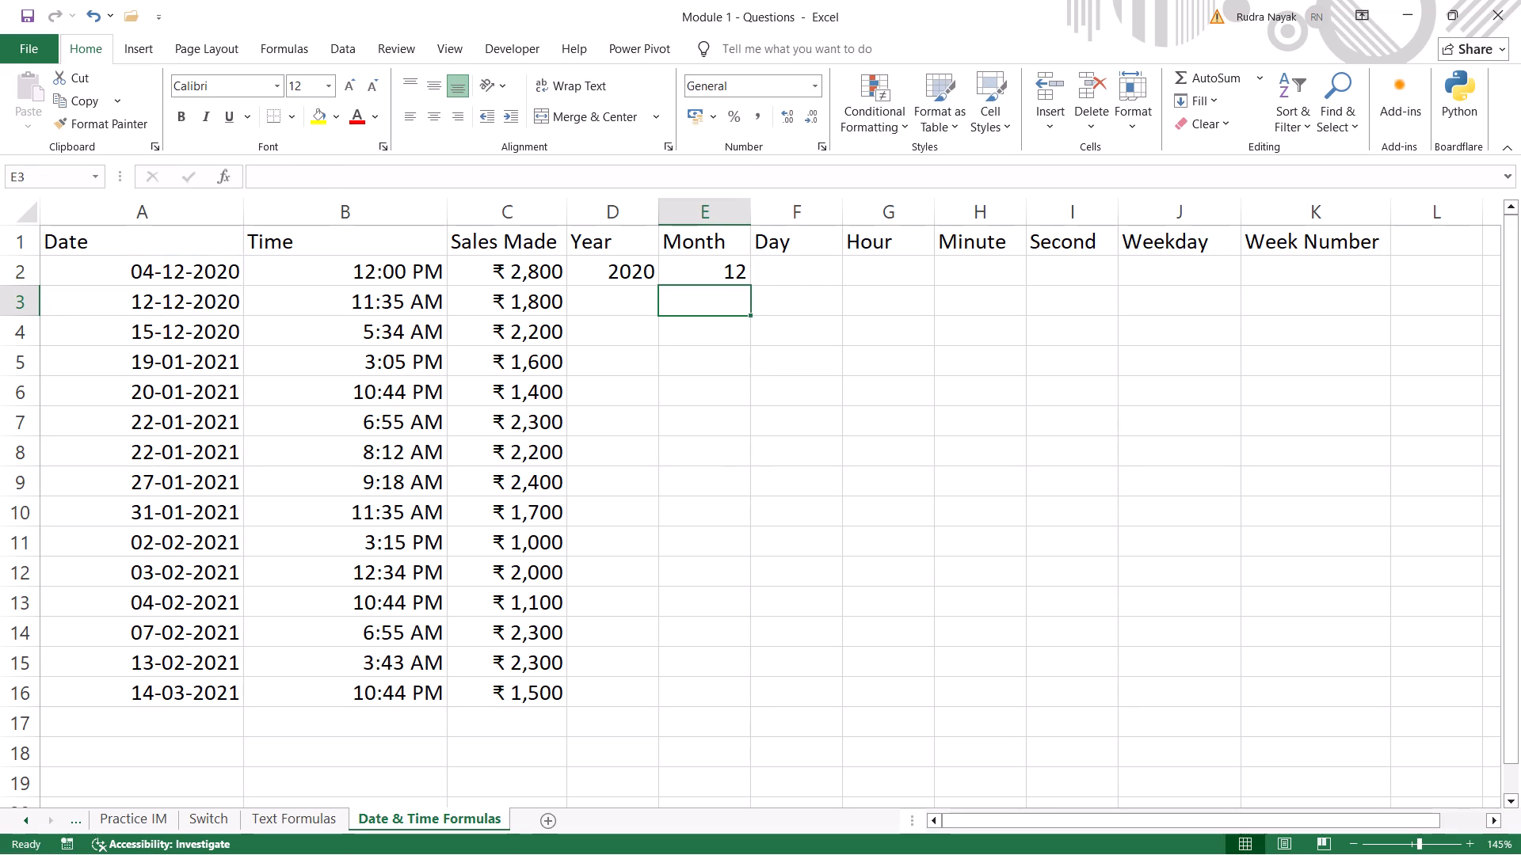
# Enter =DAY(A2) in cell F2 to extract the day from the first row's date.
pyautogui.click(799, 282)
pyautogui.press('=')
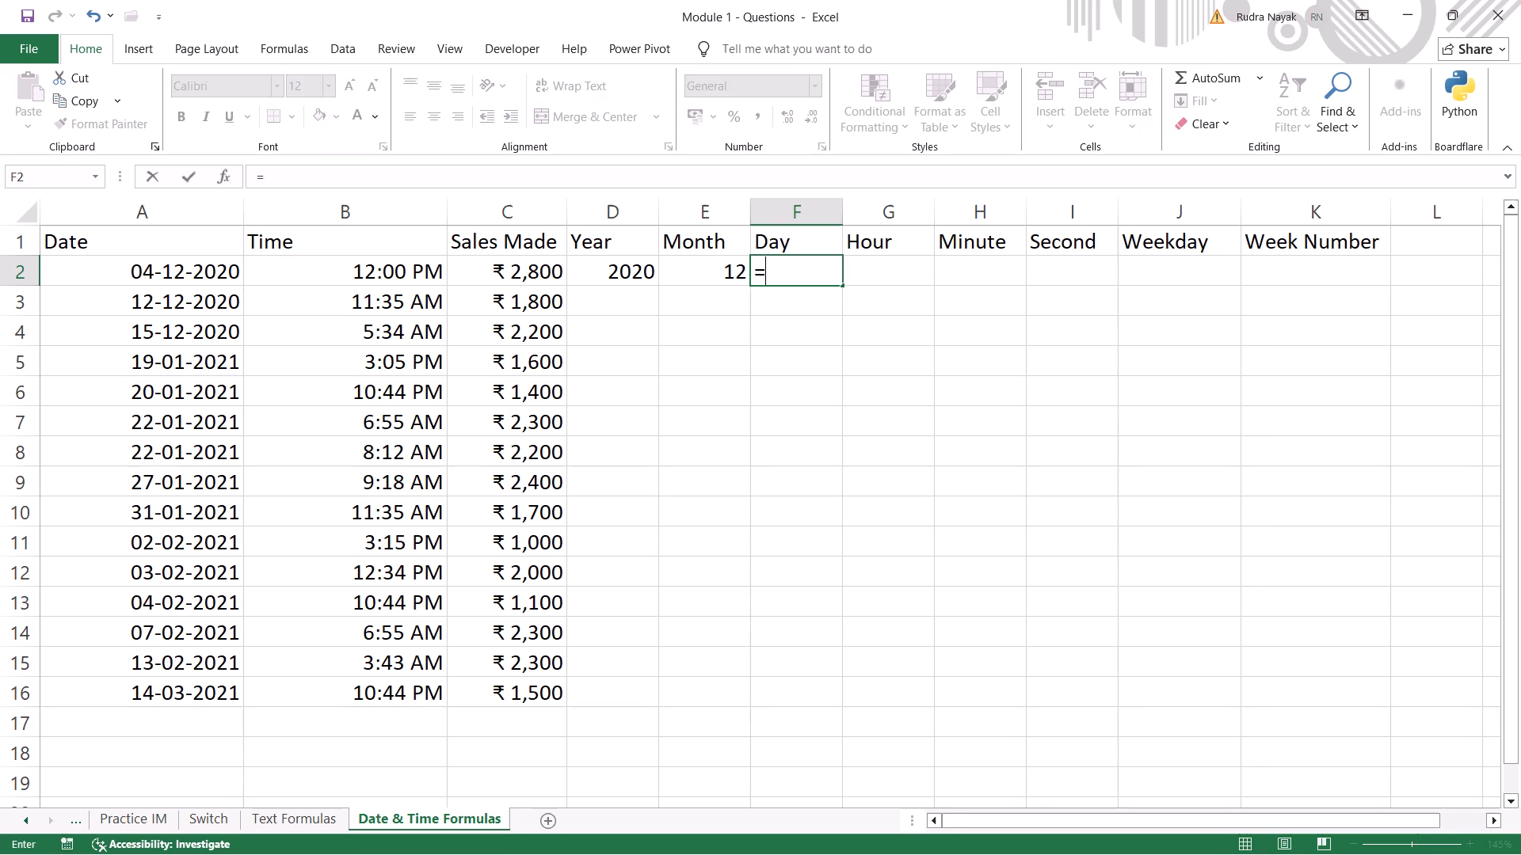
pyautogui.press('d')
pyautogui.write('ay')
pyautogui.press('Tab')
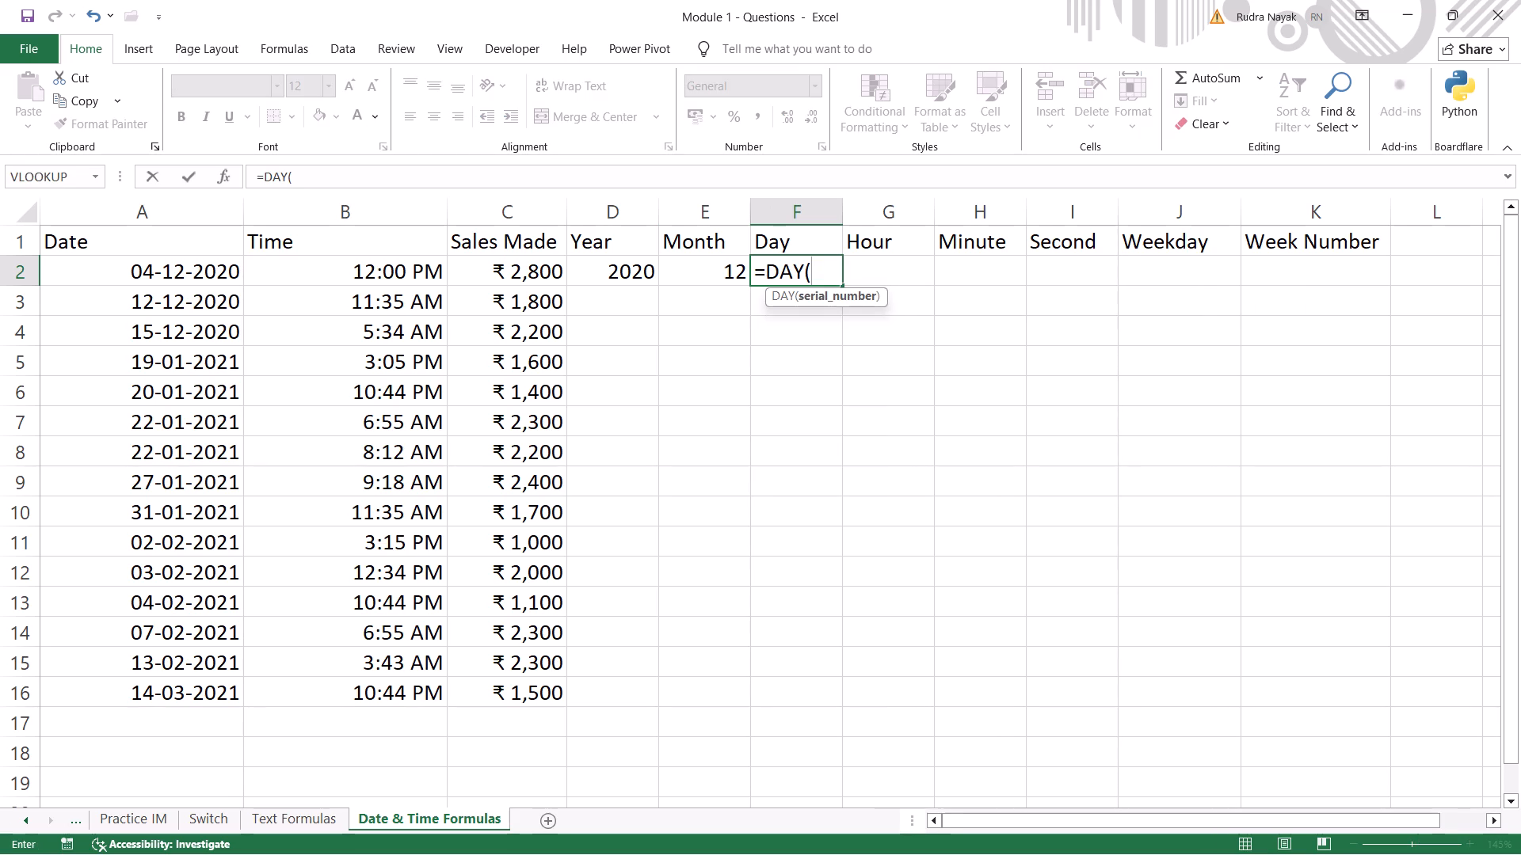
pyautogui.click(165, 270)
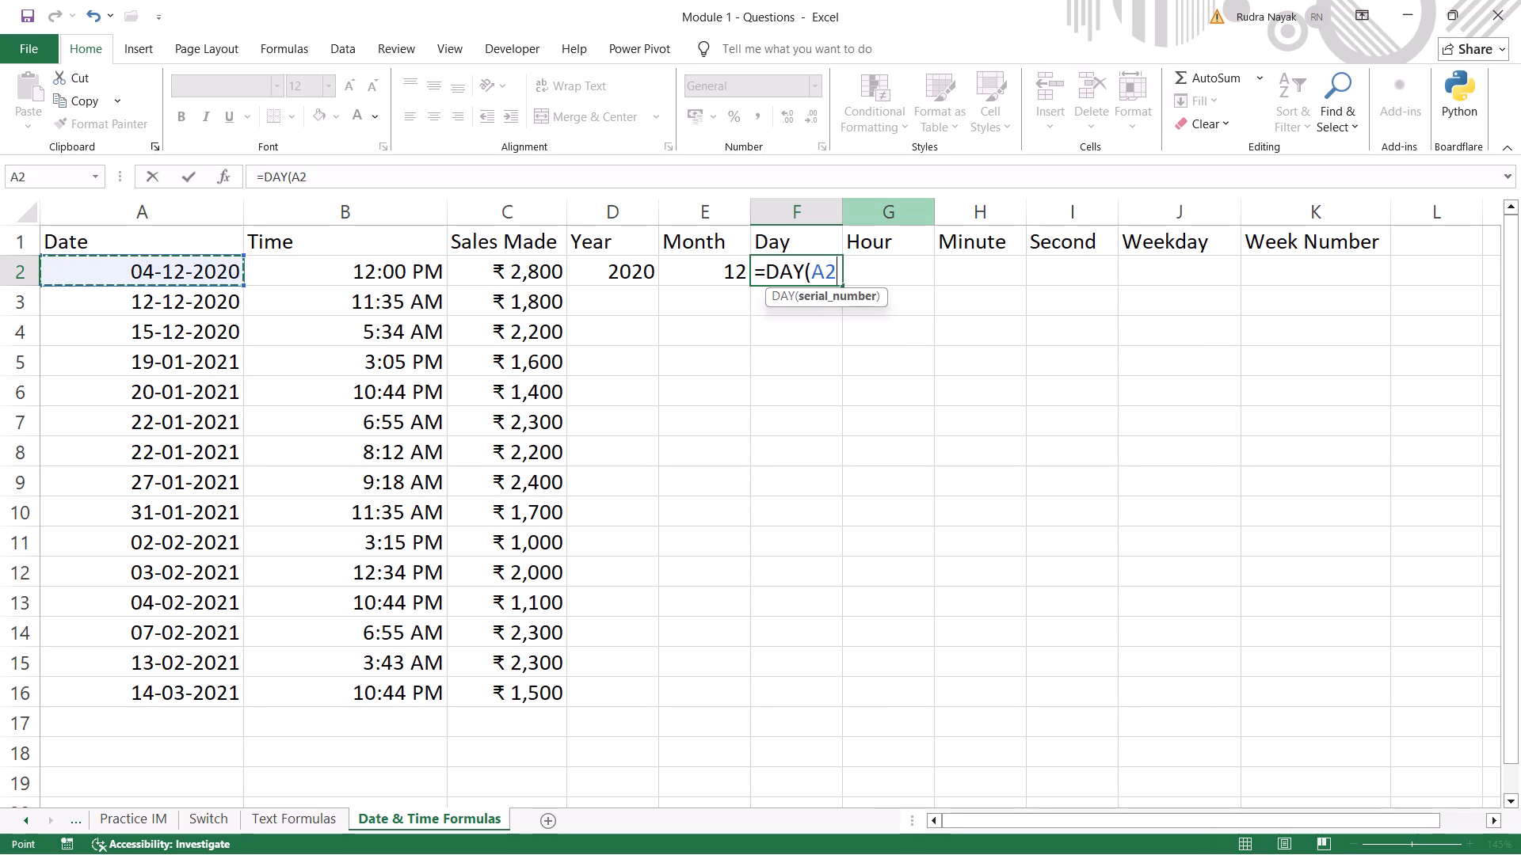
pyautogui.hotkey('shift', ')')
pyautogui.press('Return')
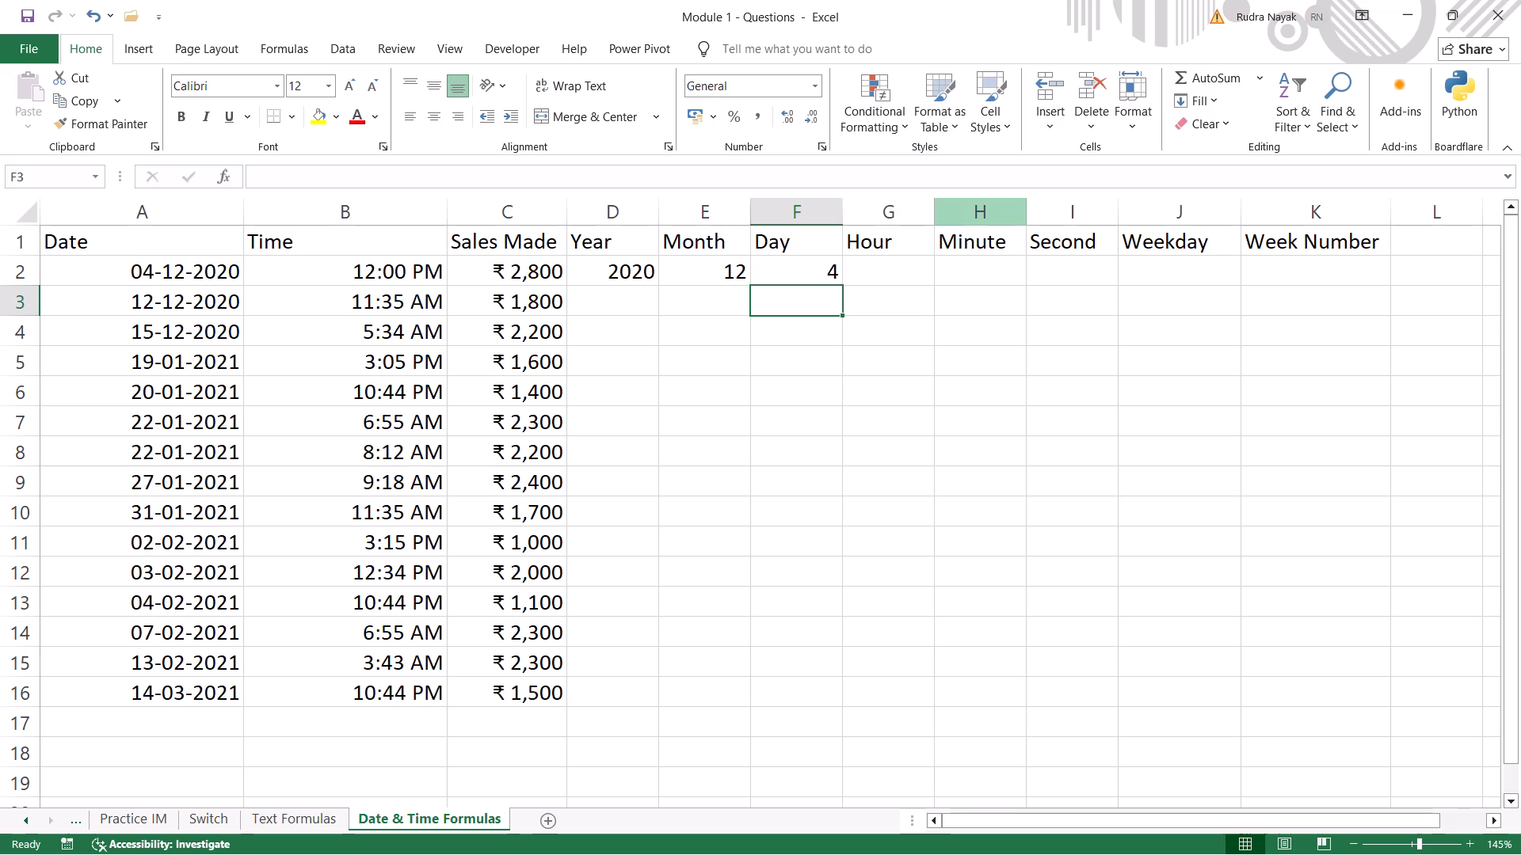
# Enter =HOUR(B2) in cell G2 to extract the hour from the first row's time.
pyautogui.click(890, 273)
pyautogui.press('=')
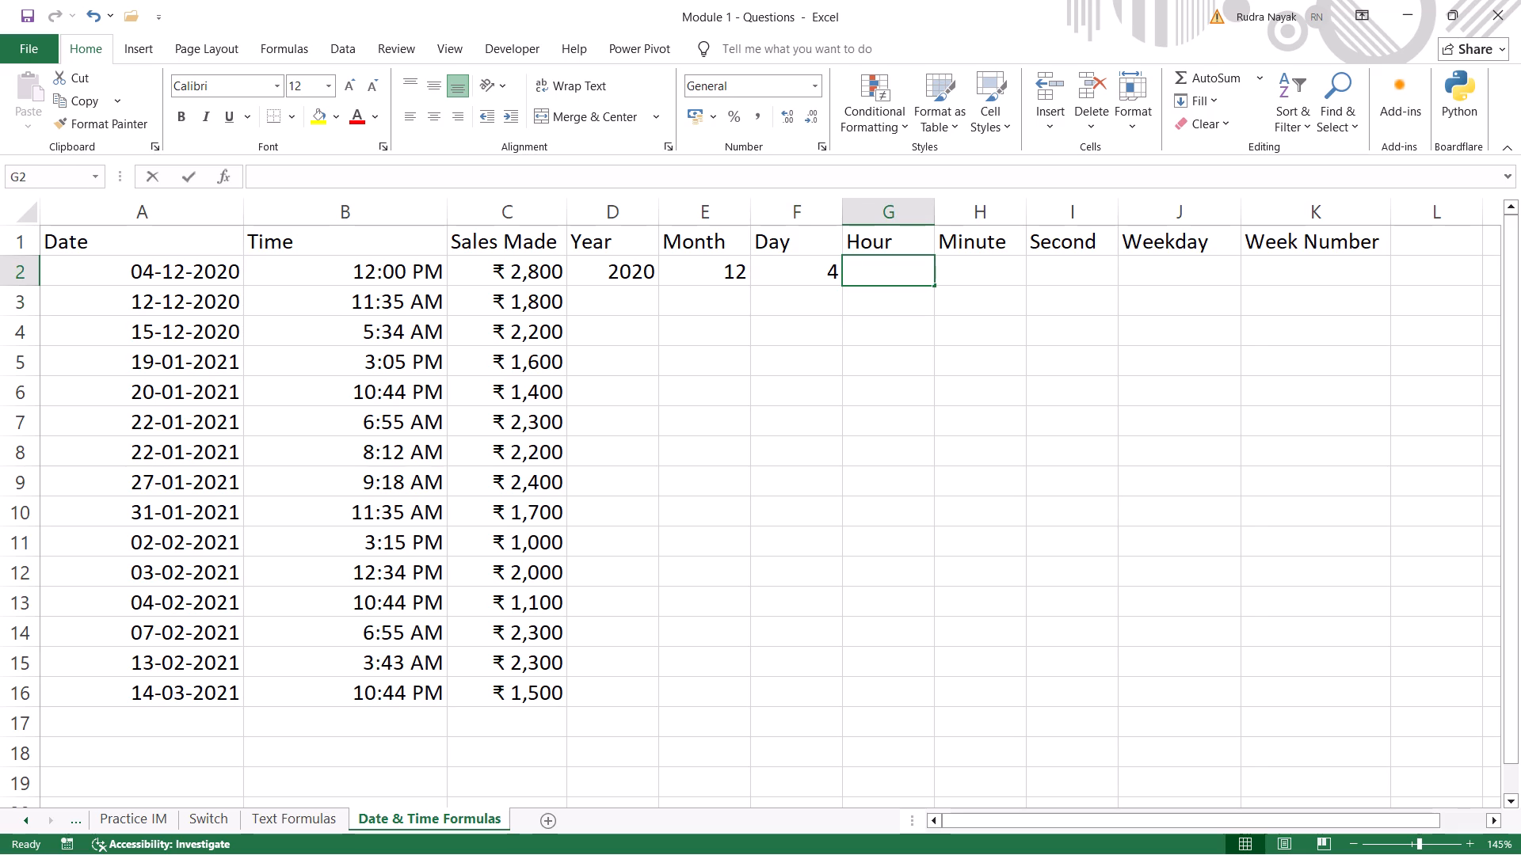
pyautogui.write('ho')
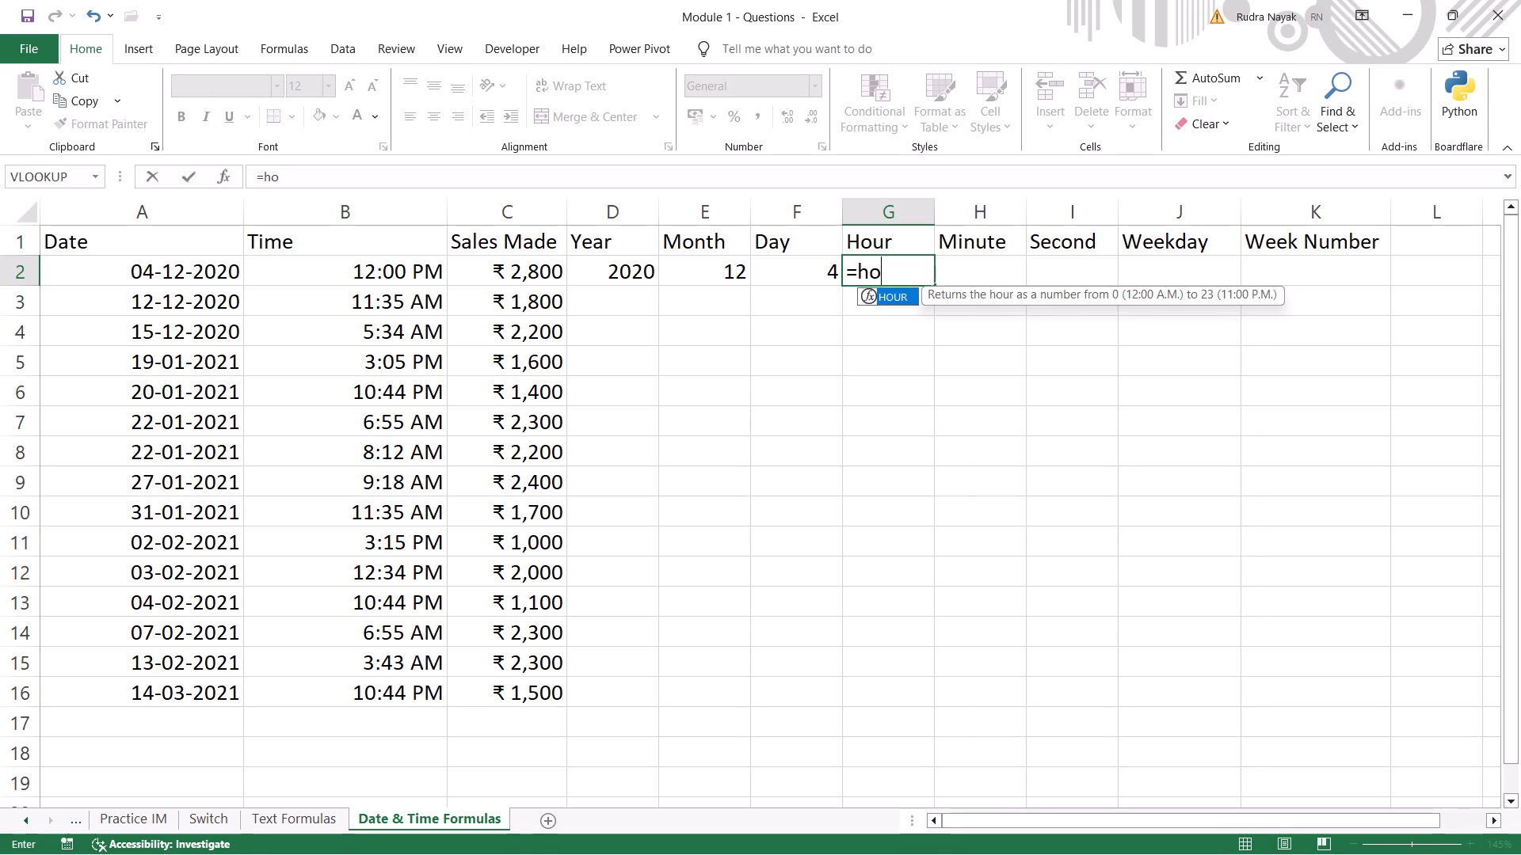
pyautogui.press('Tab')
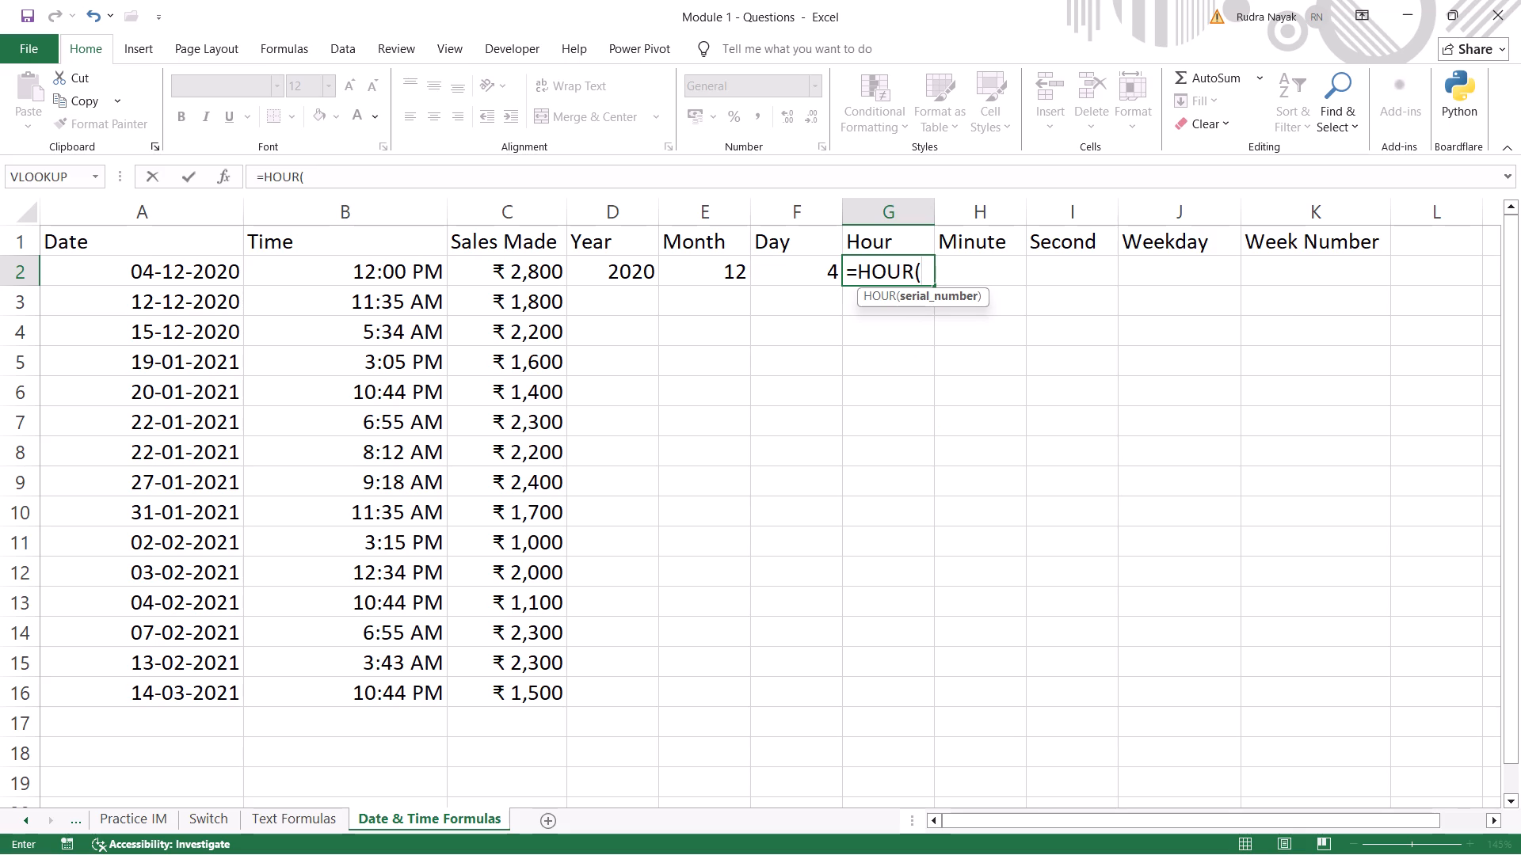
pyautogui.click(392, 280)
pyautogui.hotkey('shift', ')')
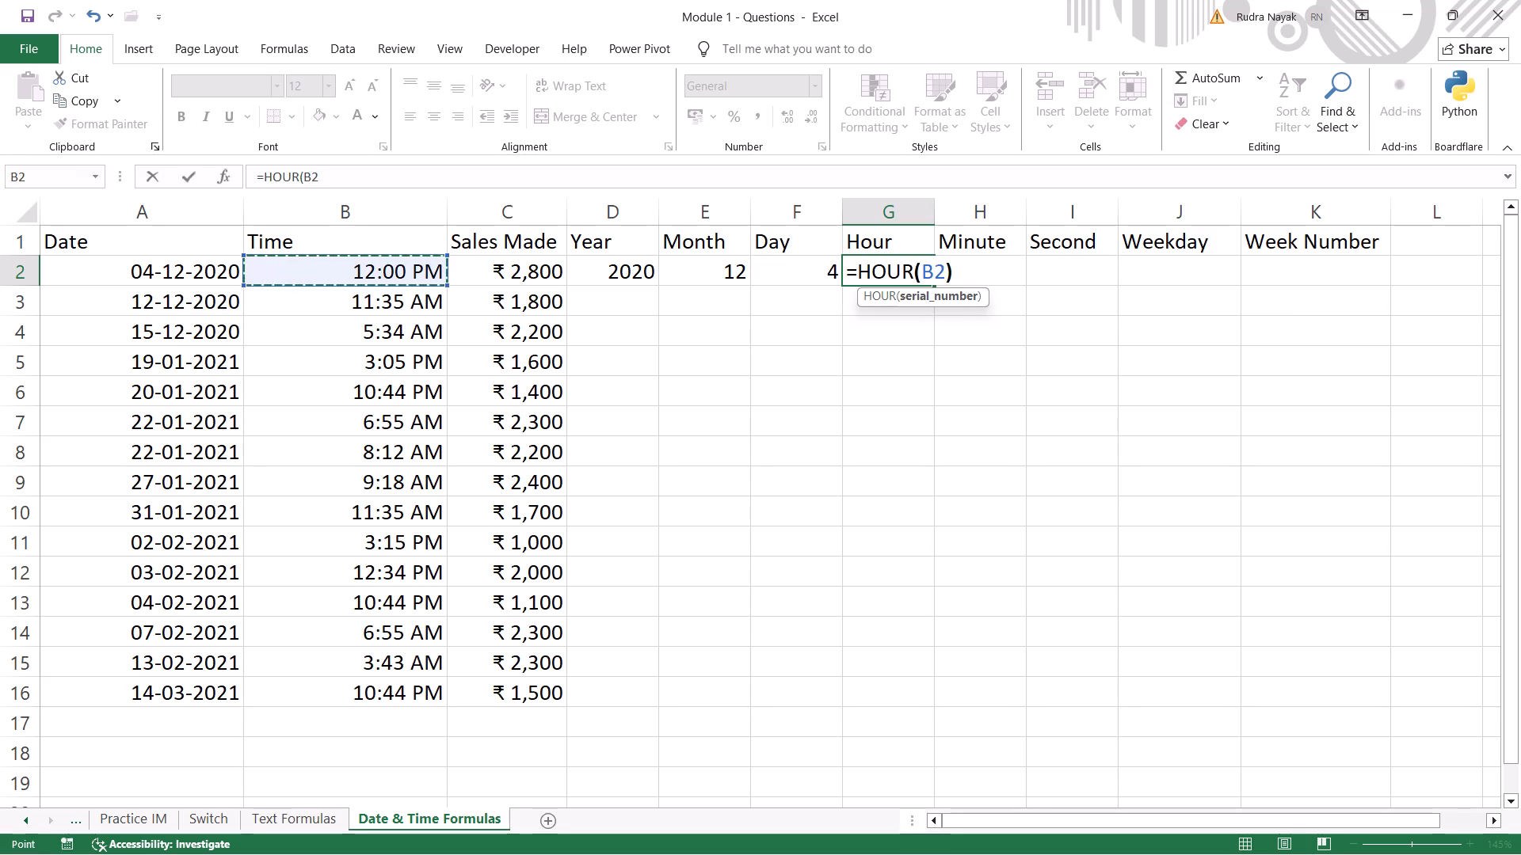
pyautogui.press('Return')
# Enter =MINUTE(B2) in cell H2 to extract the minute from the first row's time.
pyautogui.click(1006, 260)
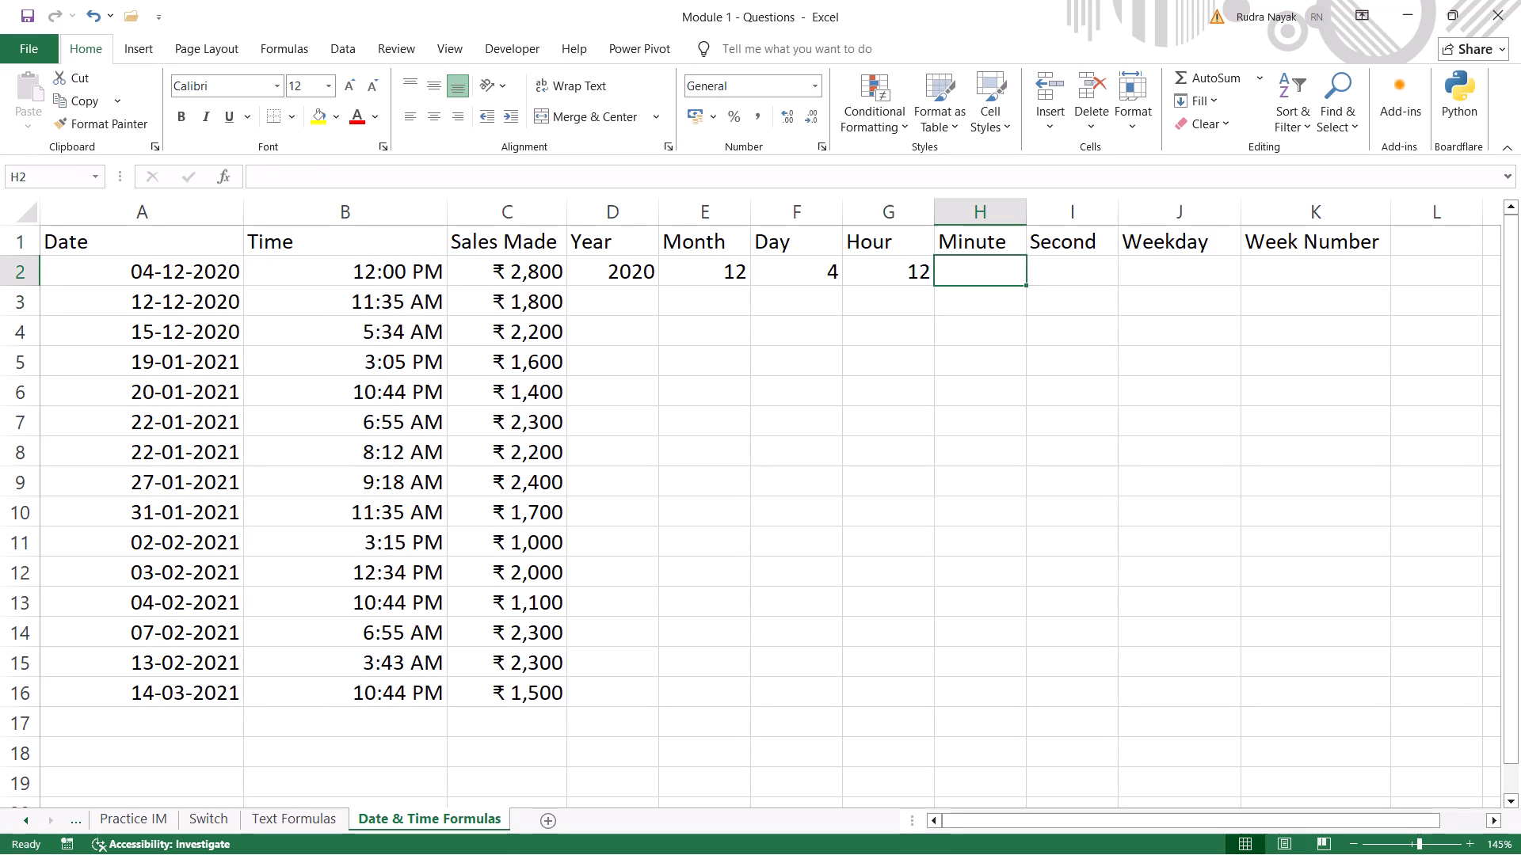
pyautogui.press('=')
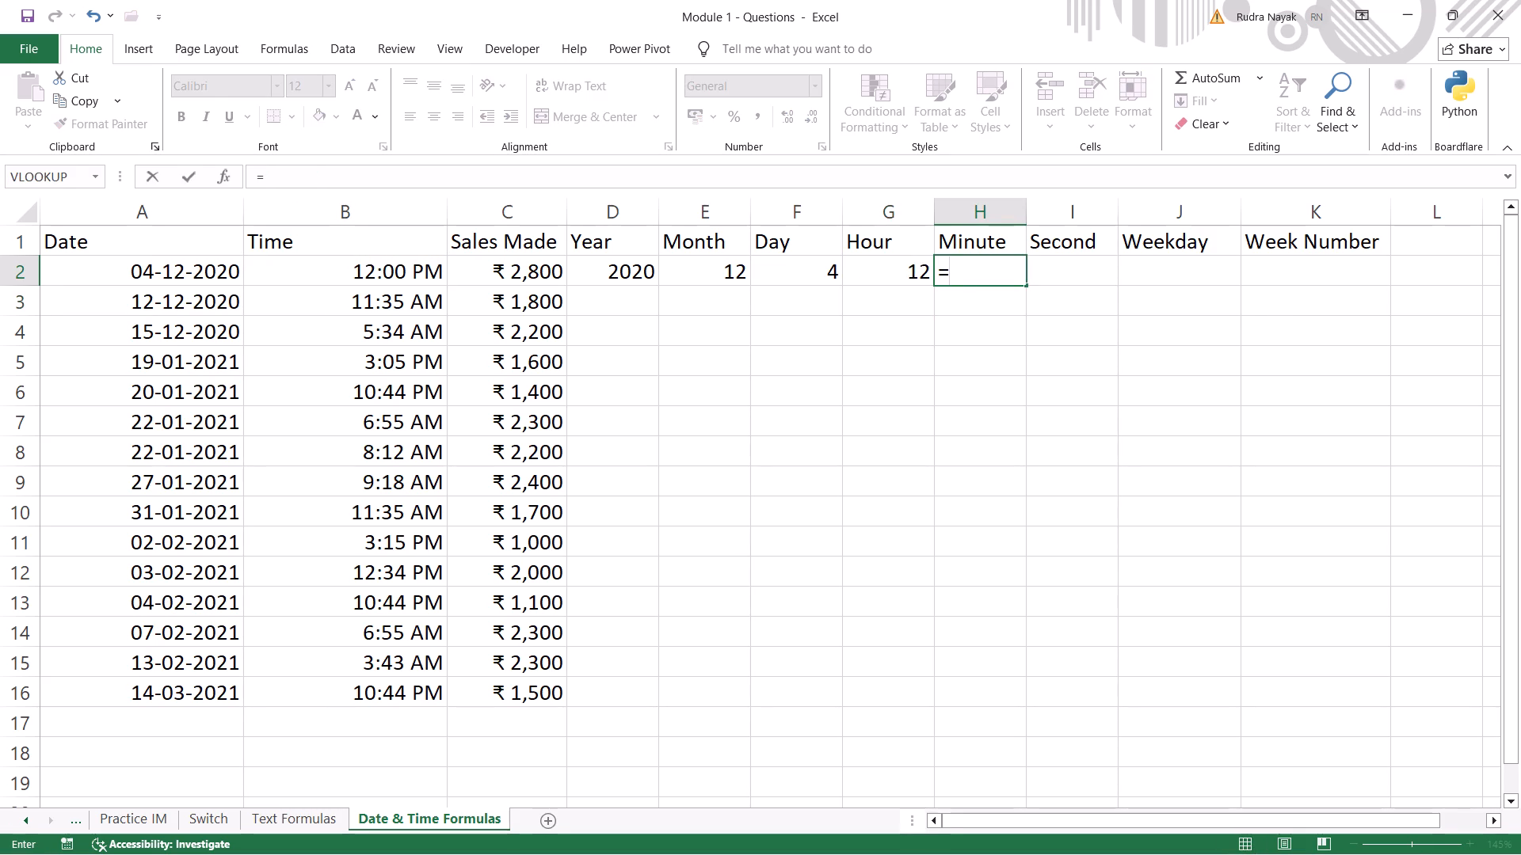
pyautogui.write('mi')
pyautogui.press('n')
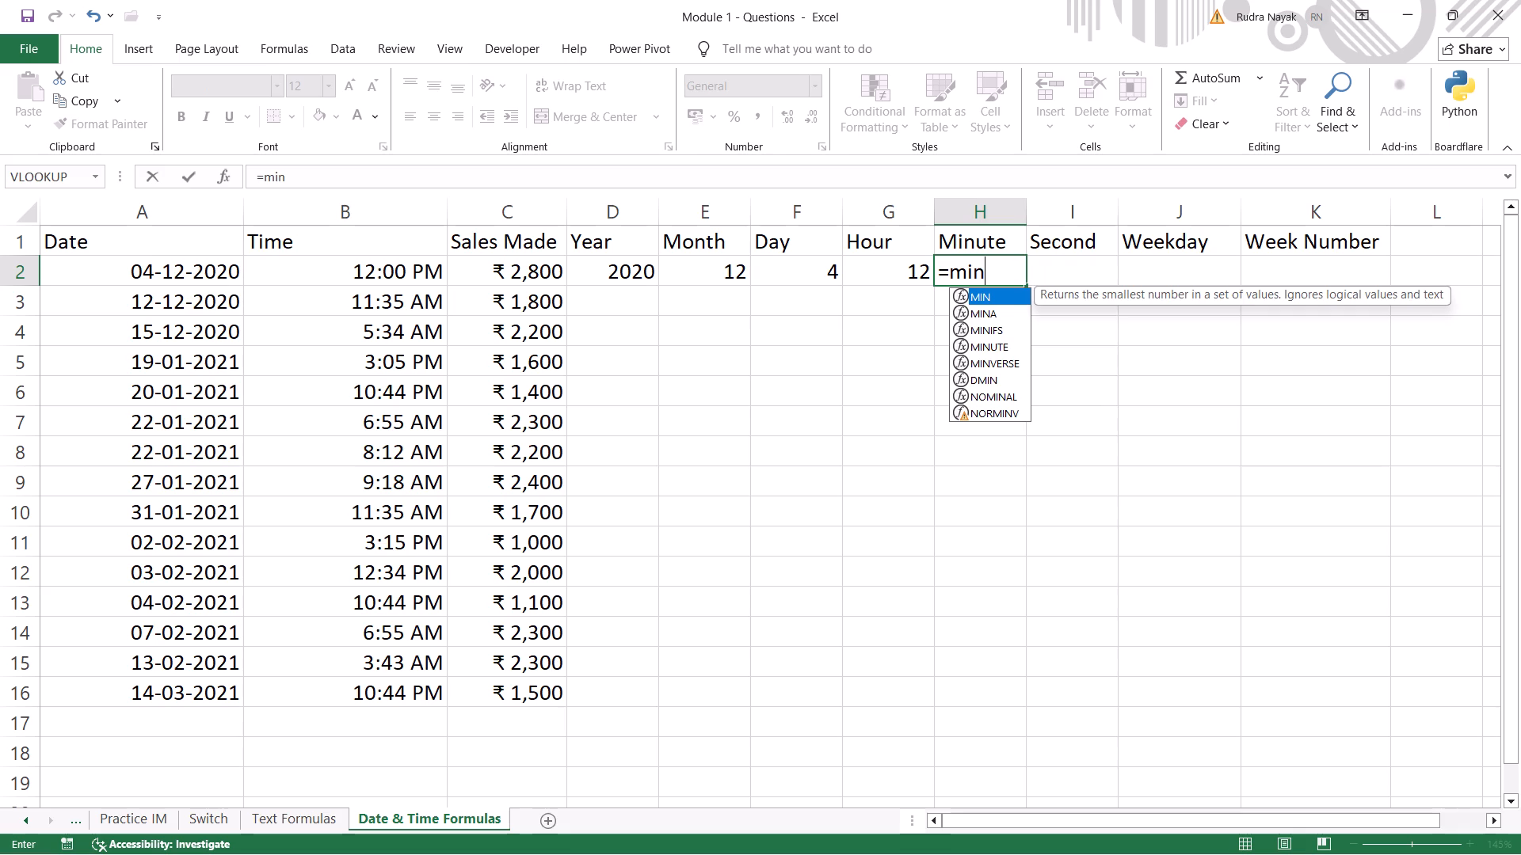
pyautogui.press('u')
pyautogui.press('Tab')
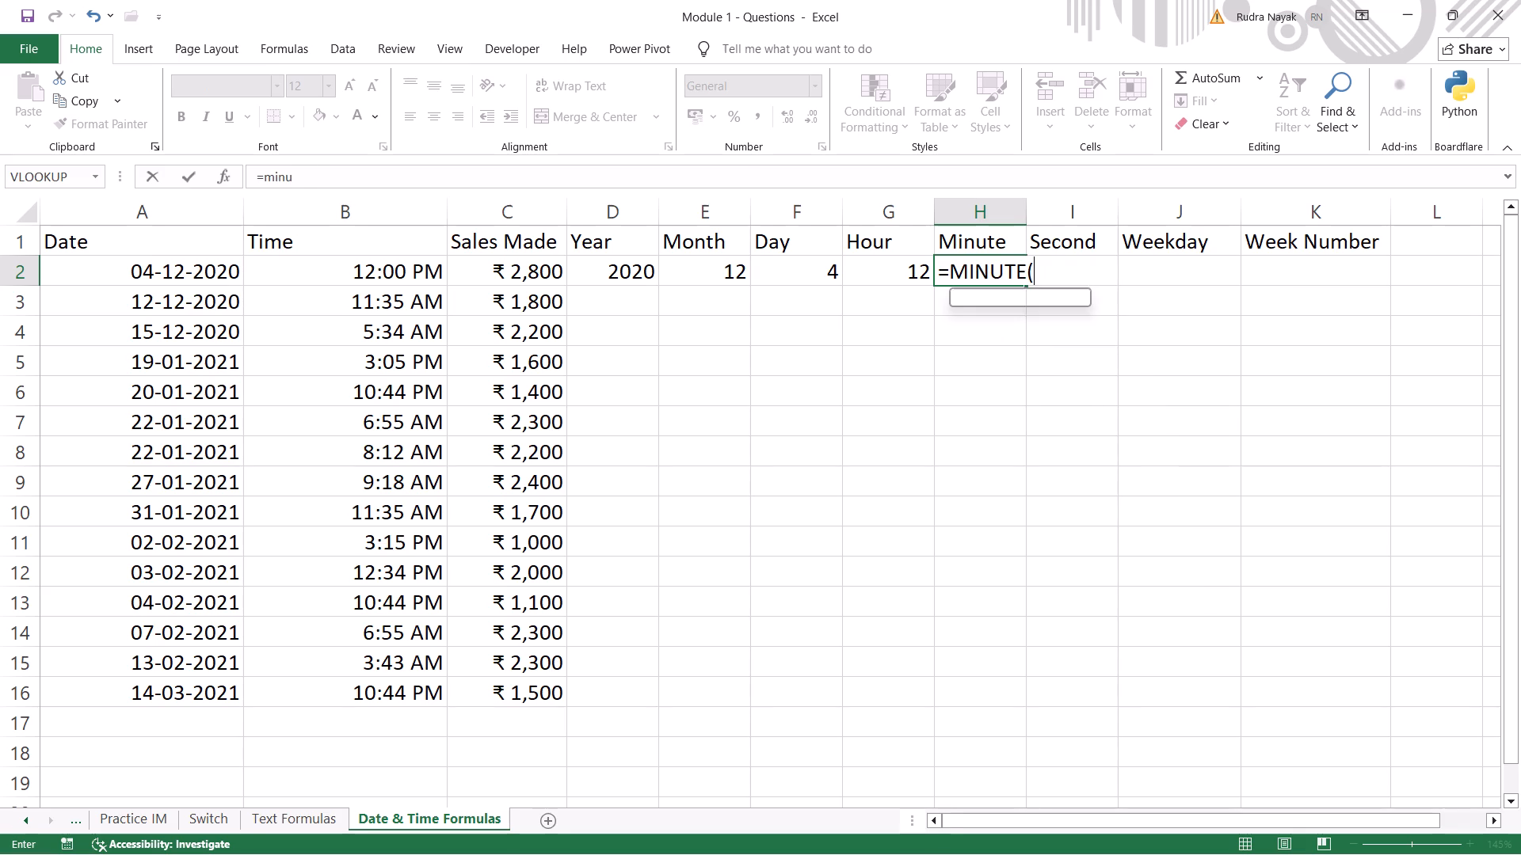
pyautogui.click(405, 275)
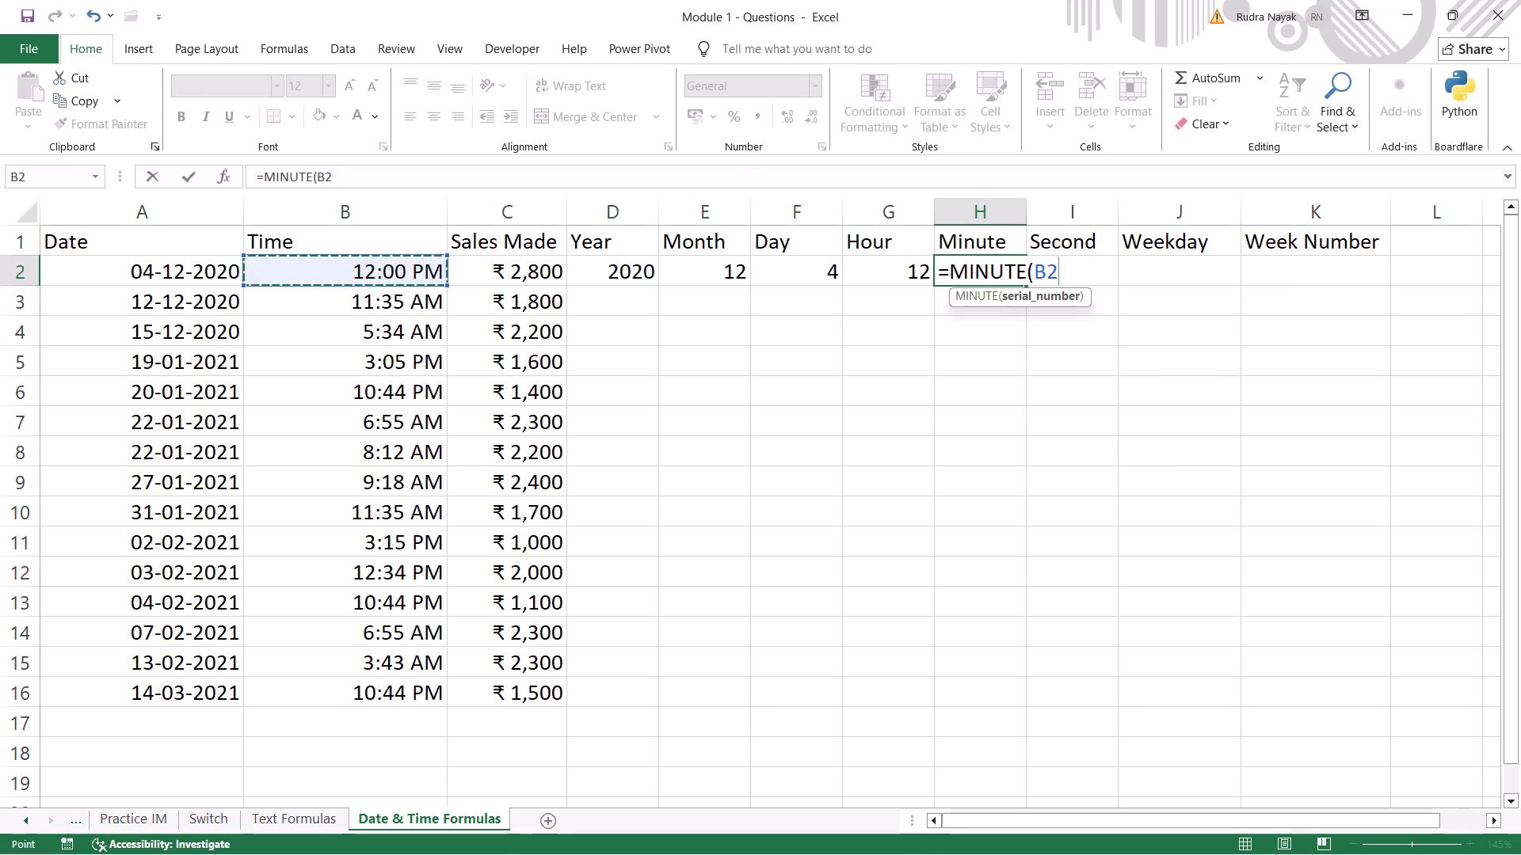
pyautogui.hotkey('shift', ')')
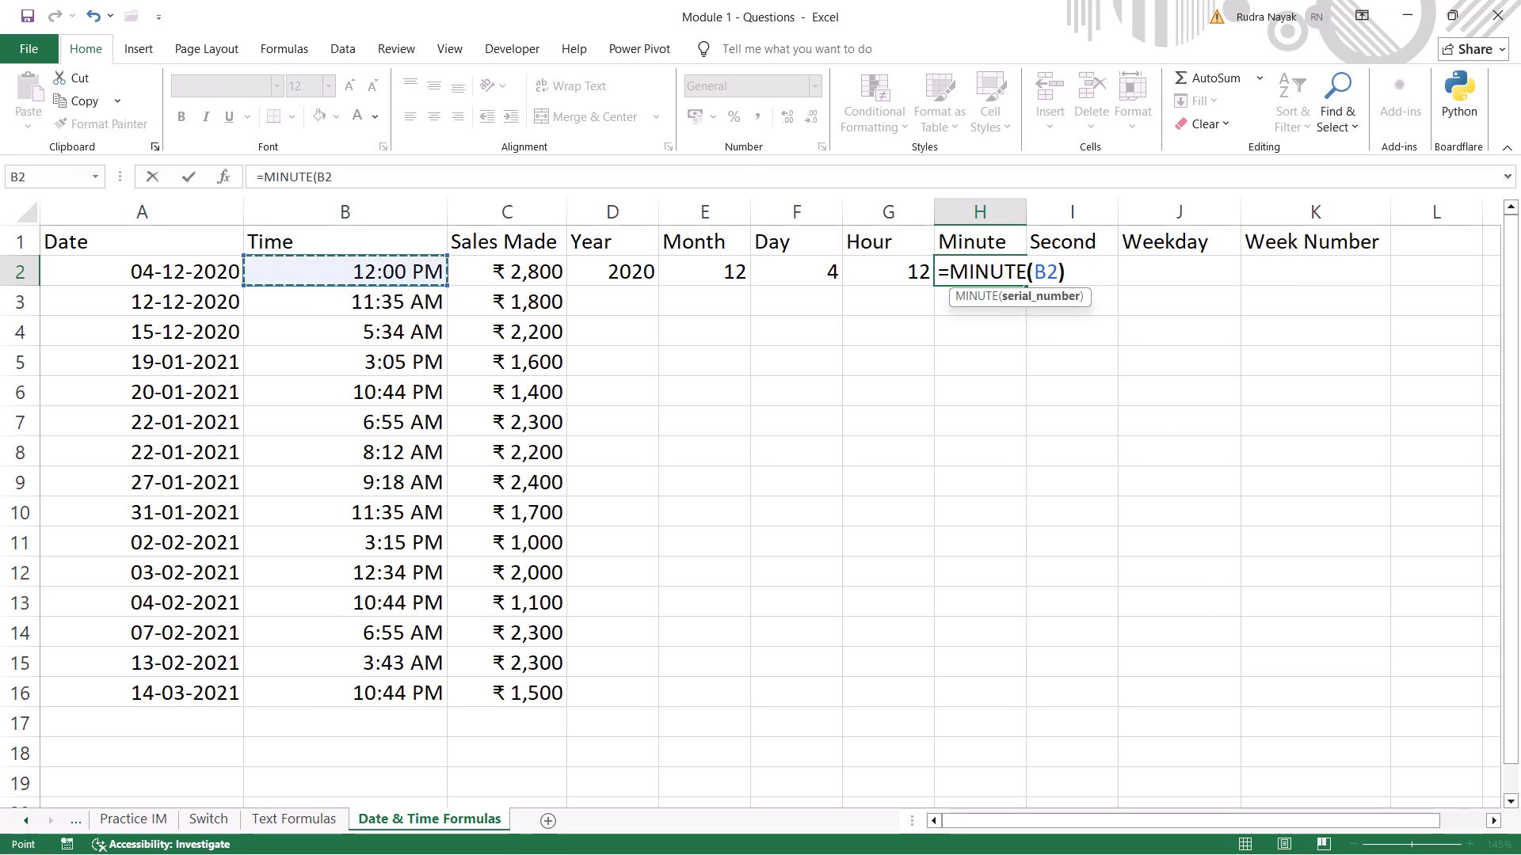
pyautogui.press('Return')
# Enter =SECOND(B2) in cell I2 to extract the seconds from the first row's time, and close the pop-up window.
pyautogui.click(1069, 272)
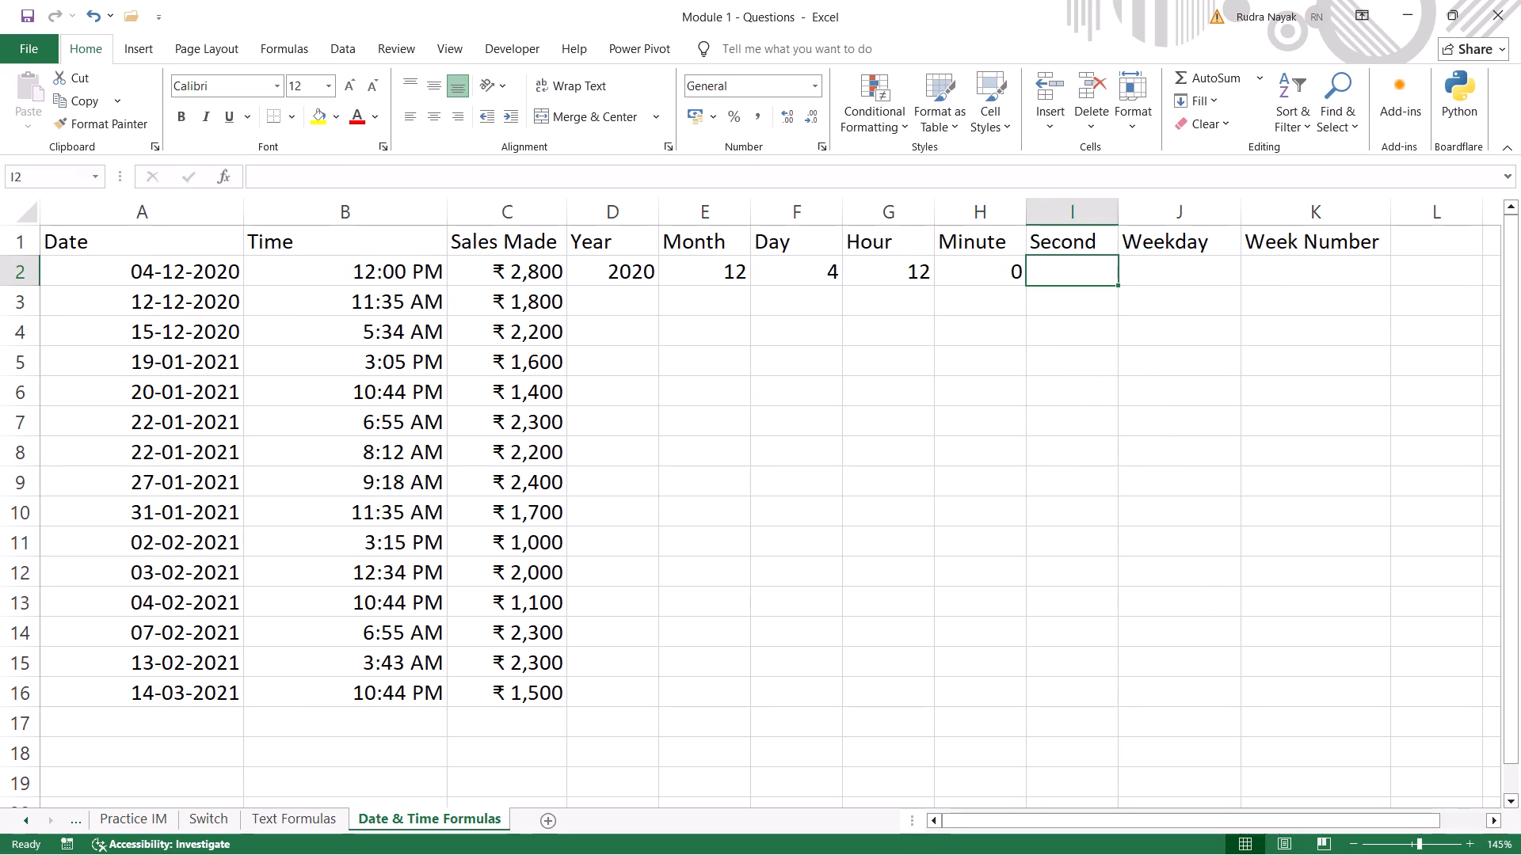
pyautogui.write('=sec')
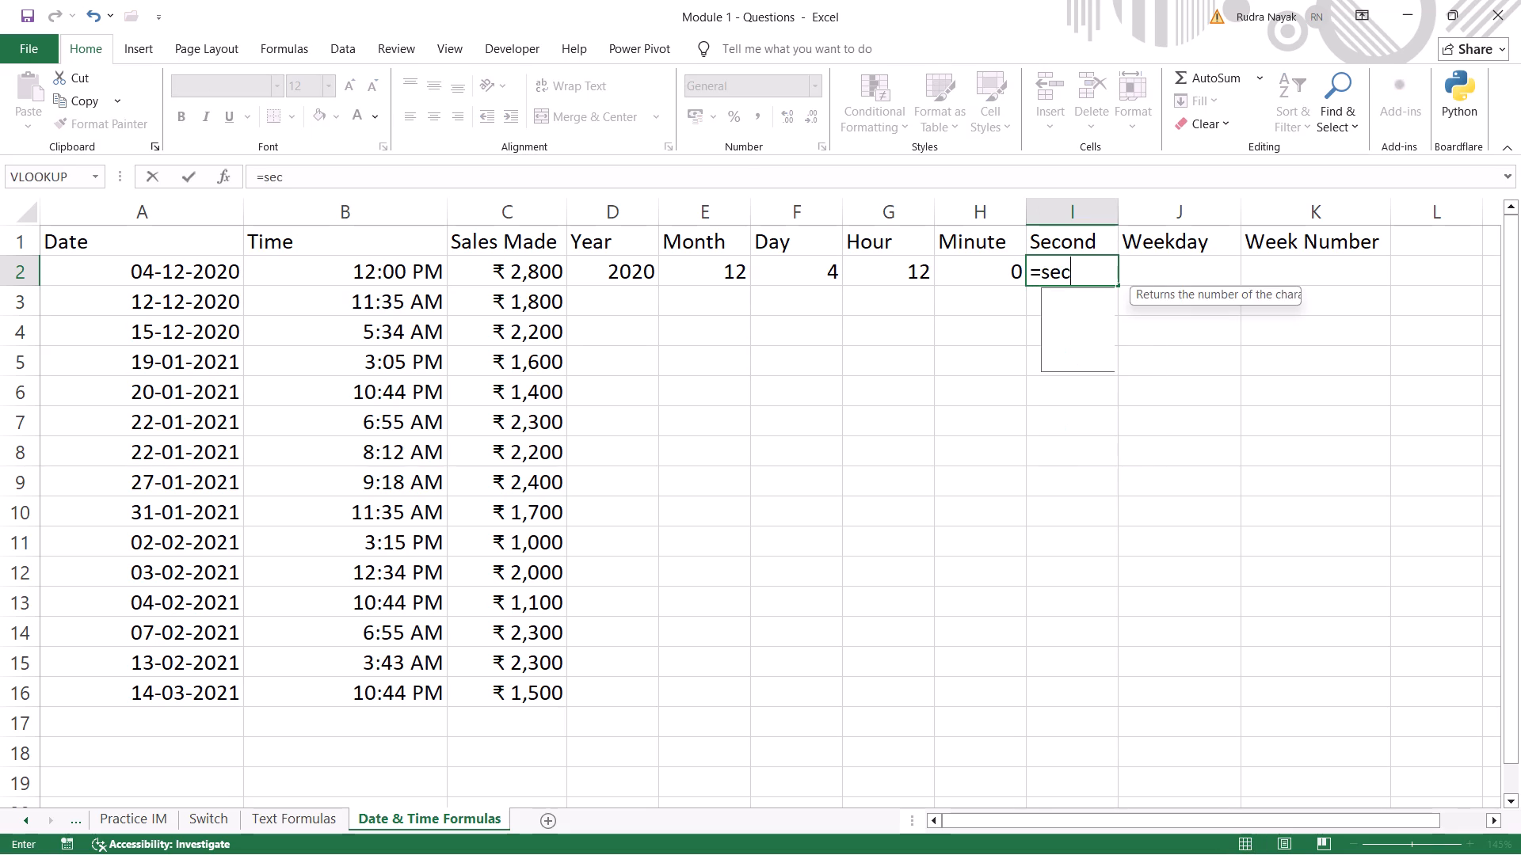
pyautogui.click(1095, 331)
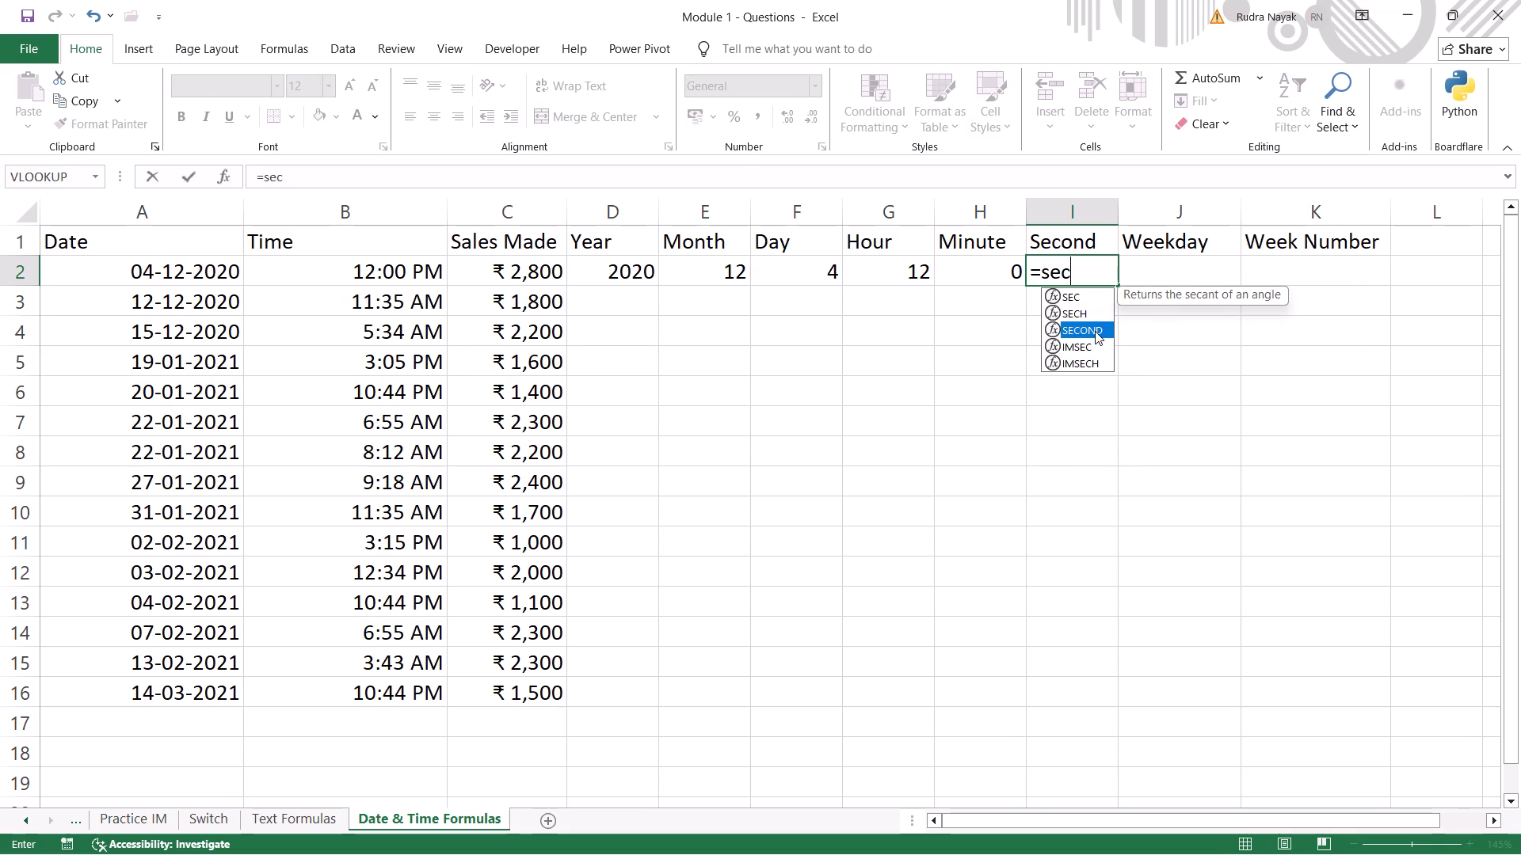
pyautogui.press('Tab')
pyautogui.click(345, 268)
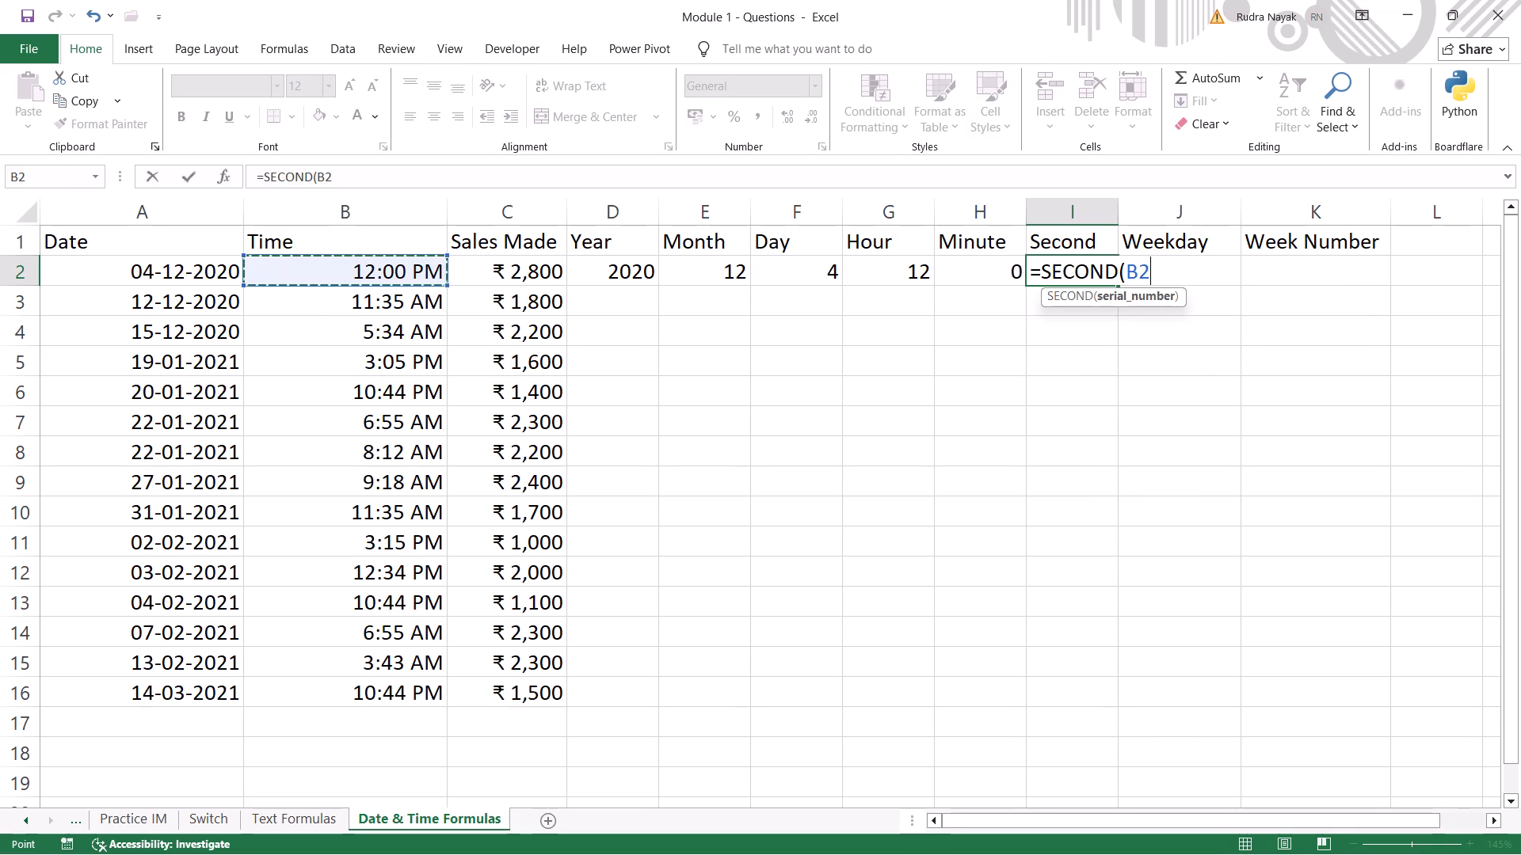
pyautogui.press('Return')
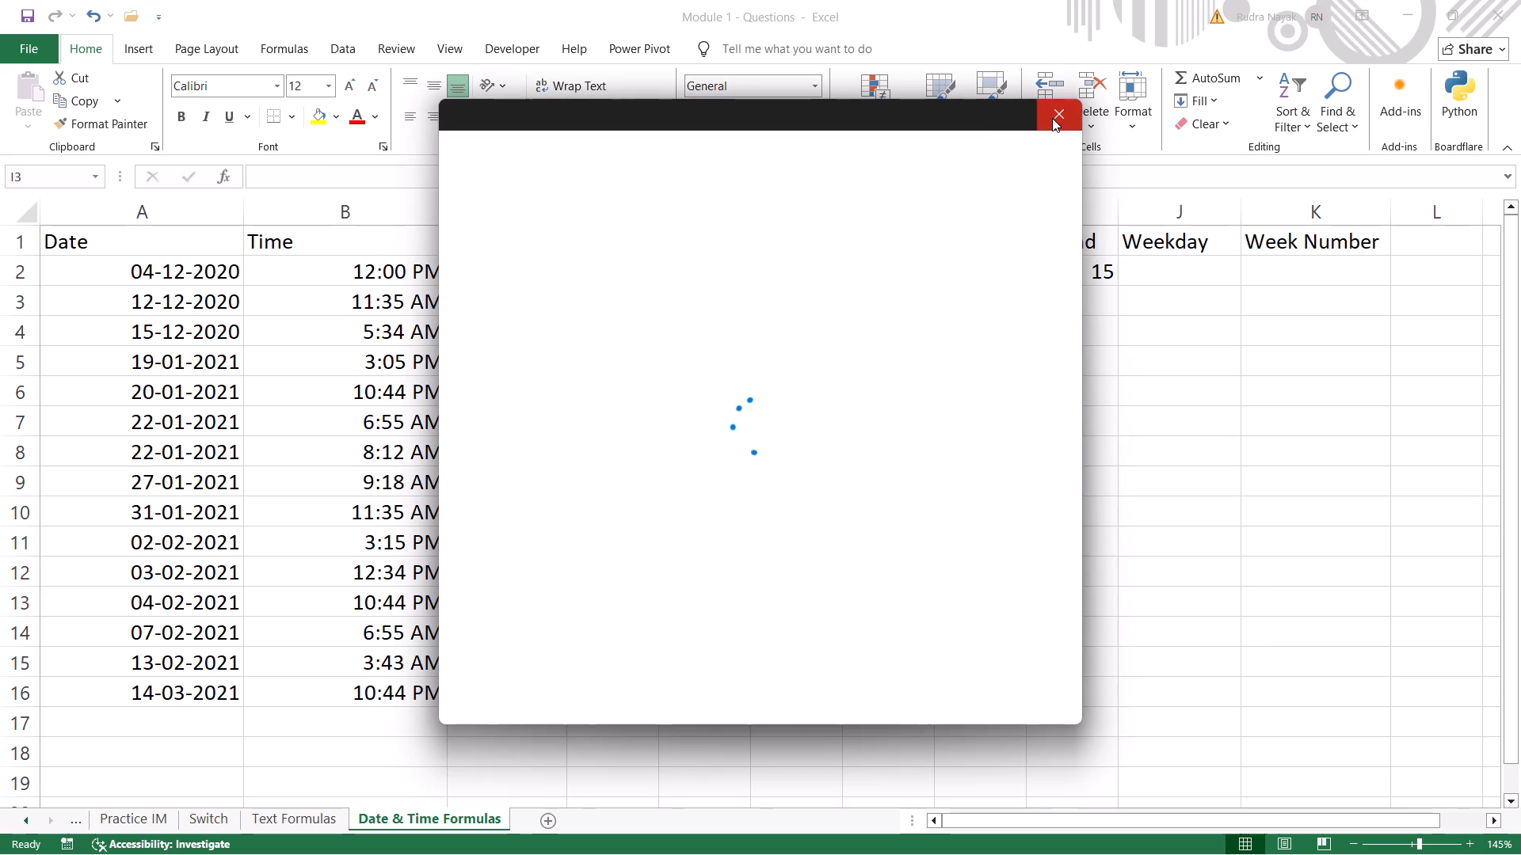
pyautogui.click(1052, 118)
# Open the SECOND formula in cell I2 to review it, leaving it as is.
pyautogui.click(1103, 264)
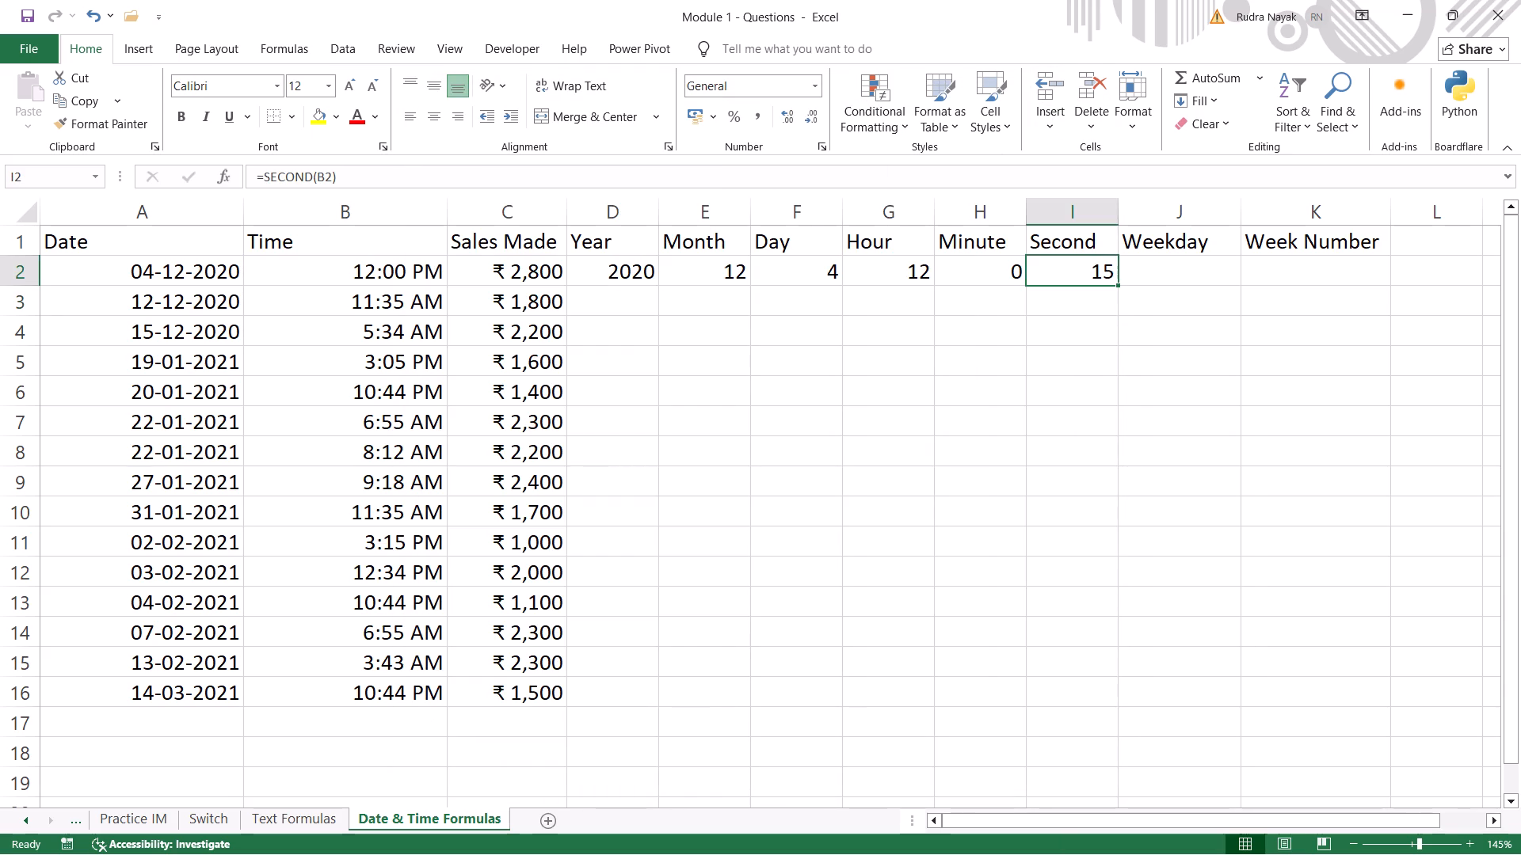
pyautogui.doubleClick(1103, 264)
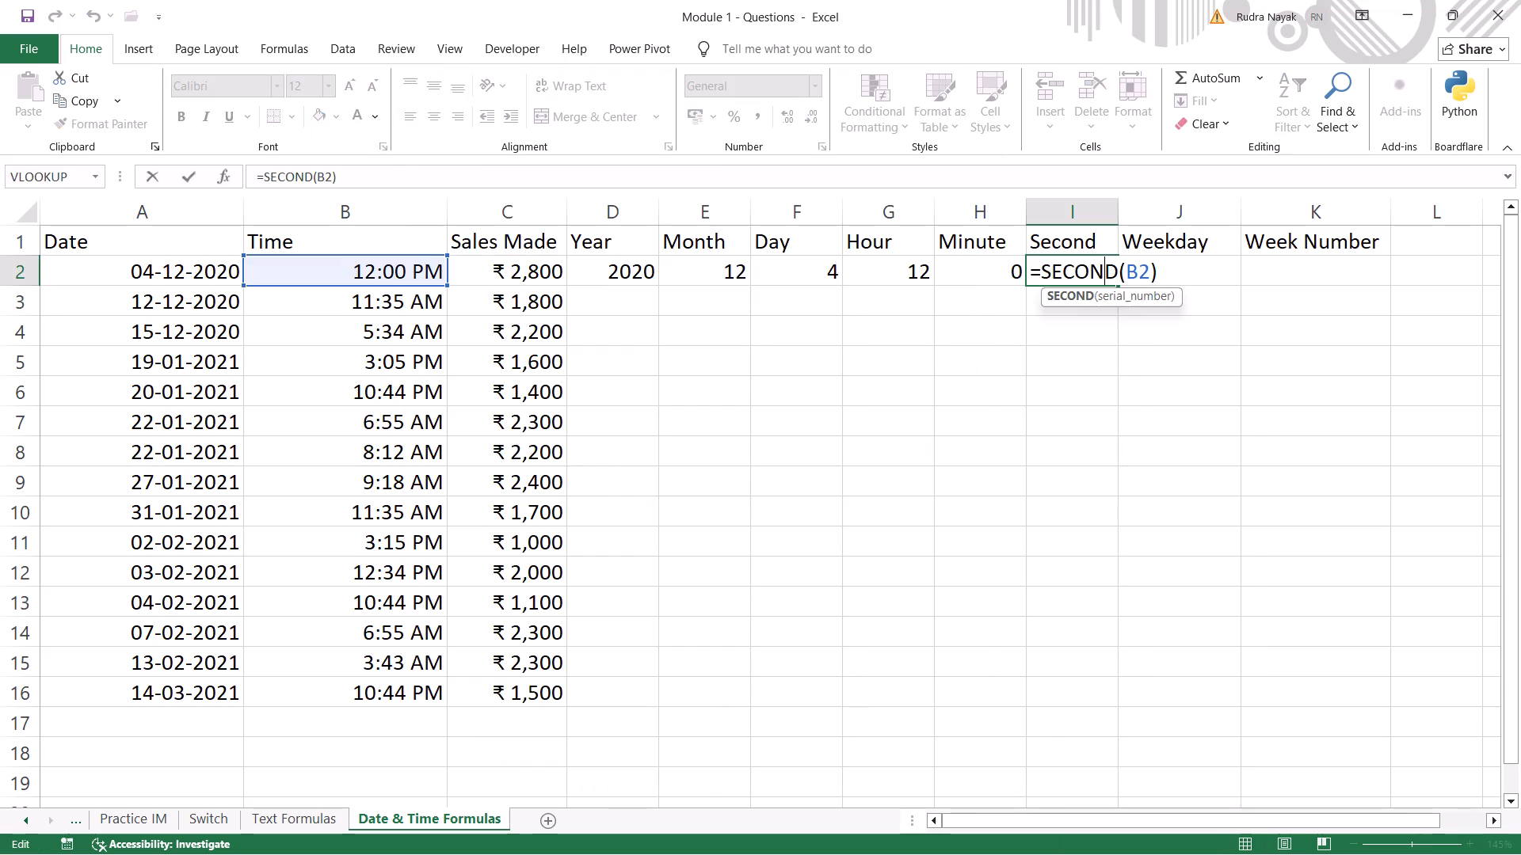
pyautogui.click(1176, 272)
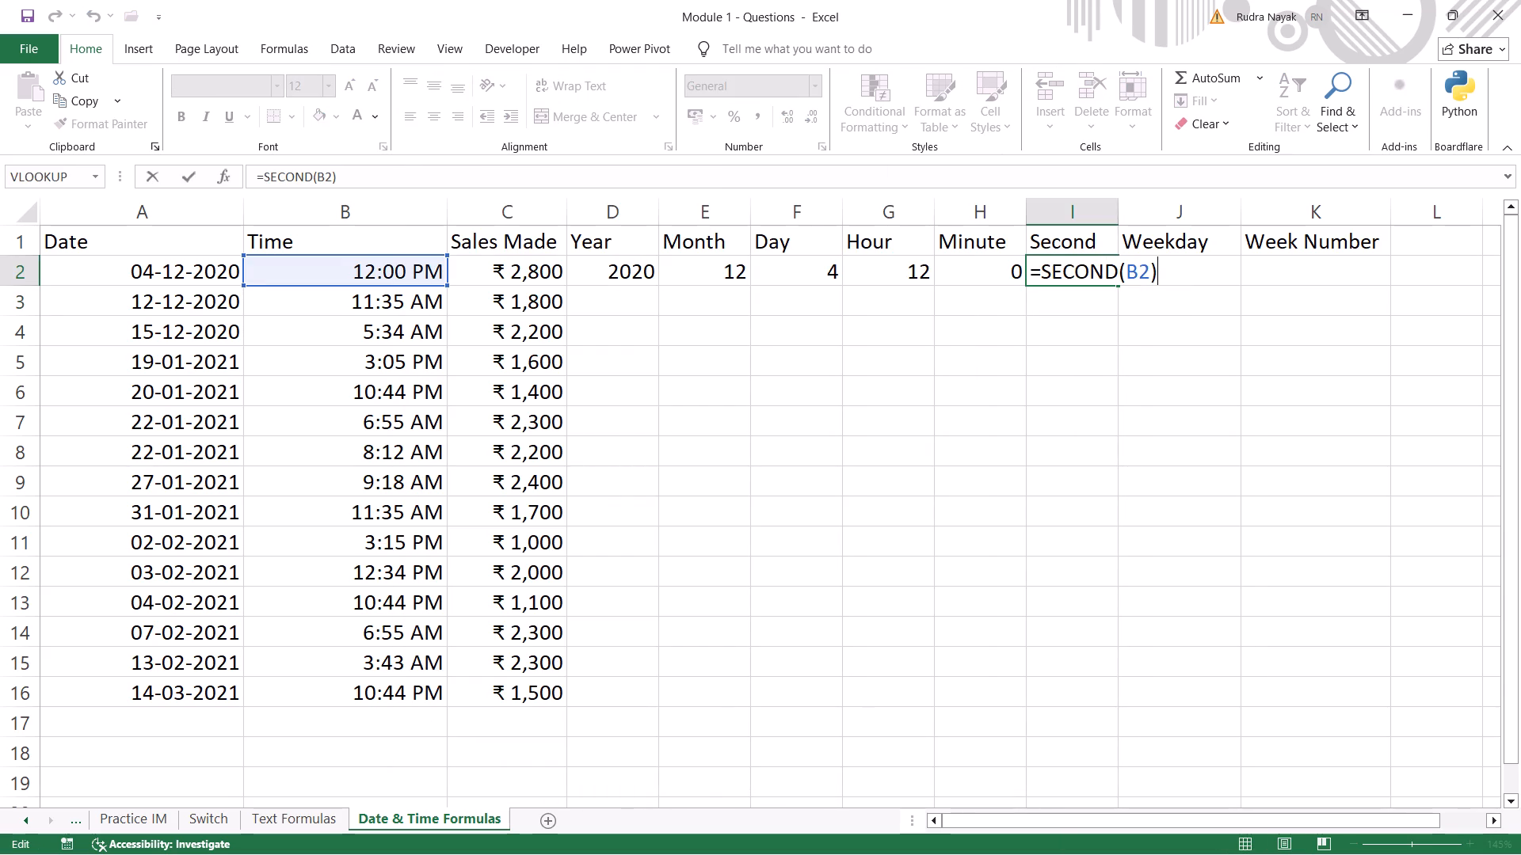
pyautogui.click(1176, 272)
pyautogui.click(1182, 273)
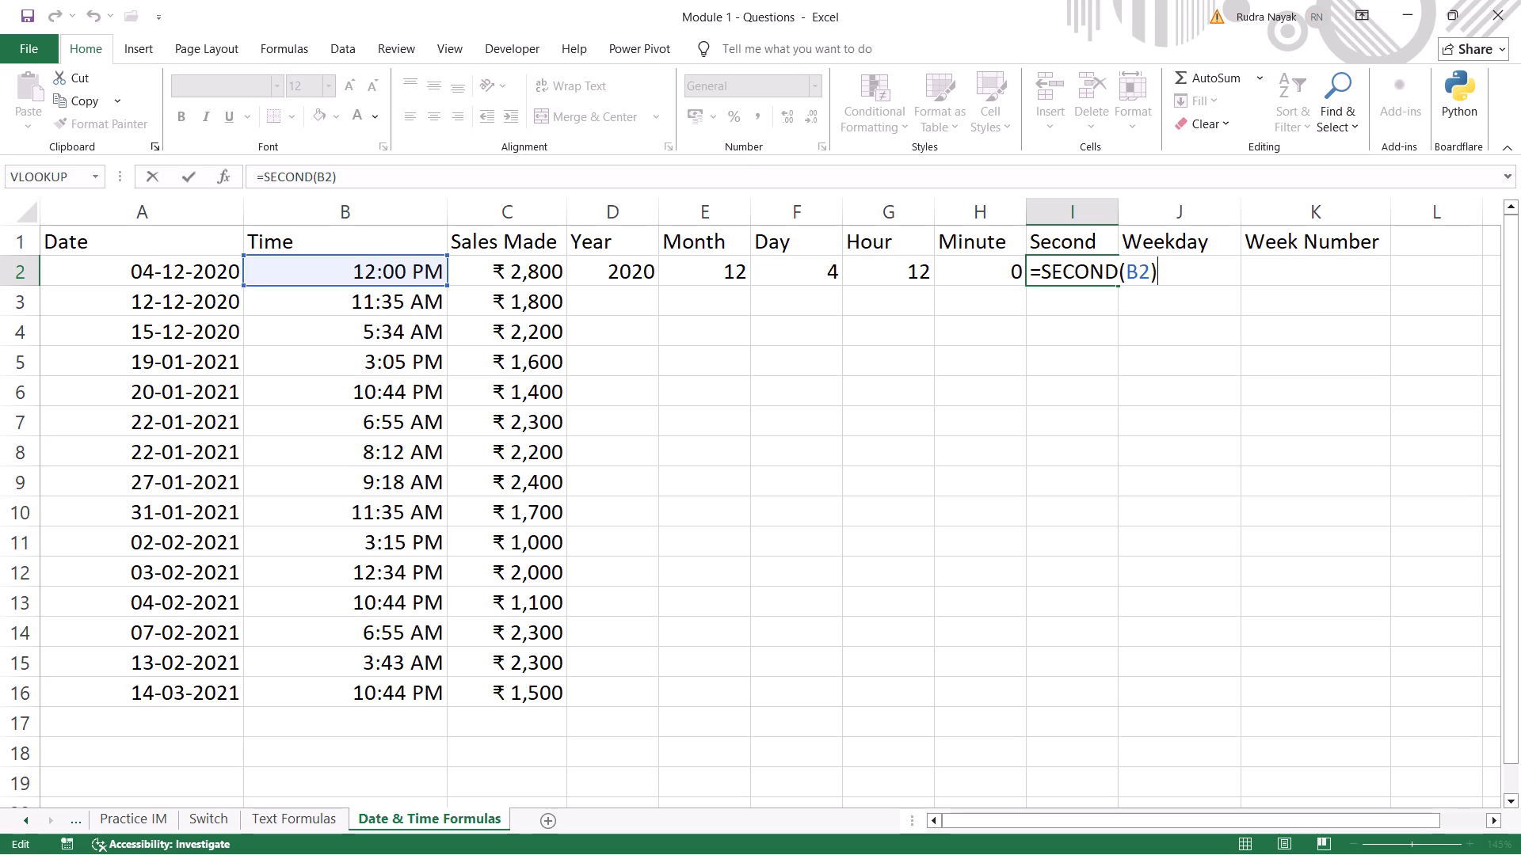
pyautogui.click(1197, 323)
# Enter the WEEKDAY function in cell J2, referencing A2, to get the weekday number of the first row's date.
pyautogui.click(1178, 254)
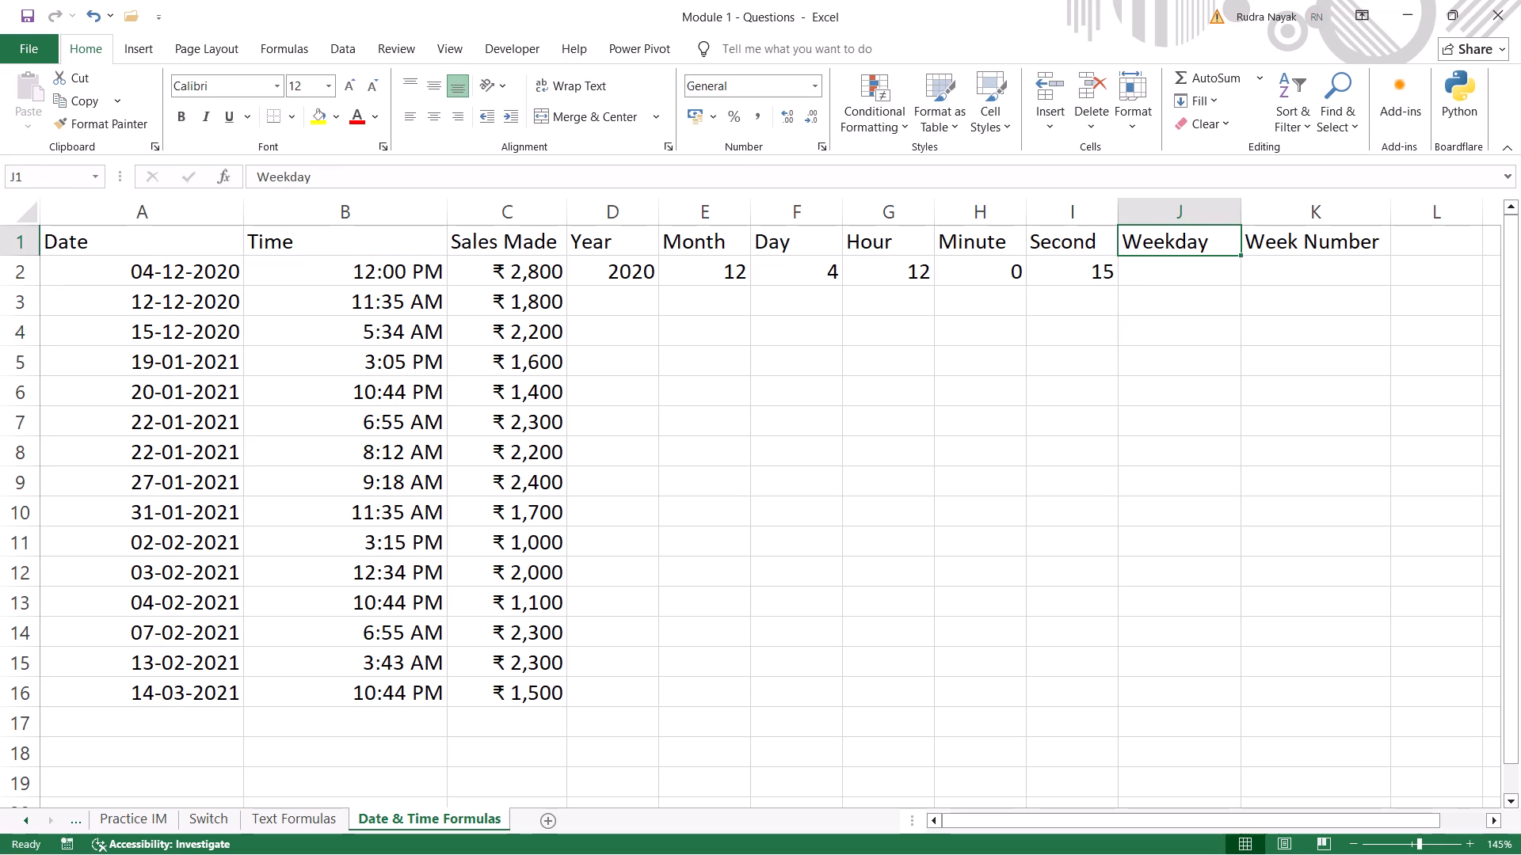
pyautogui.click(1178, 263)
pyautogui.press('=')
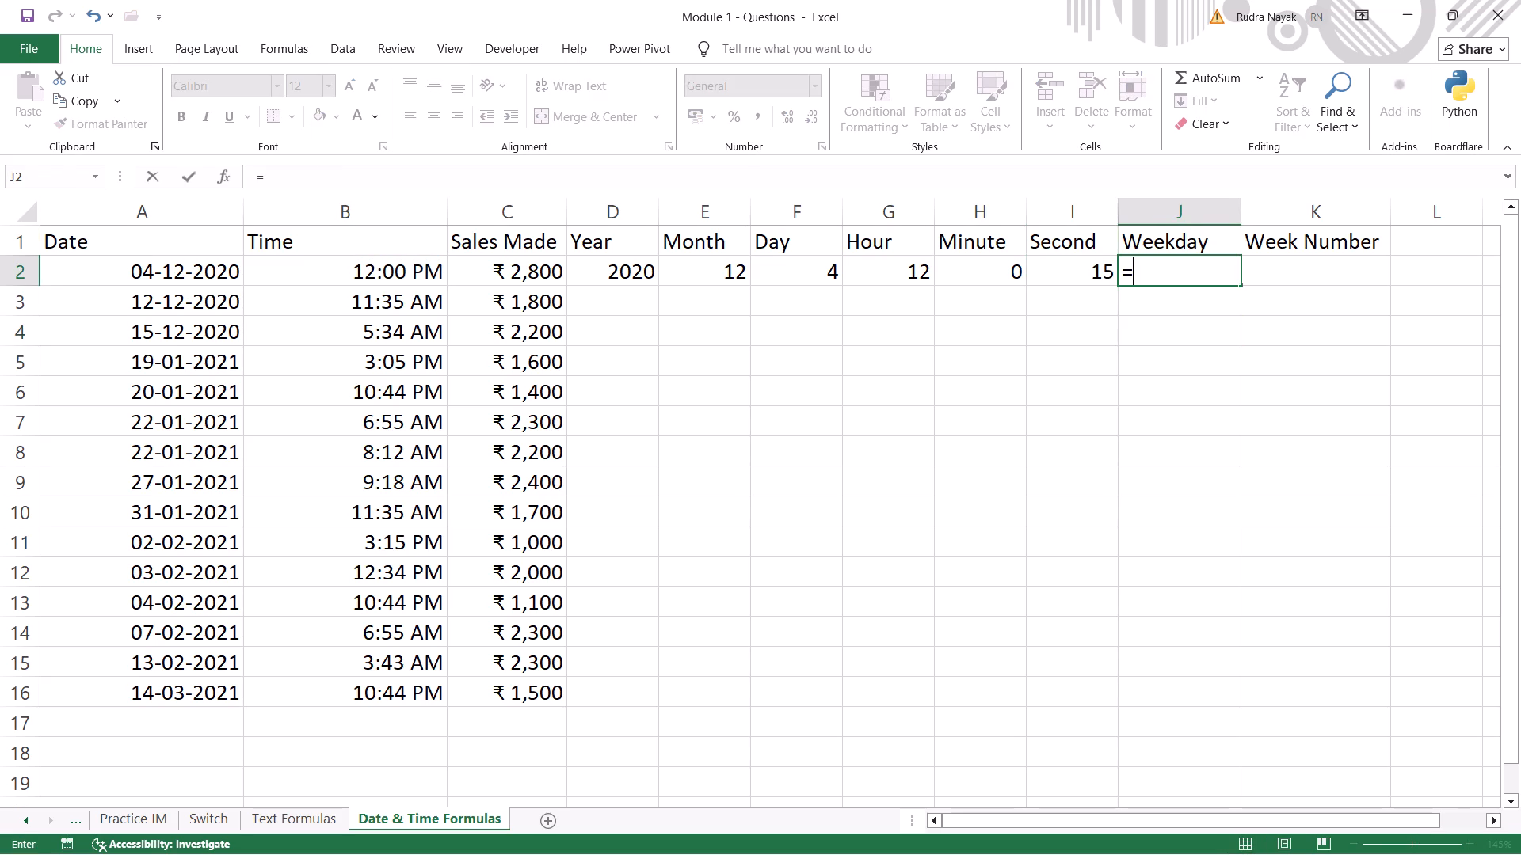
pyautogui.press('w')
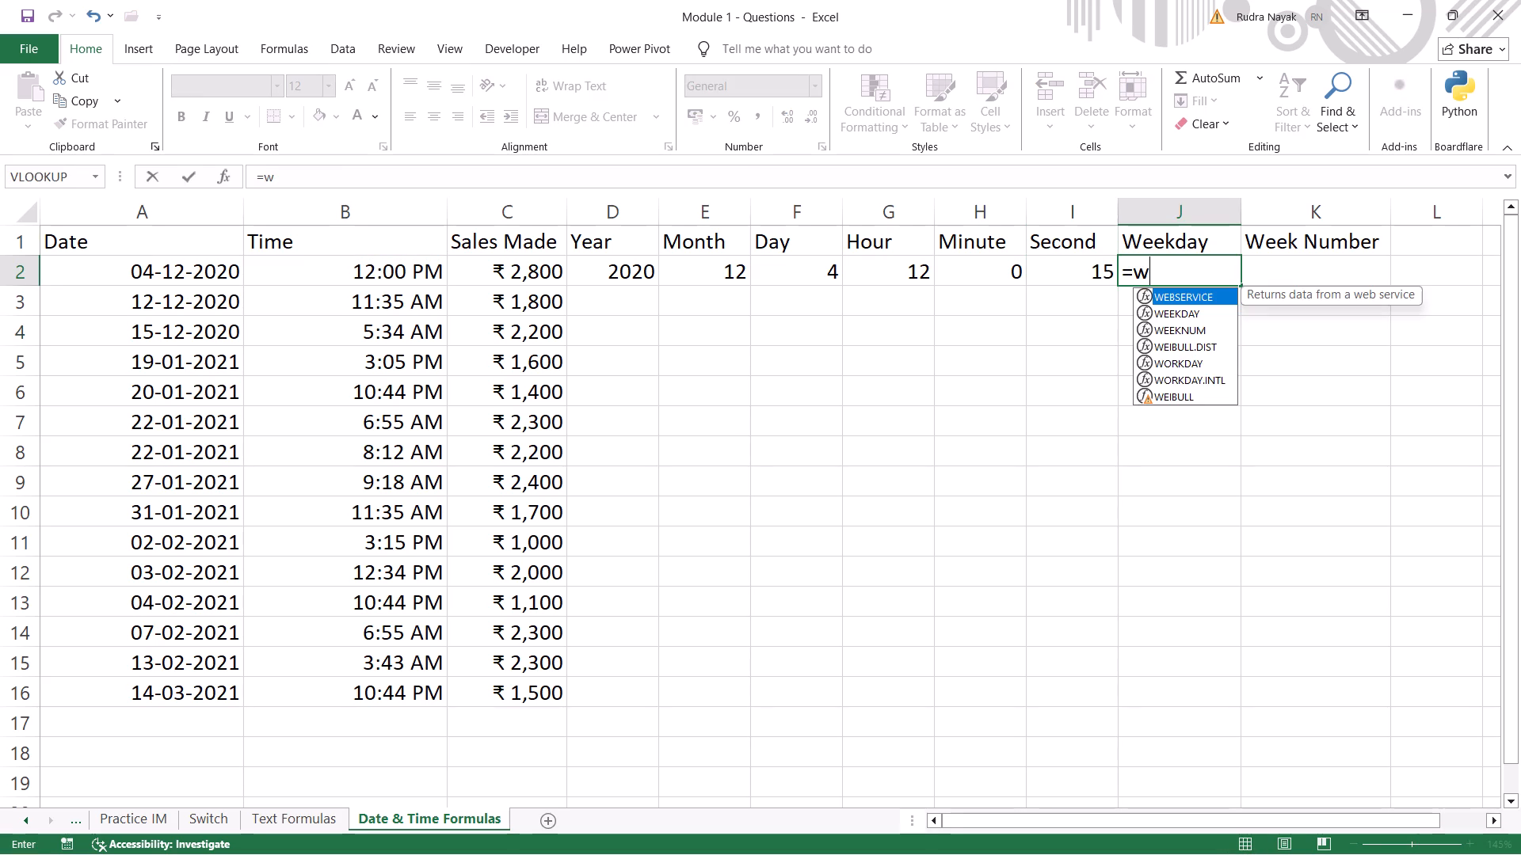
pyautogui.press('Down')
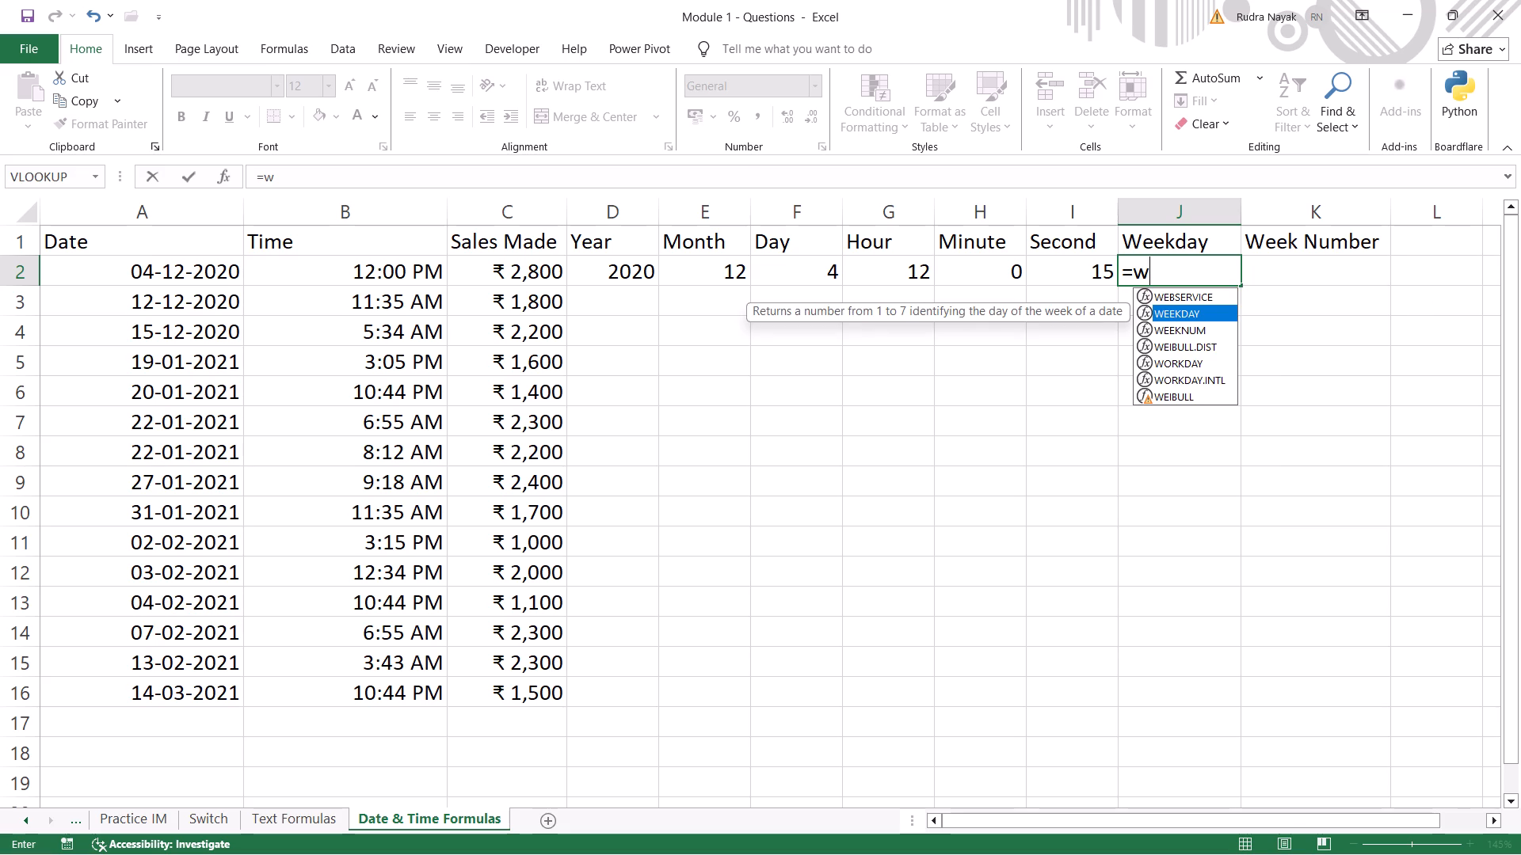
pyautogui.press('Tab')
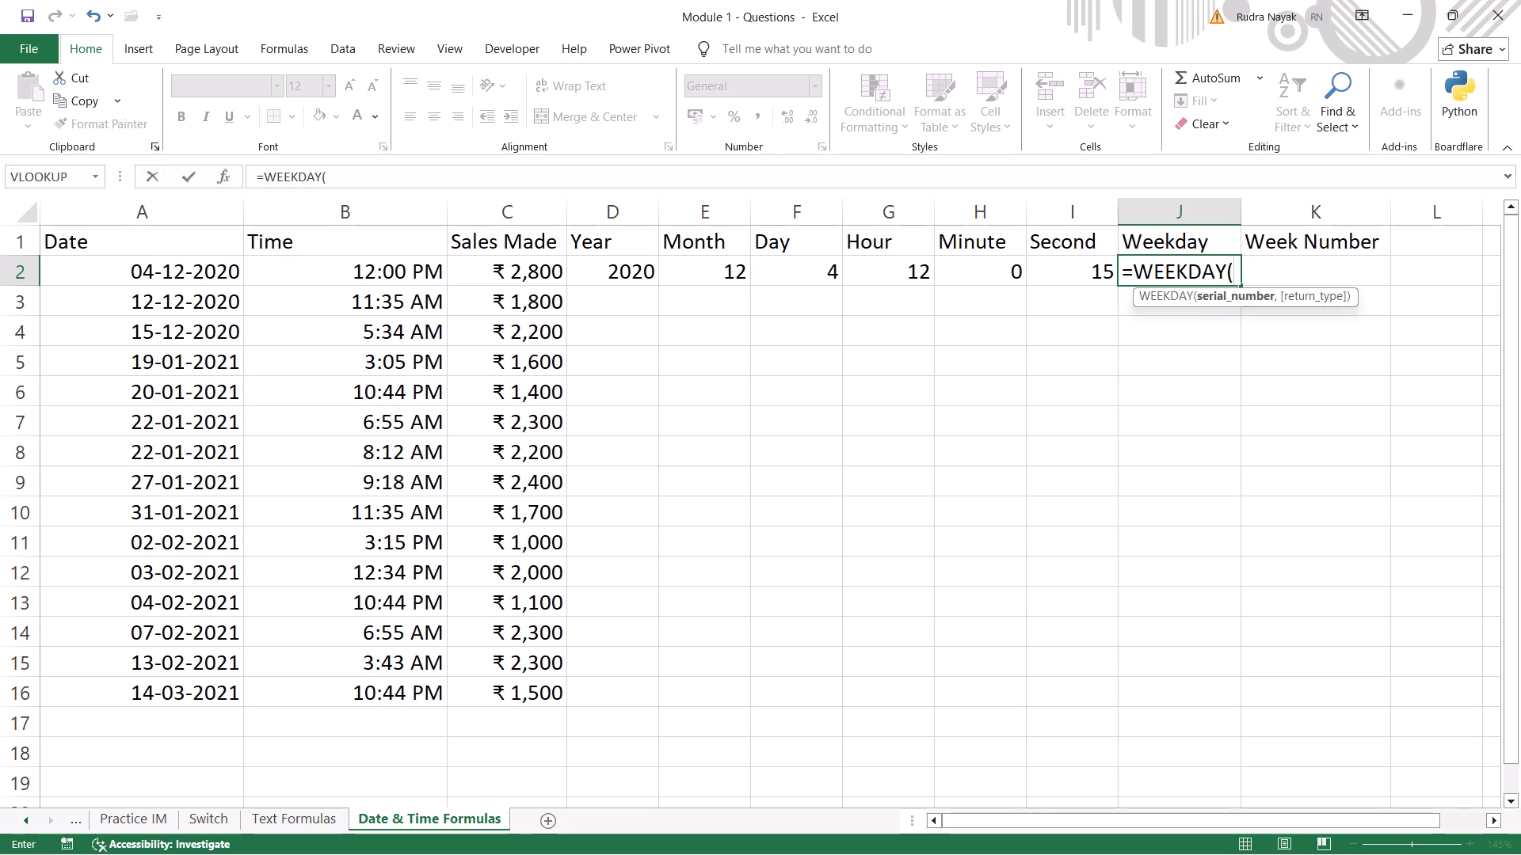
pyautogui.click(219, 277)
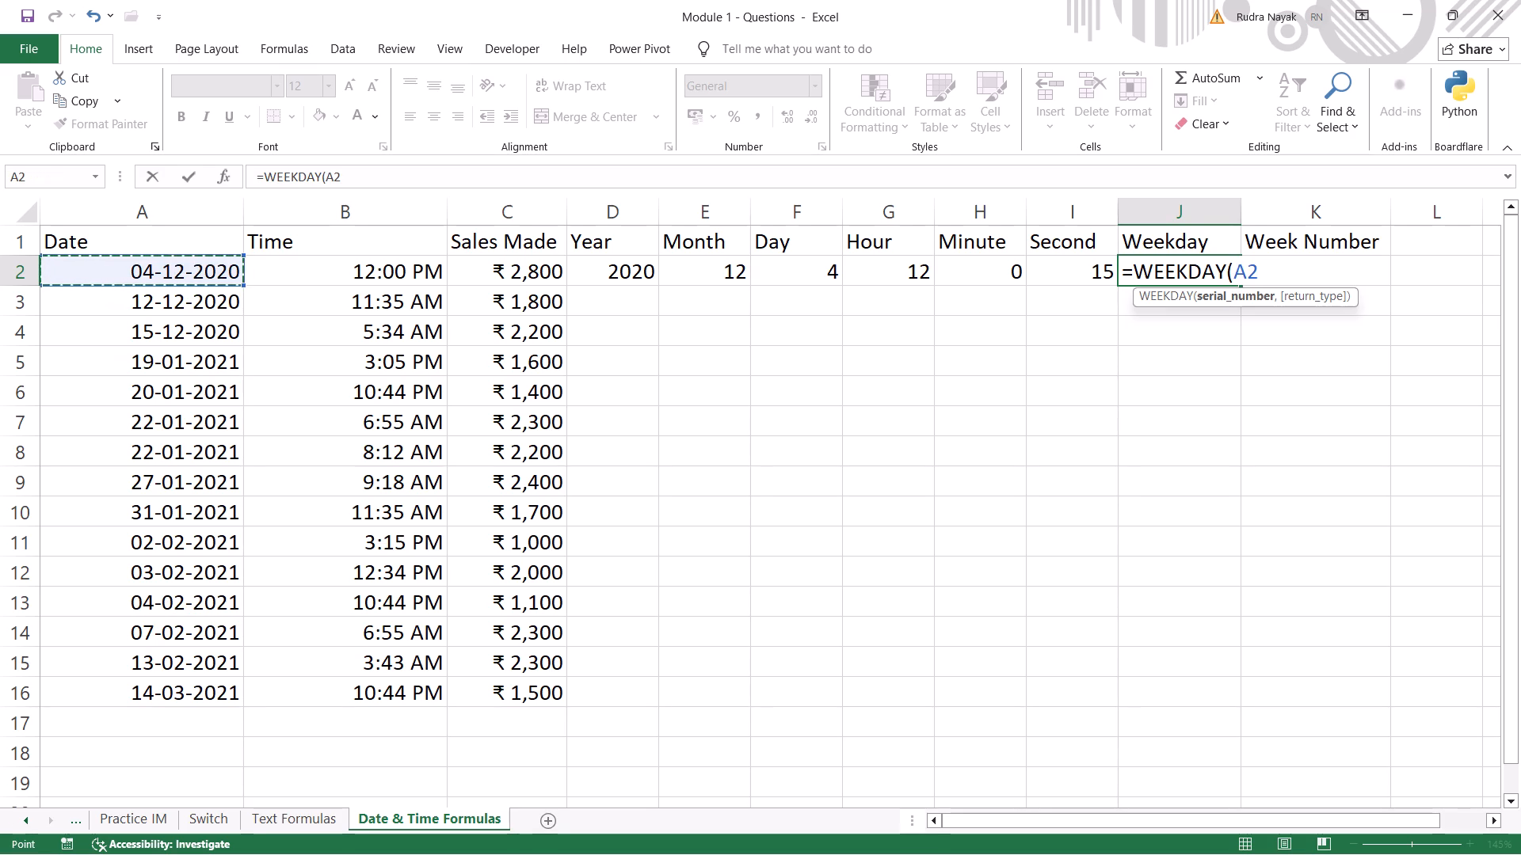
pyautogui.press('Return')
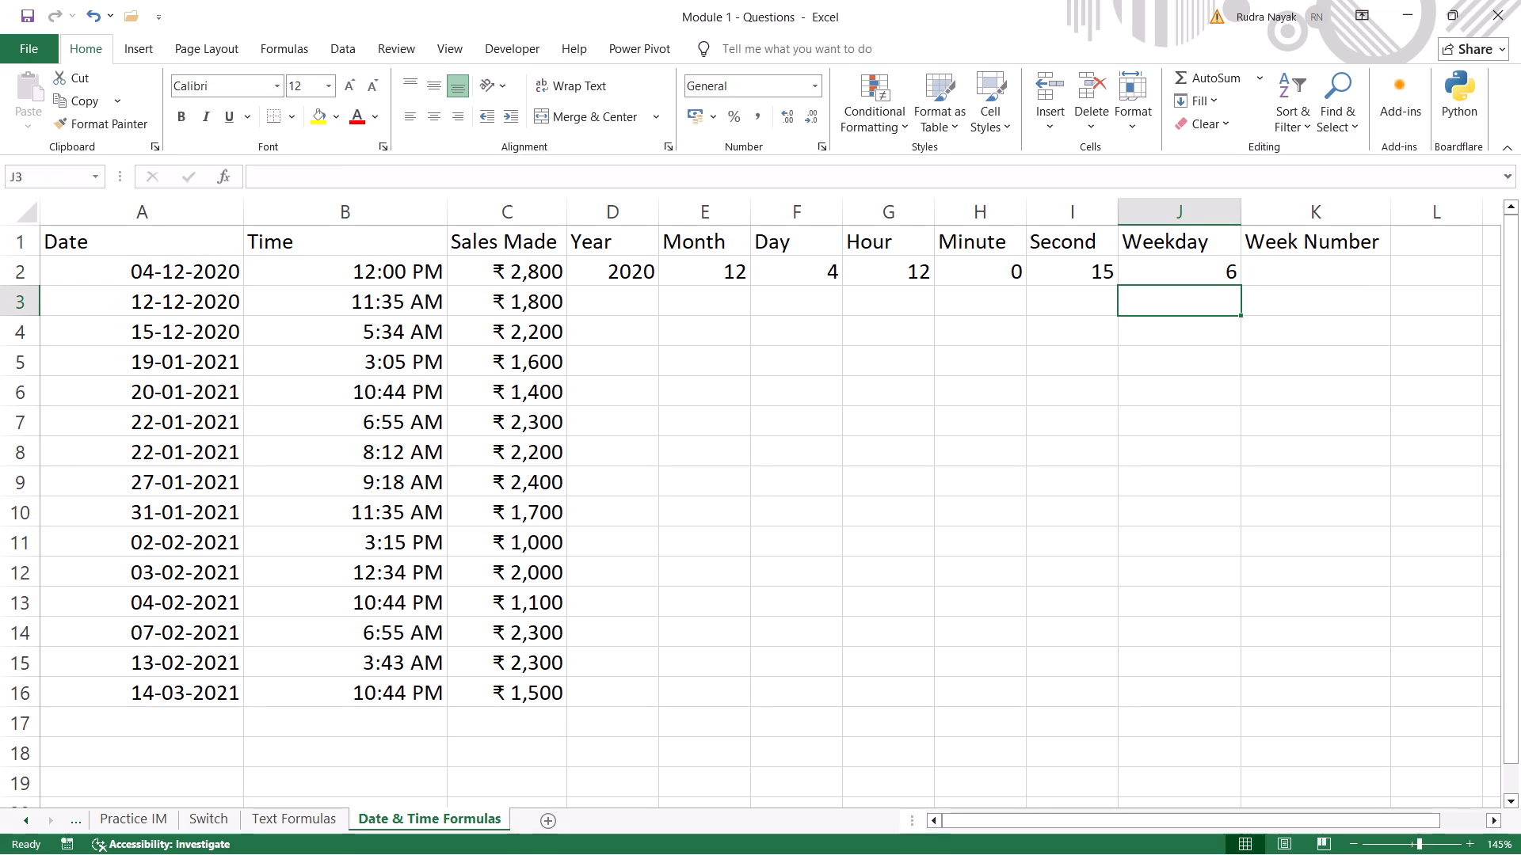
# Enter the WEEKNUM function in cell K2, referencing A2, and close the pop-up window that interrupts the entry.
pyautogui.click(1309, 270)
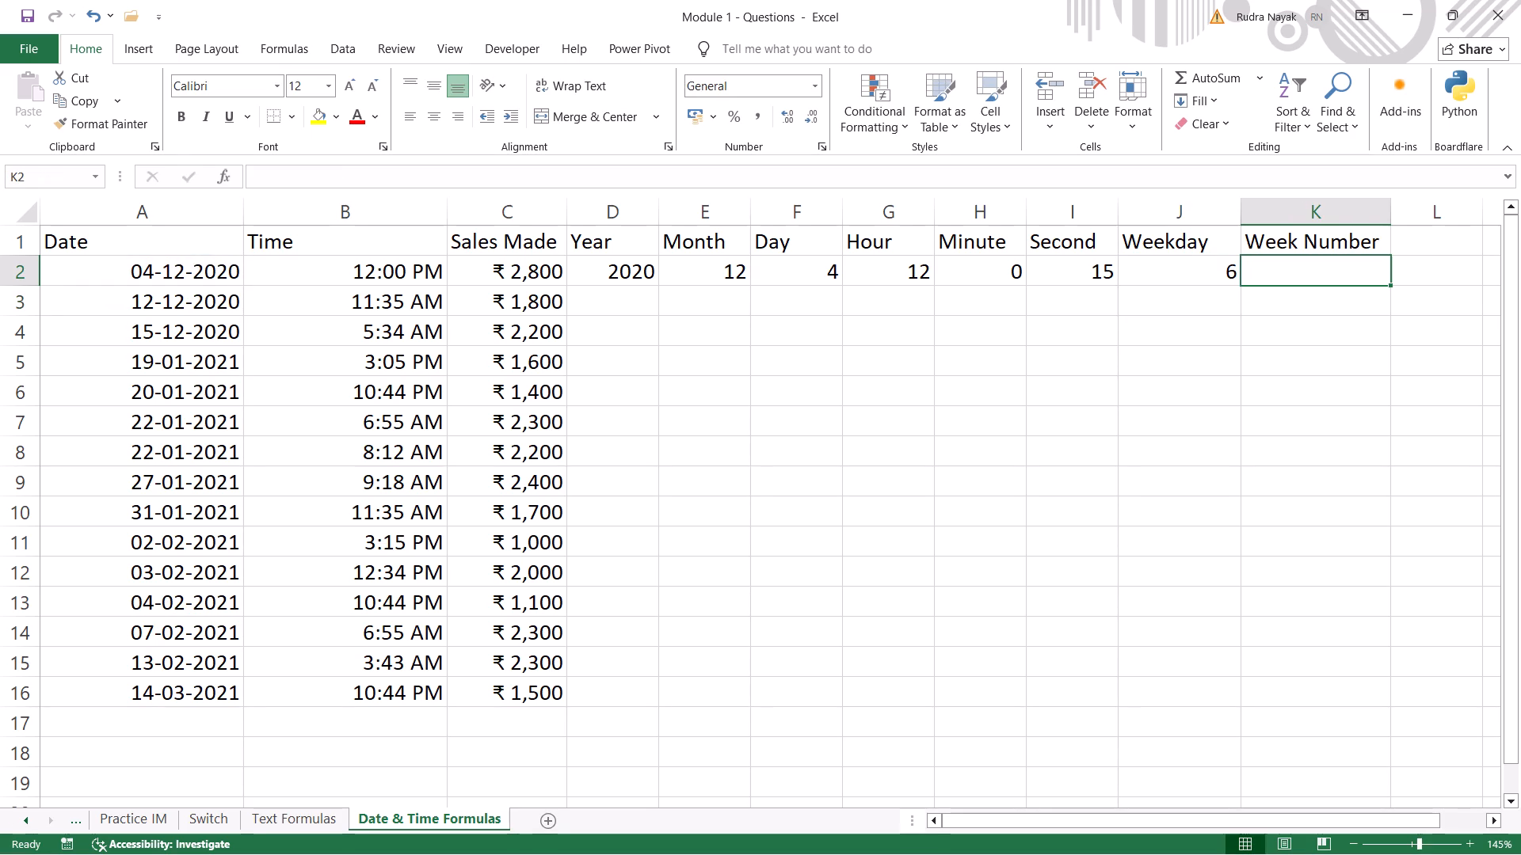
pyautogui.click(1309, 270)
pyautogui.press('=')
pyautogui.press('w')
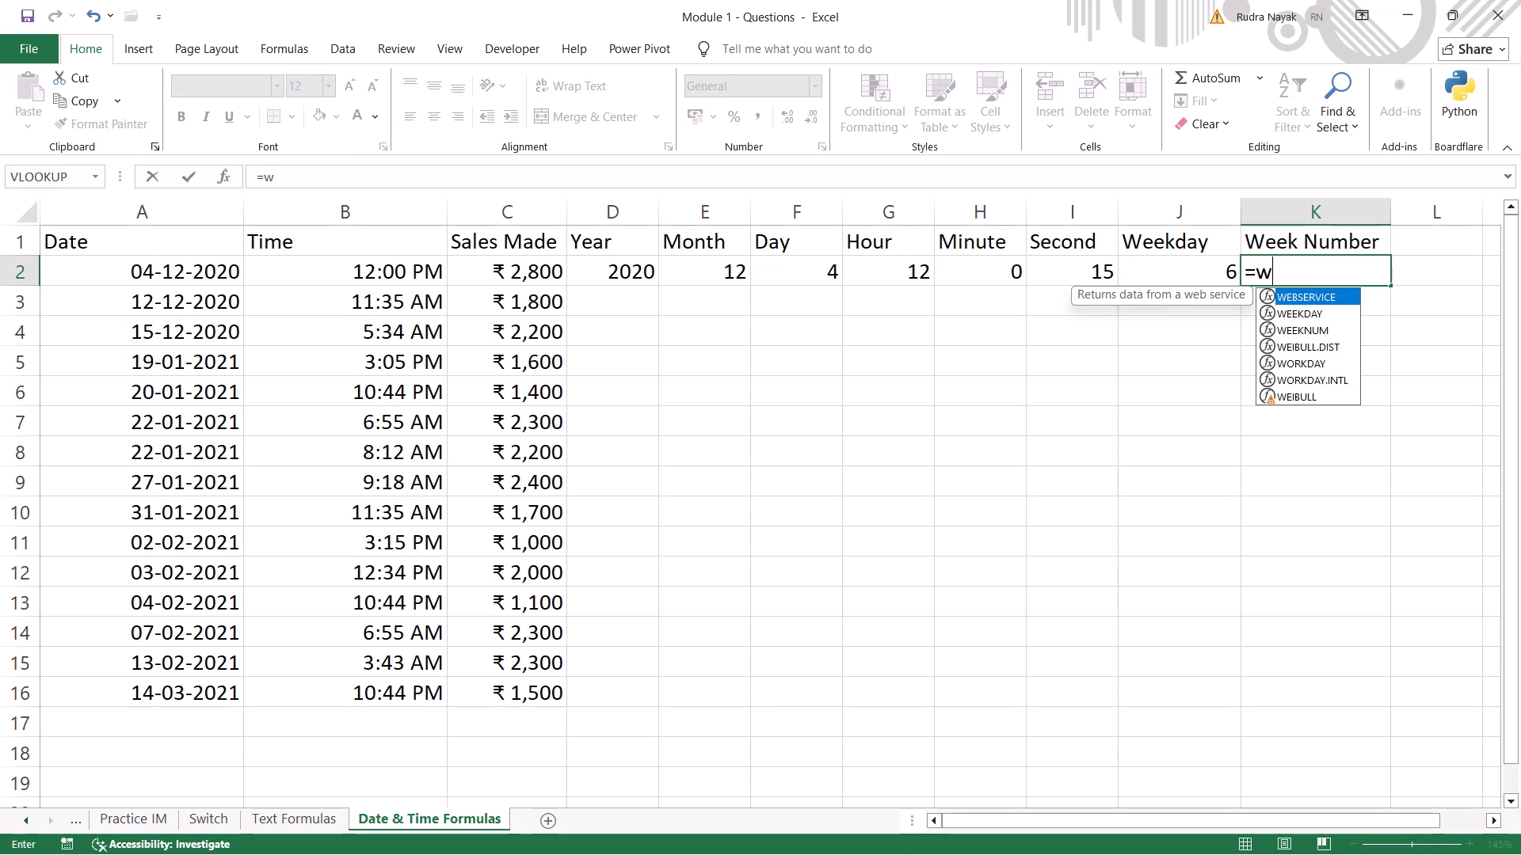
pyautogui.click(1309, 329)
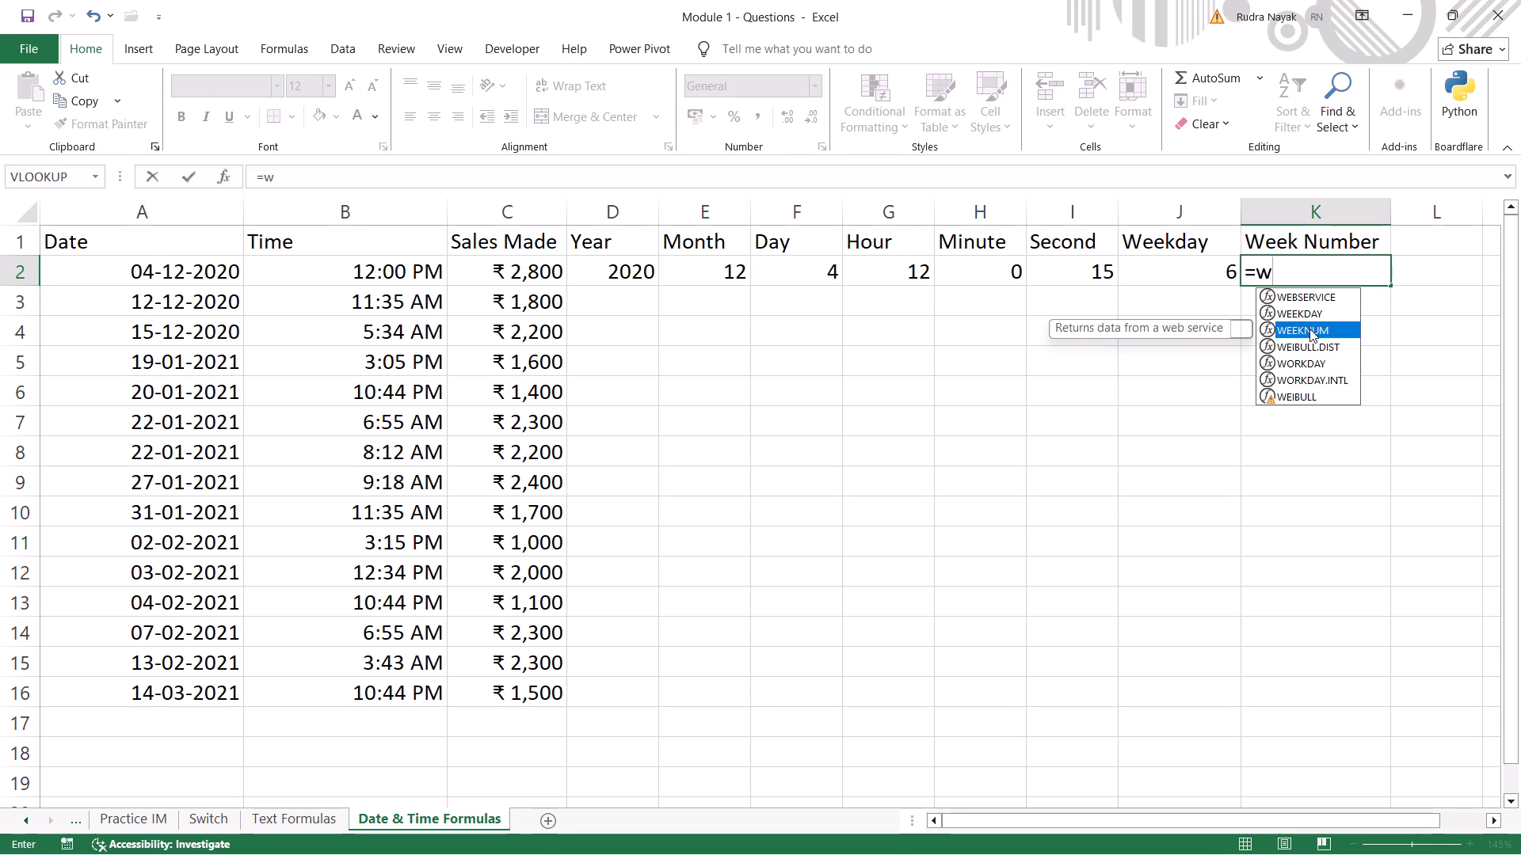
pyautogui.click(1279, 330)
pyautogui.press('Tab')
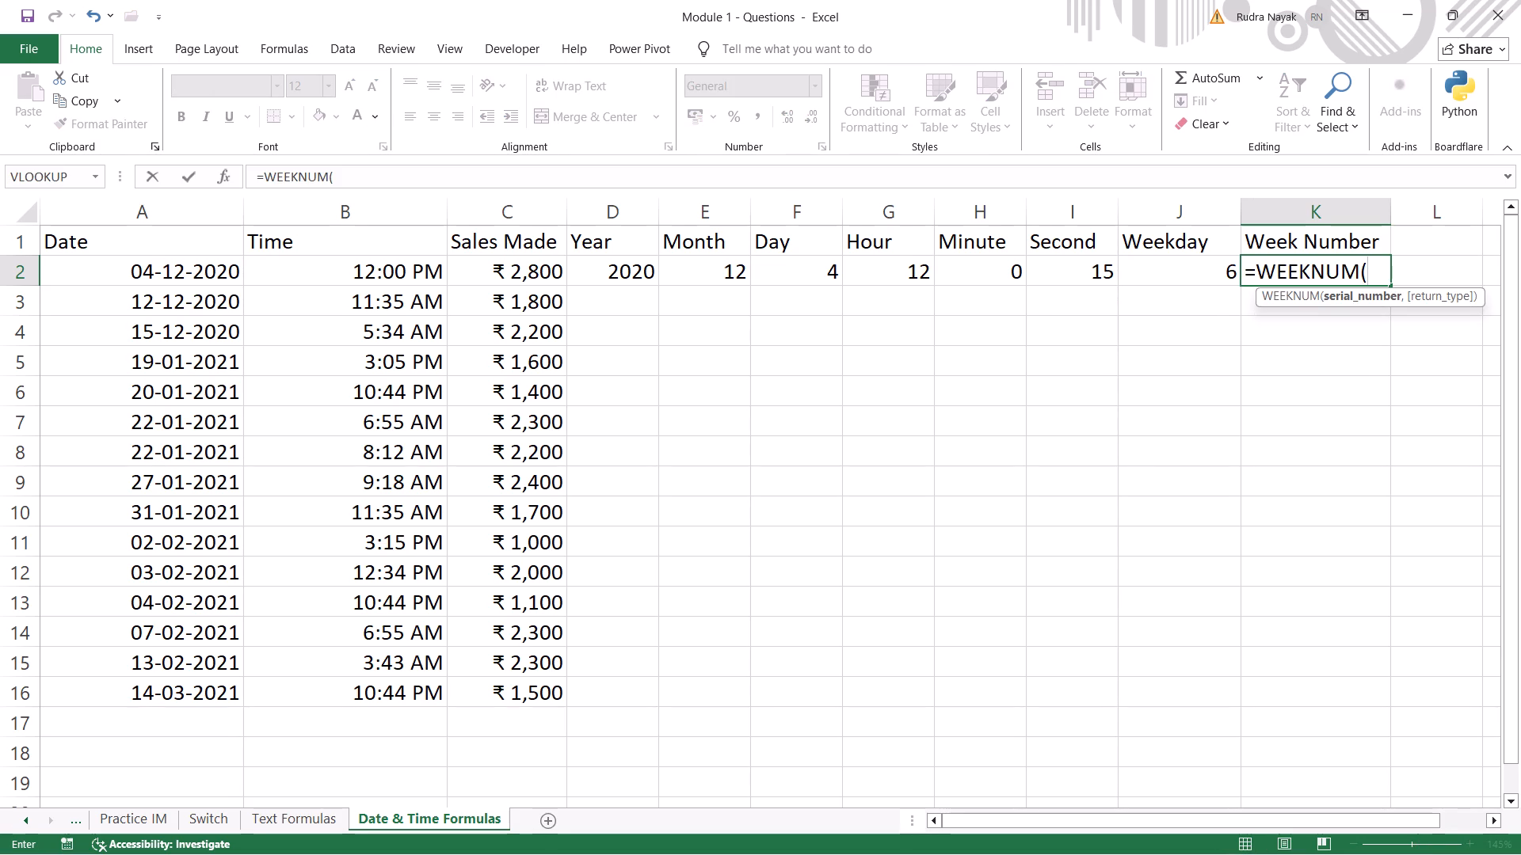
pyautogui.click(166, 277)
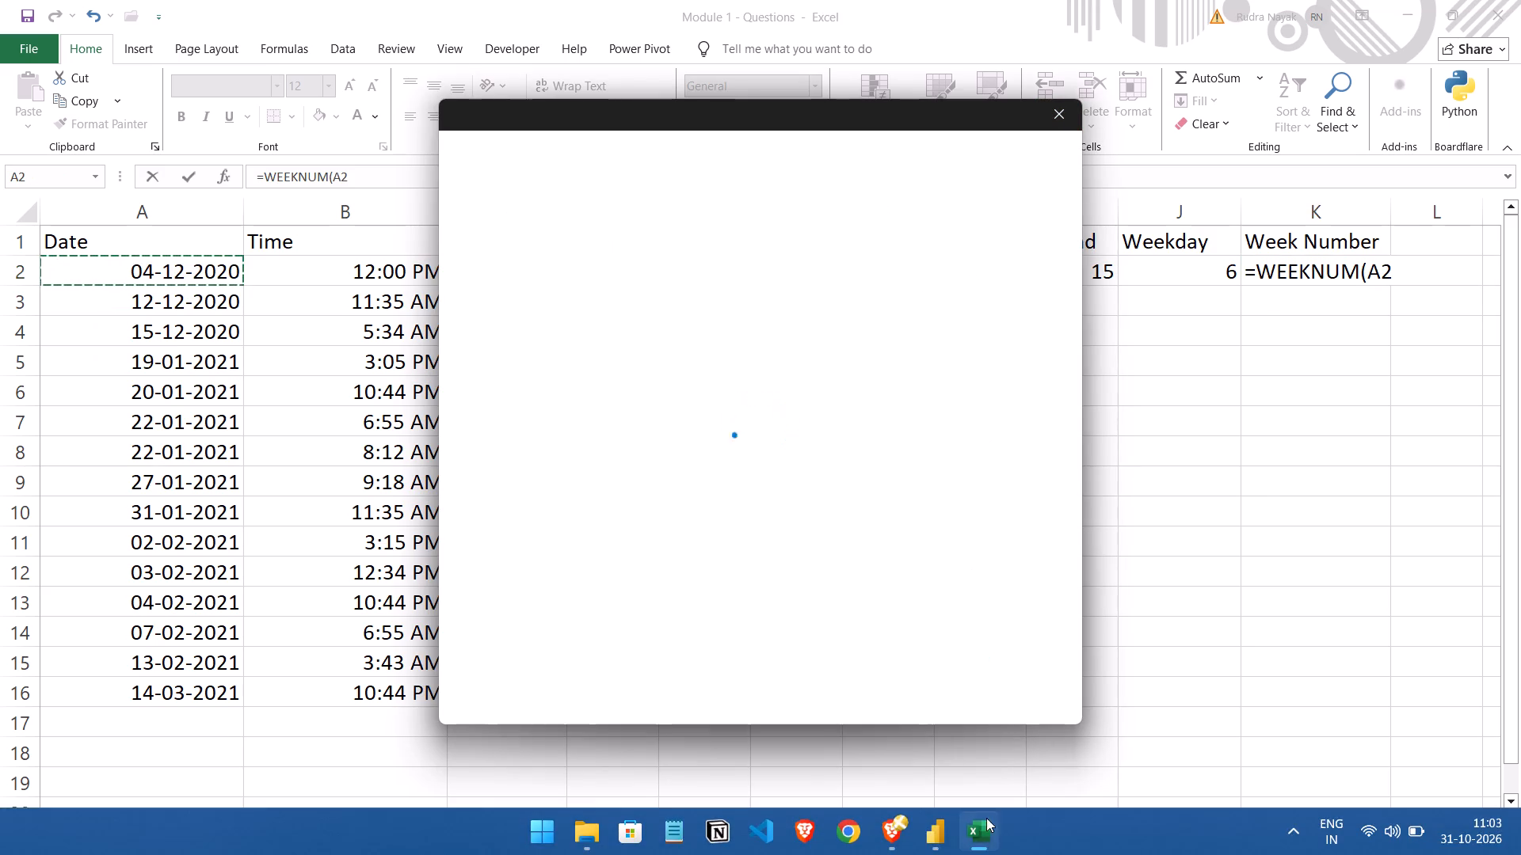
pyautogui.click(1057, 112)
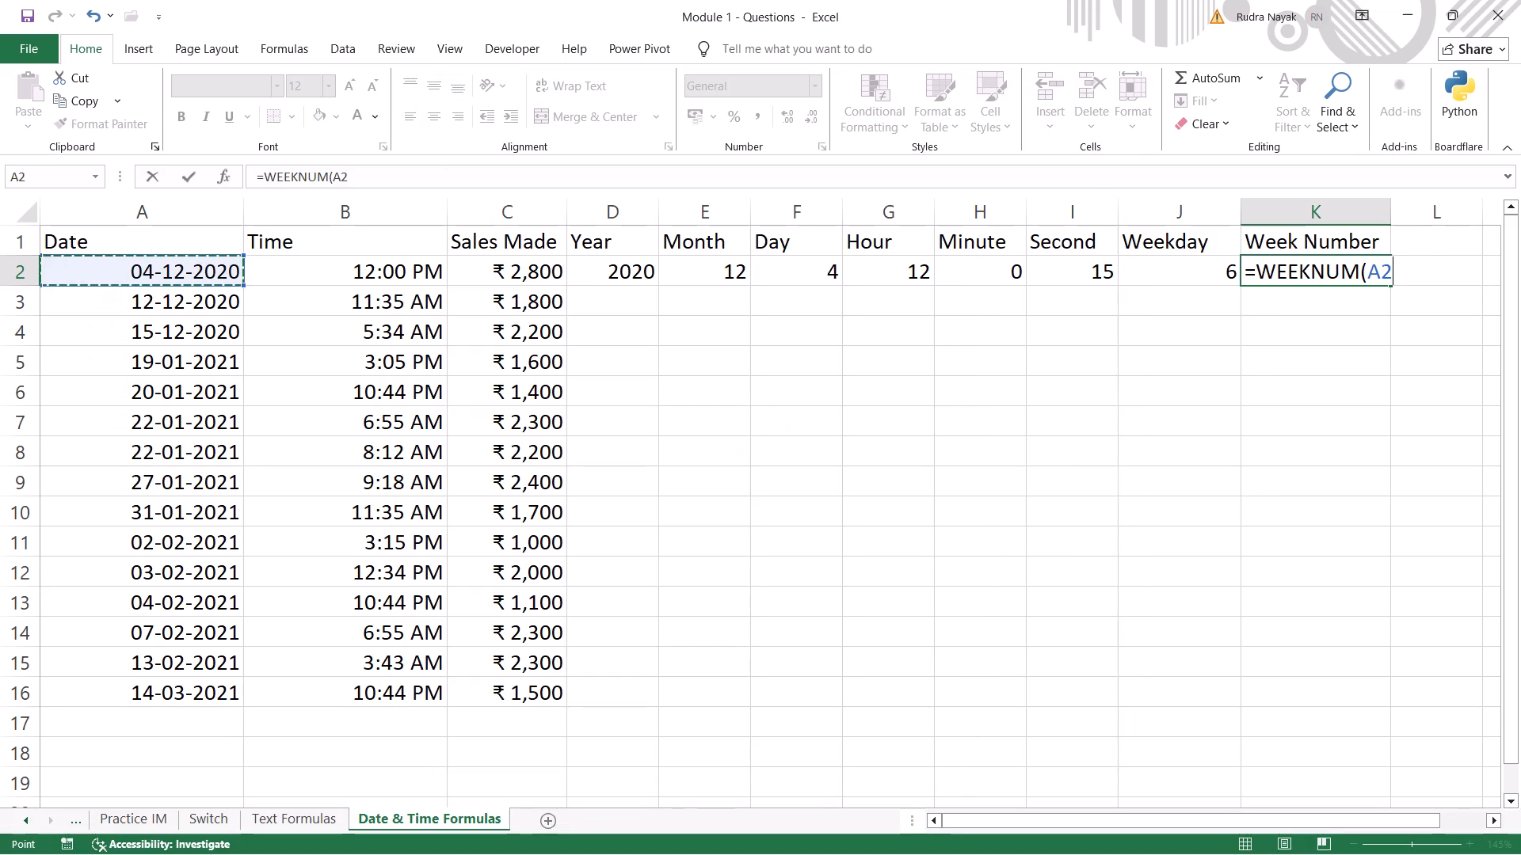
pyautogui.press('Return')
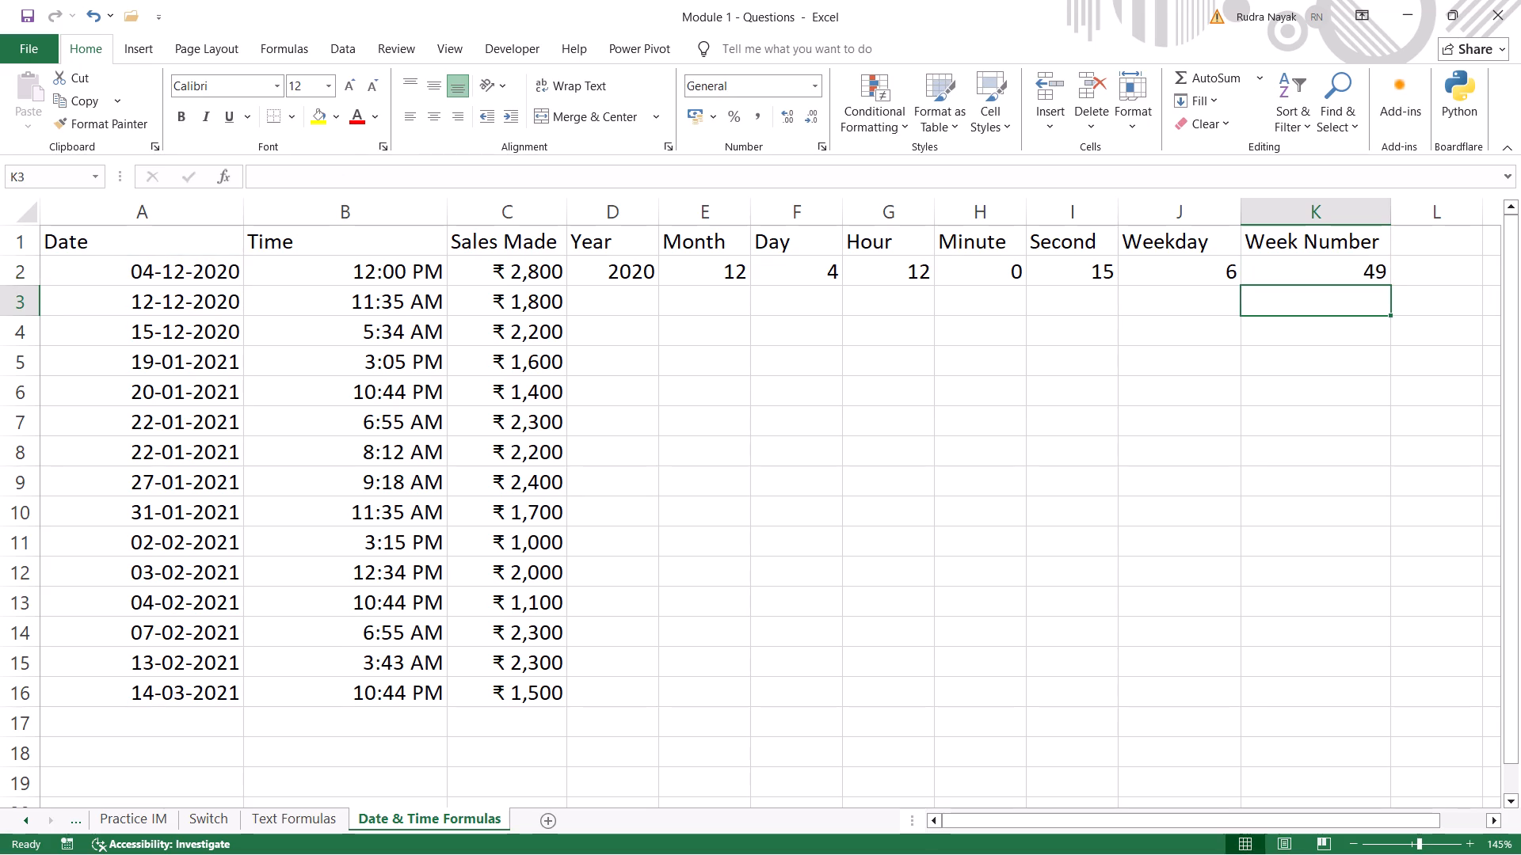
# Fill the Year, Month and Day formulas from D2, E2 and F2 down their columns to row 16.
pyautogui.click(627, 278)
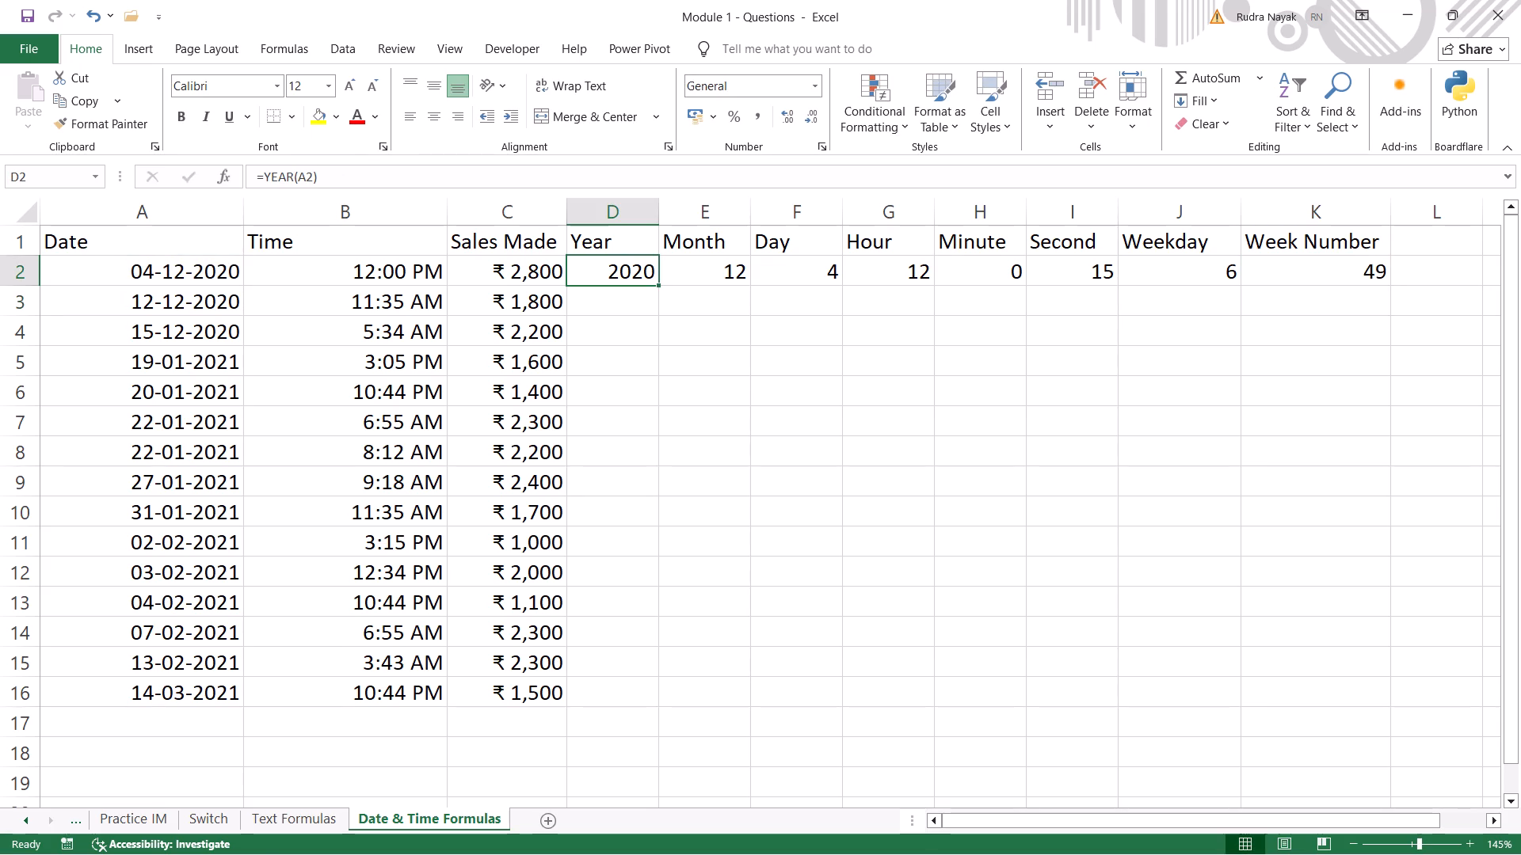
pyautogui.moveTo(655, 285); pyautogui.dragTo(682, 719)
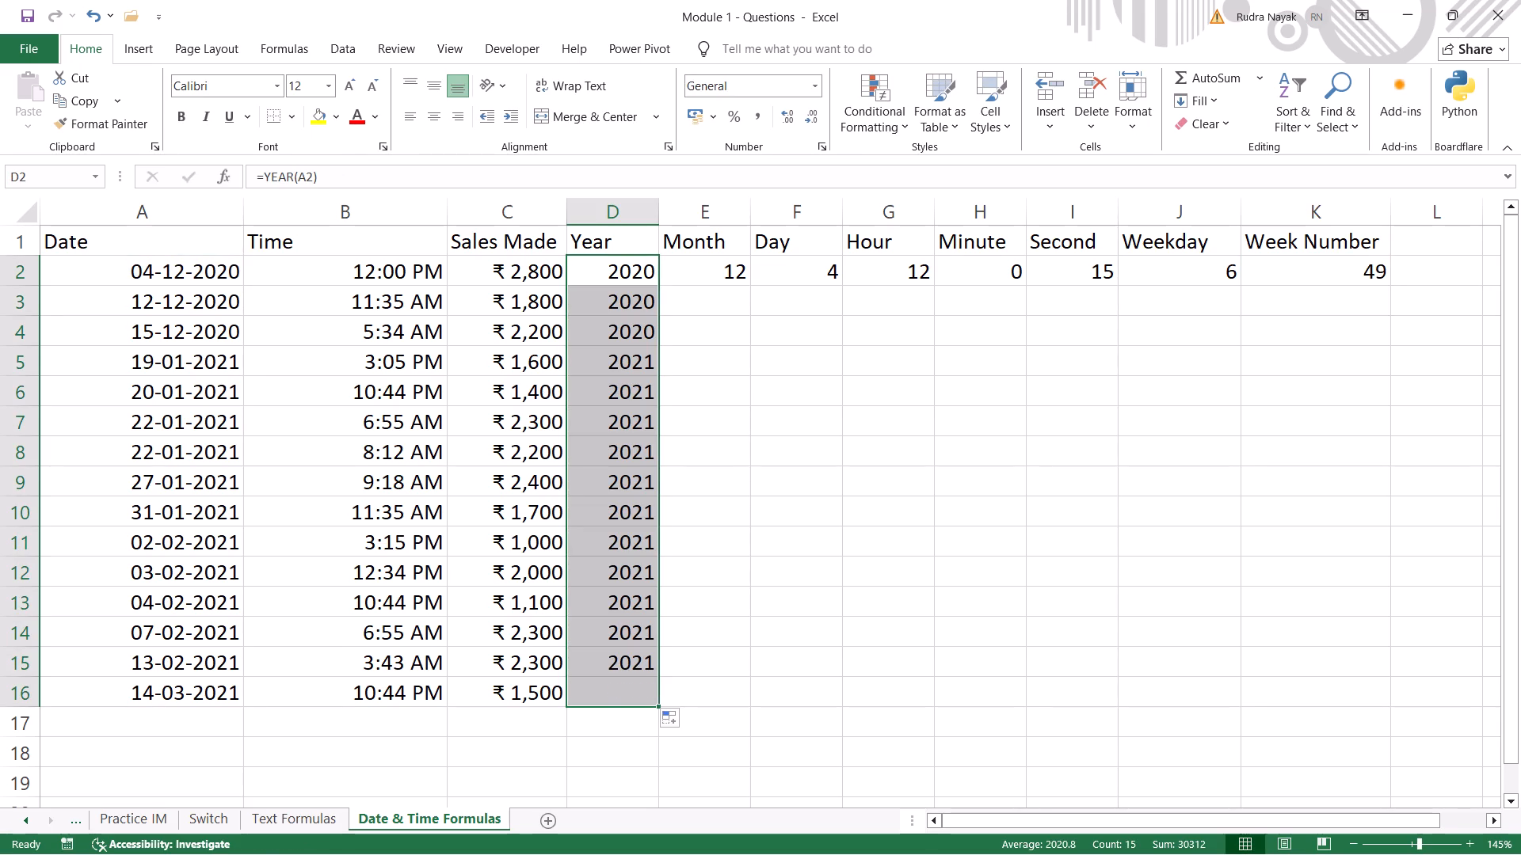
pyautogui.click(730, 279)
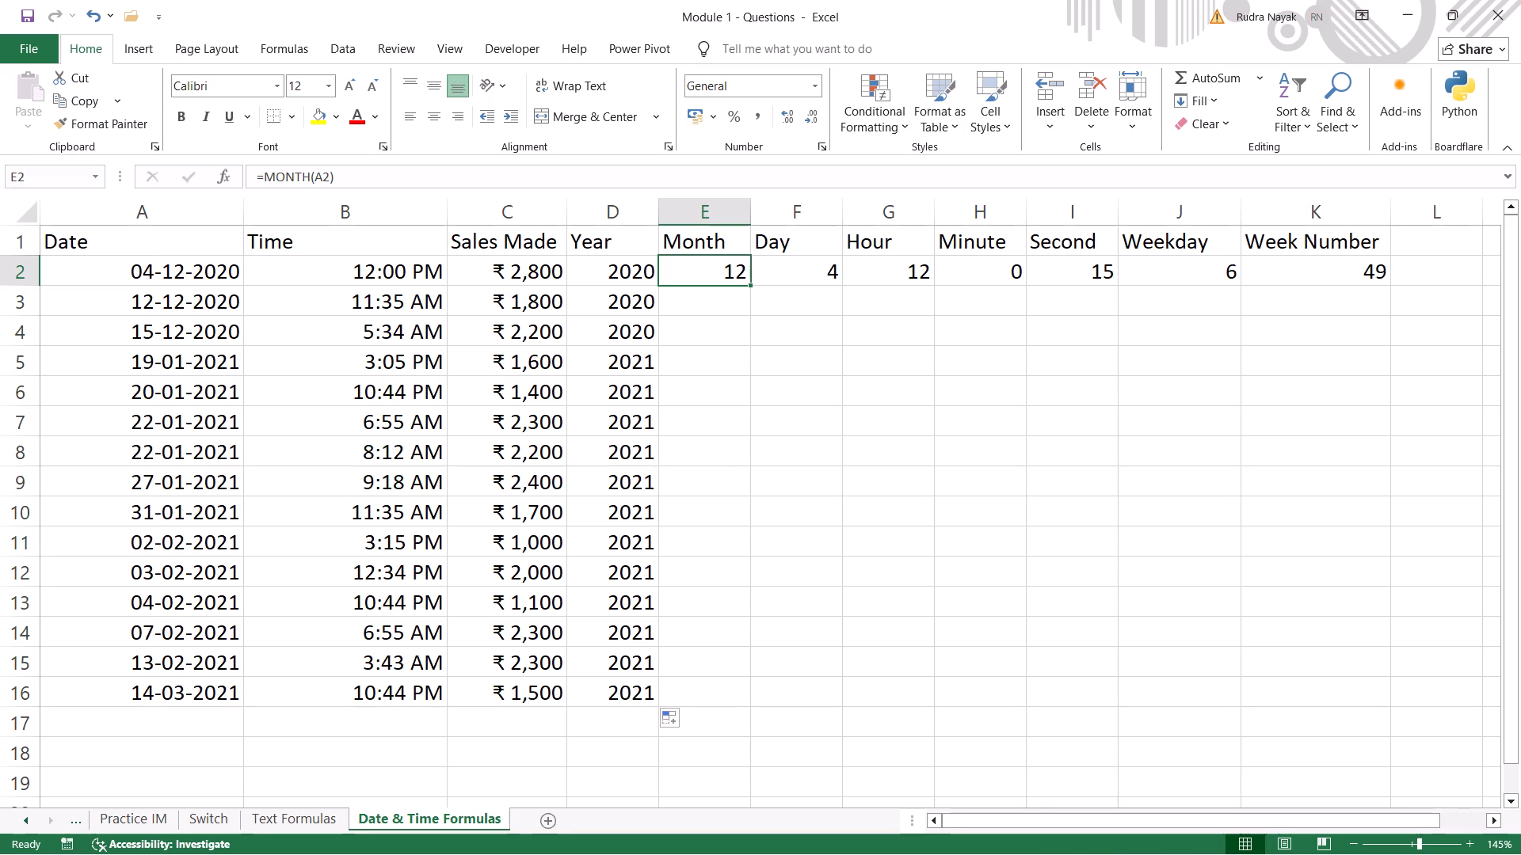
pyautogui.click(758, 286)
pyautogui.click(743, 274)
pyautogui.moveTo(753, 287); pyautogui.dragTo(770, 694)
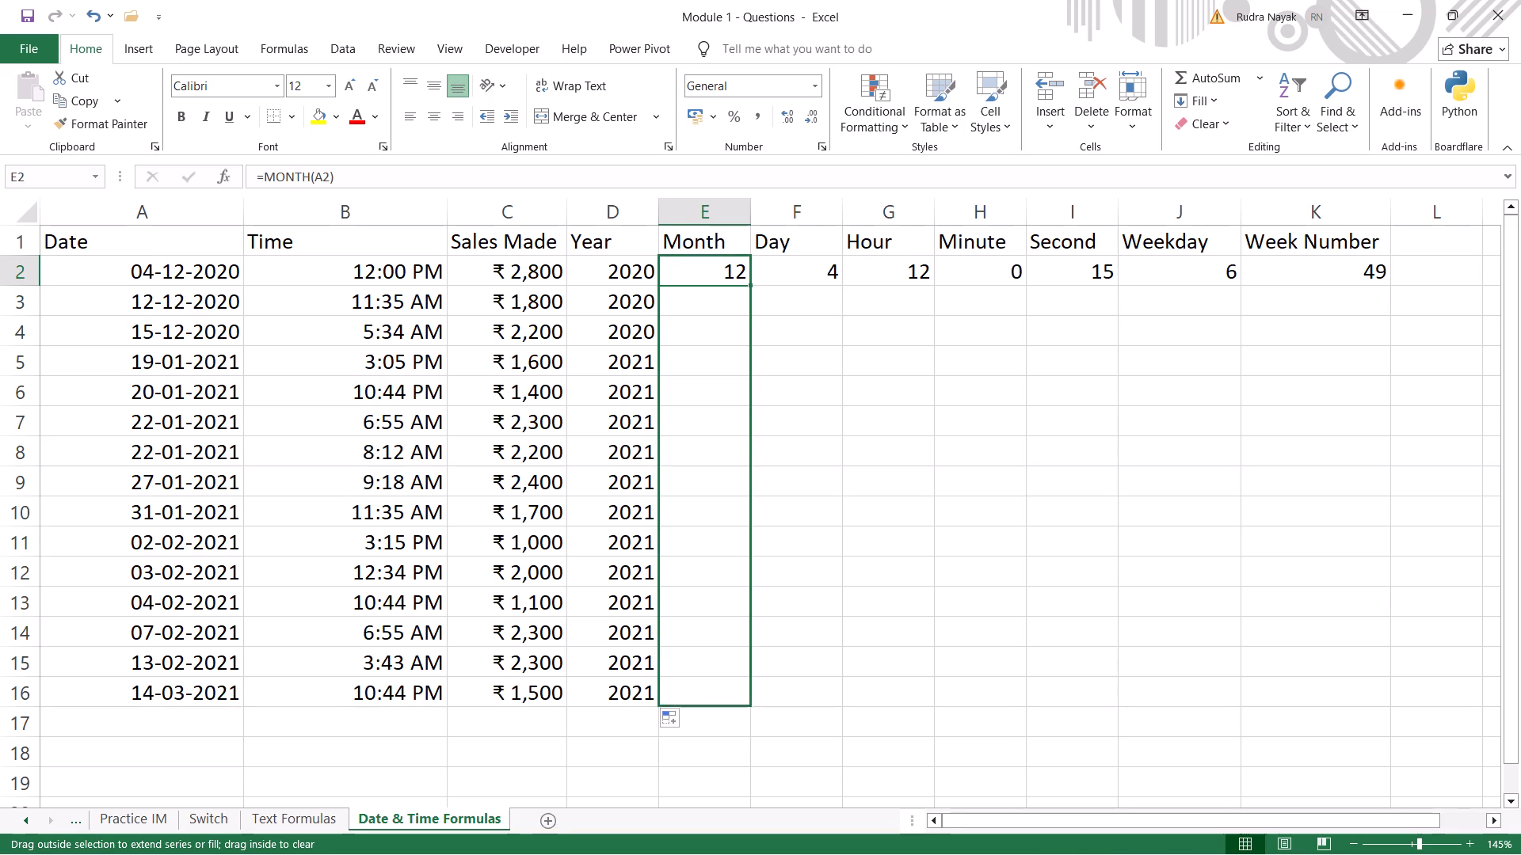
pyautogui.moveTo(770, 694); pyautogui.dragTo(770, 695)
pyautogui.click(825, 275)
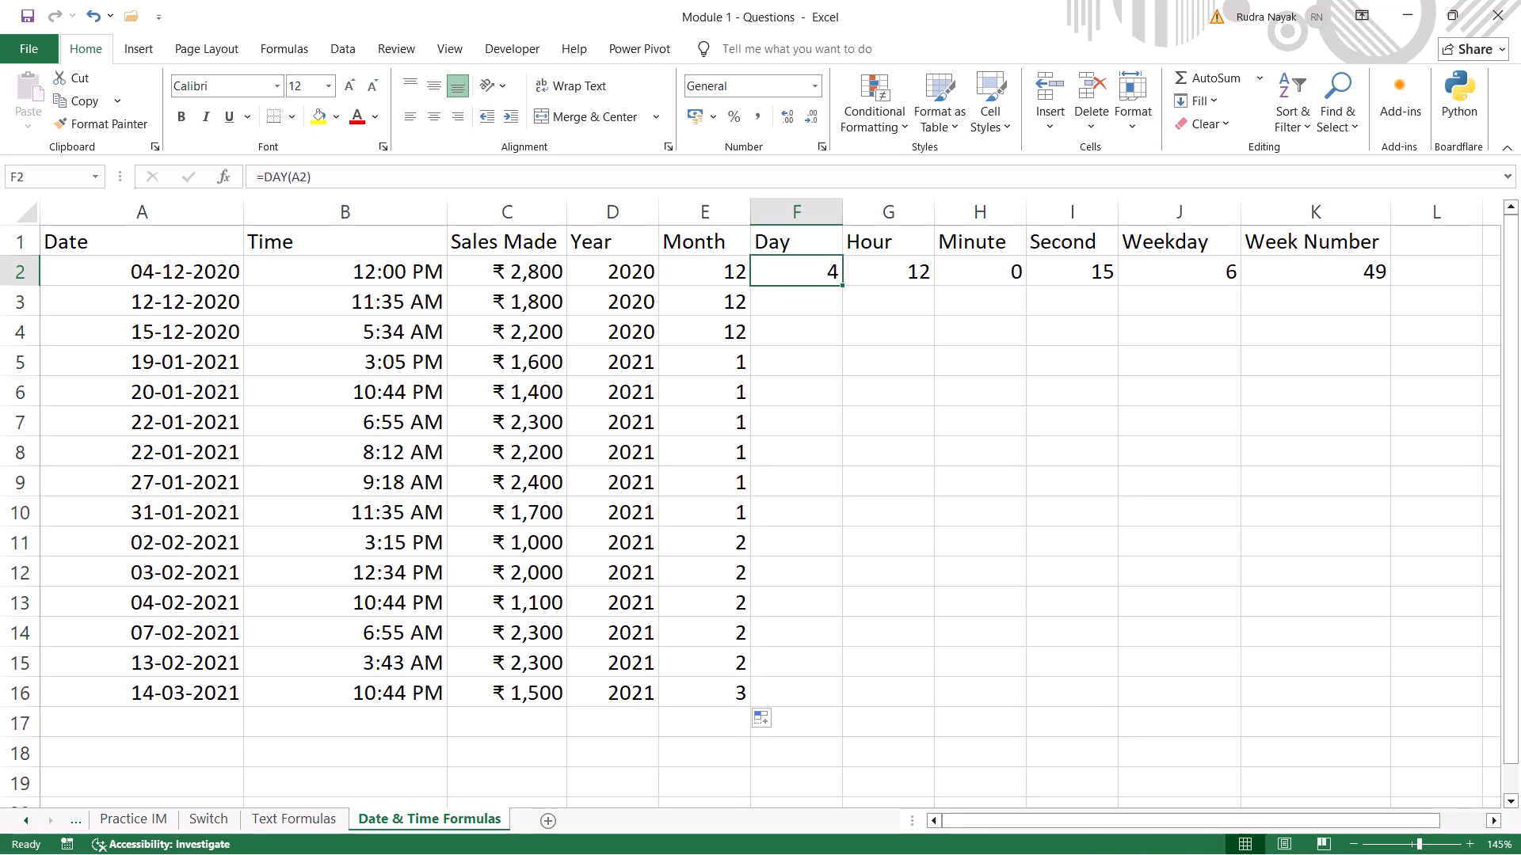
pyautogui.moveTo(842, 286); pyautogui.dragTo(866, 711)
# Fill the Hour, Minute and Second formulas from G2, H2 and I2 down their columns to row 16.
pyautogui.click(924, 259)
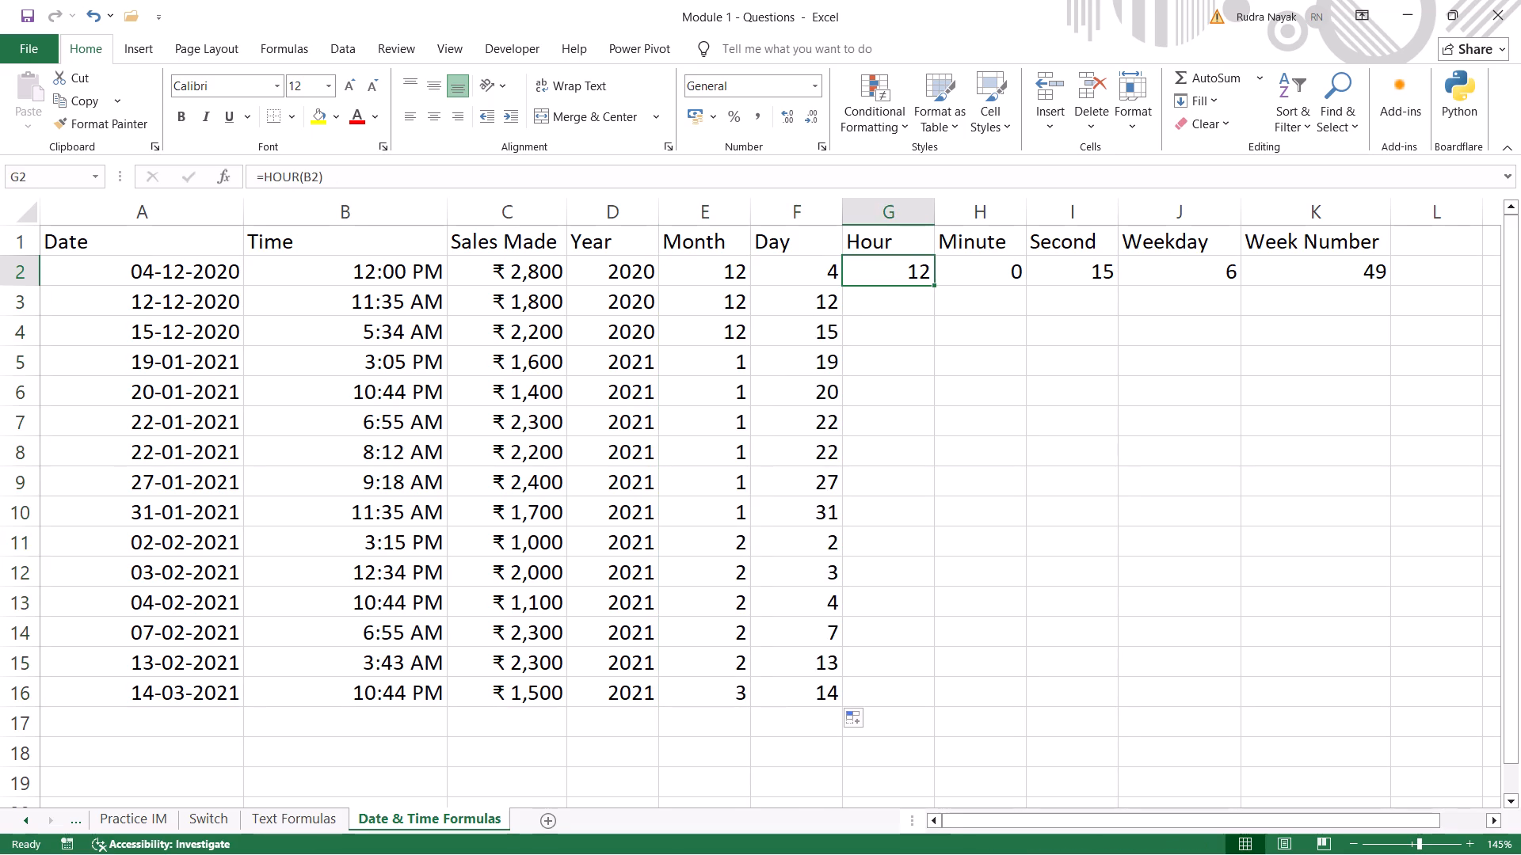
pyautogui.moveTo(932, 282); pyautogui.dragTo(949, 602)
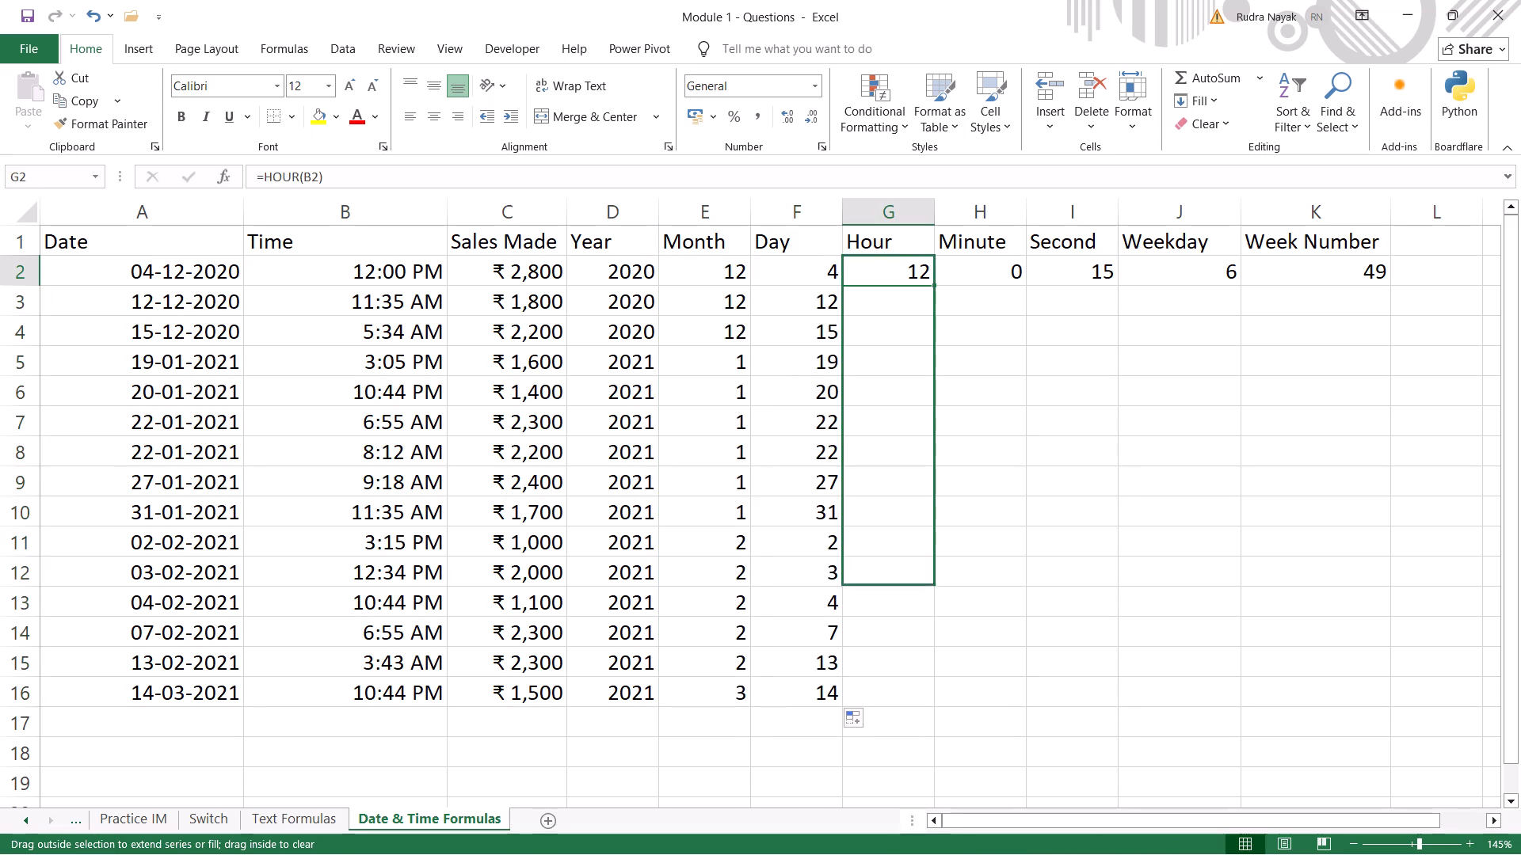
pyautogui.moveTo(949, 602); pyautogui.dragTo(959, 701)
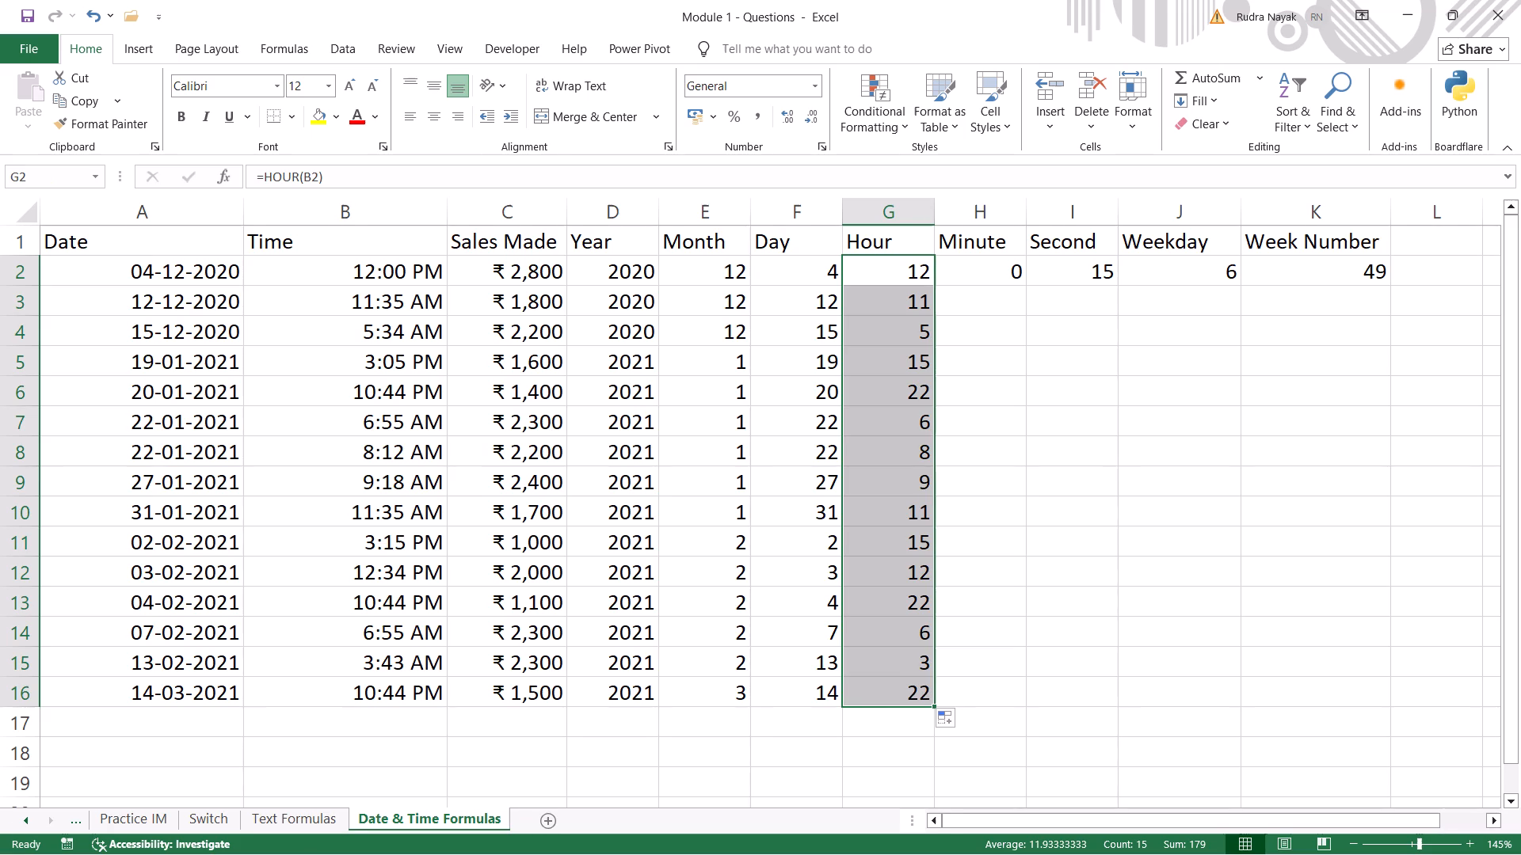
pyautogui.click(1008, 277)
pyautogui.moveTo(1029, 288); pyautogui.dragTo(1035, 709)
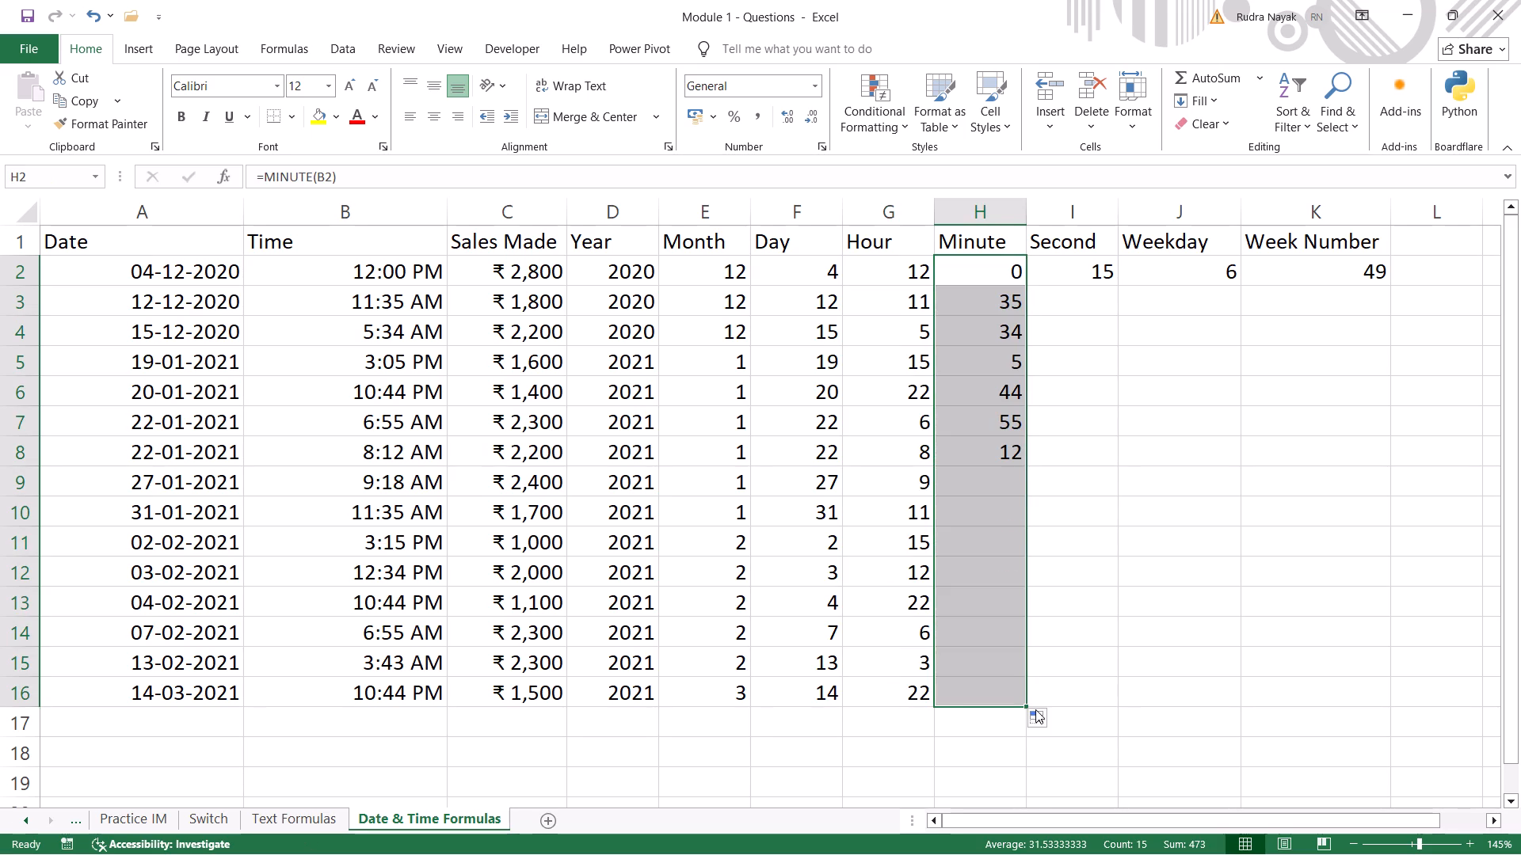
pyautogui.click(1088, 283)
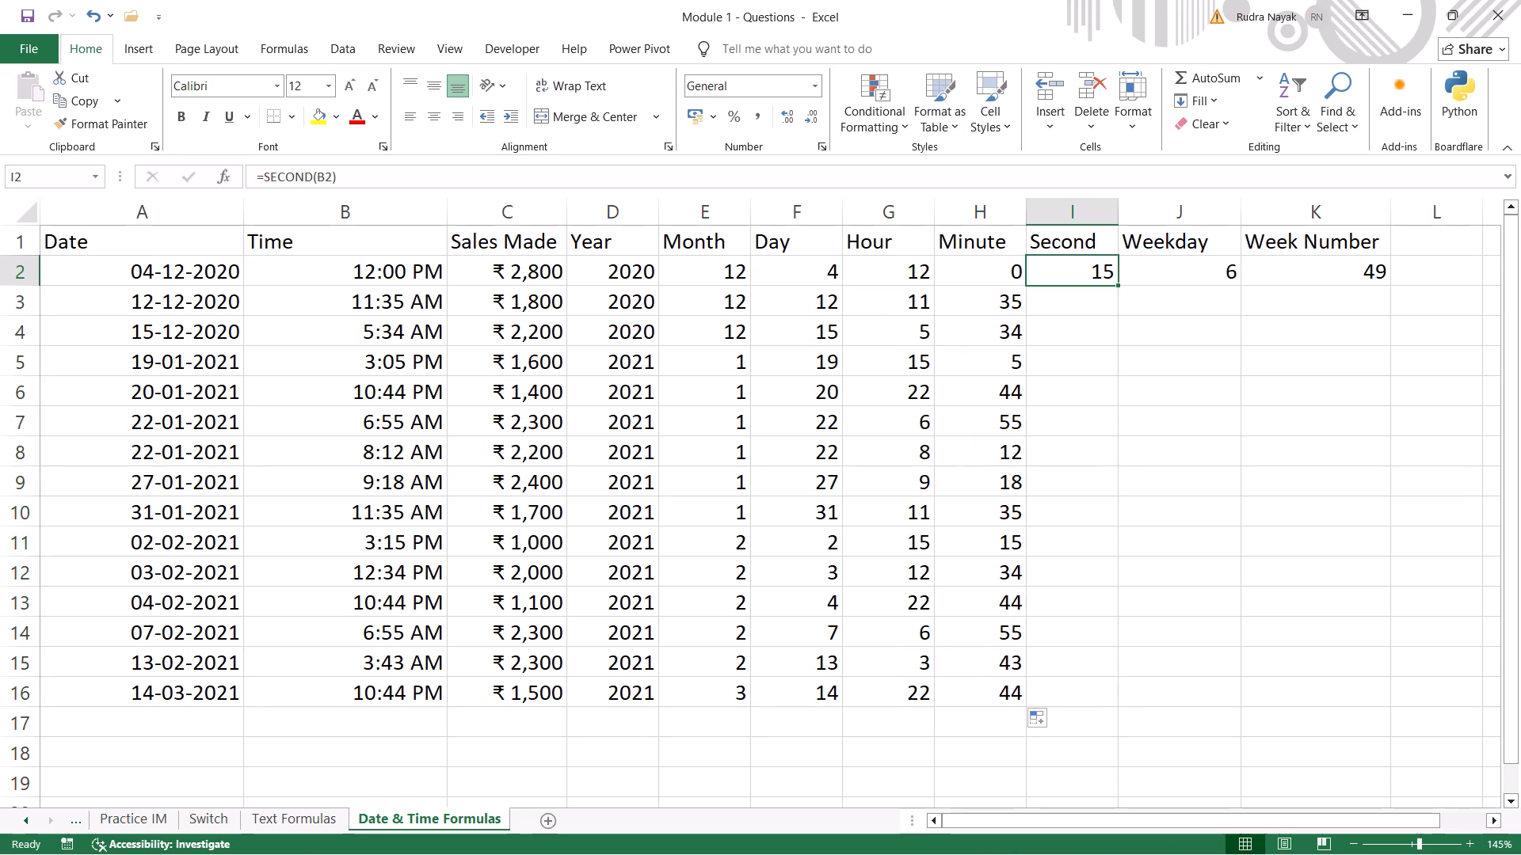
pyautogui.moveTo(1118, 284); pyautogui.dragTo(1162, 715)
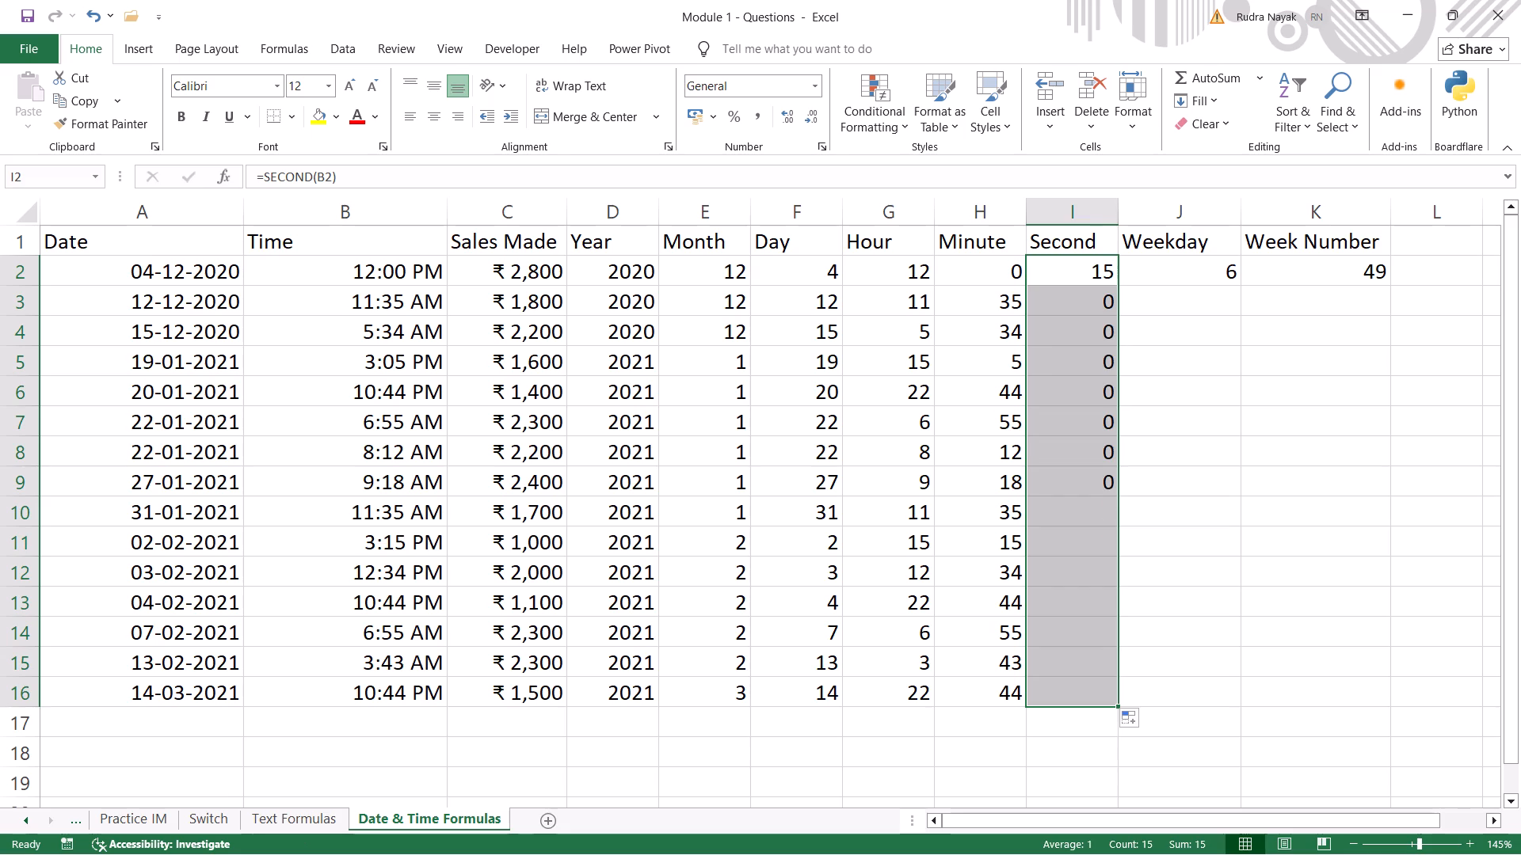
# Fill the Weekday and Week Number formulas from J2 and K2 down their columns to row 16.
pyautogui.click(1218, 260)
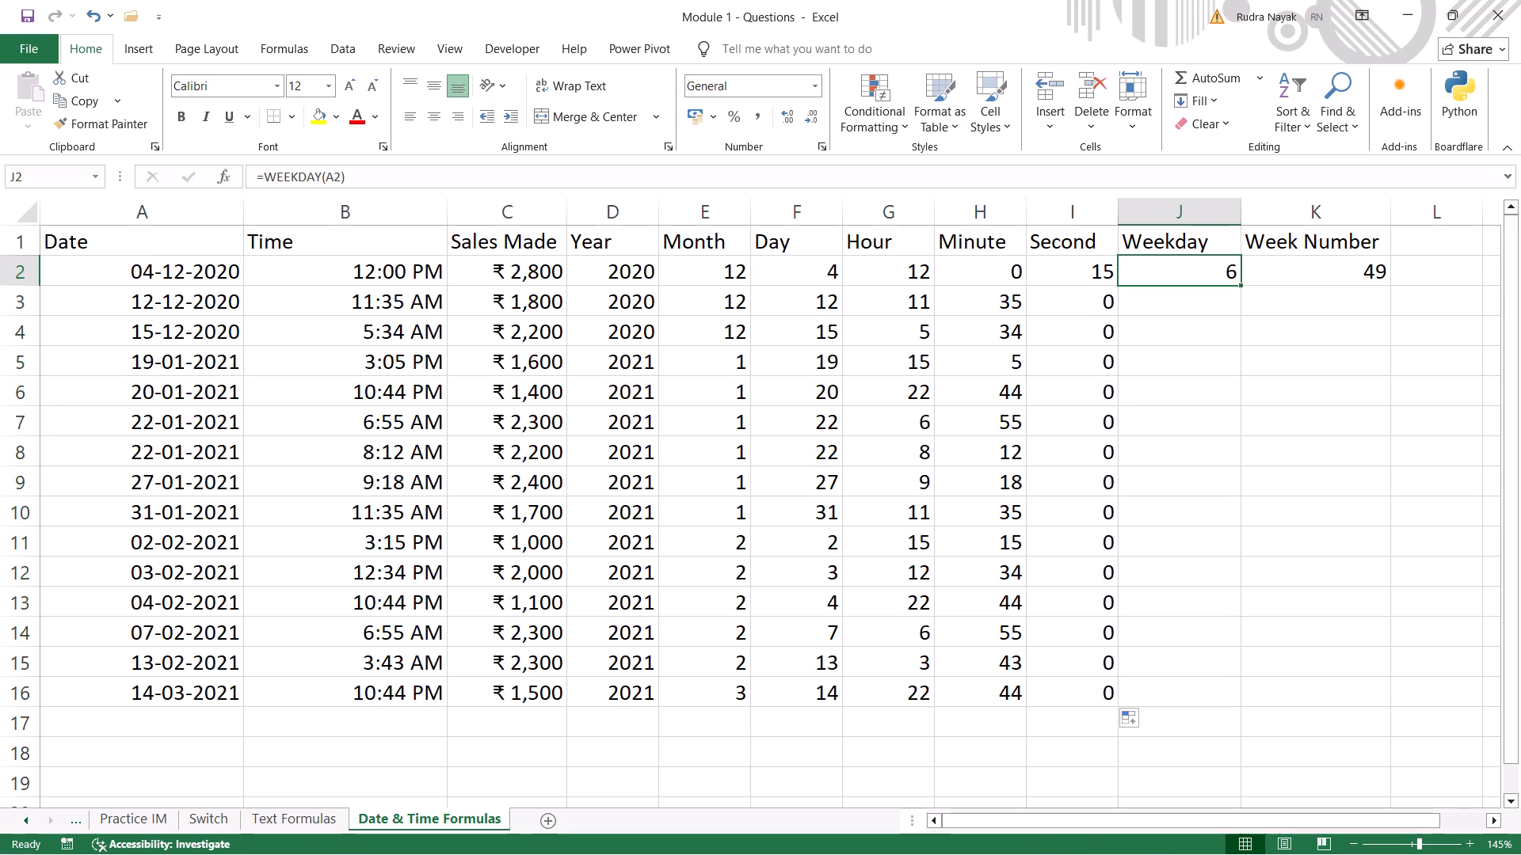
pyautogui.doubleClick(1250, 290)
pyautogui.click(1239, 282)
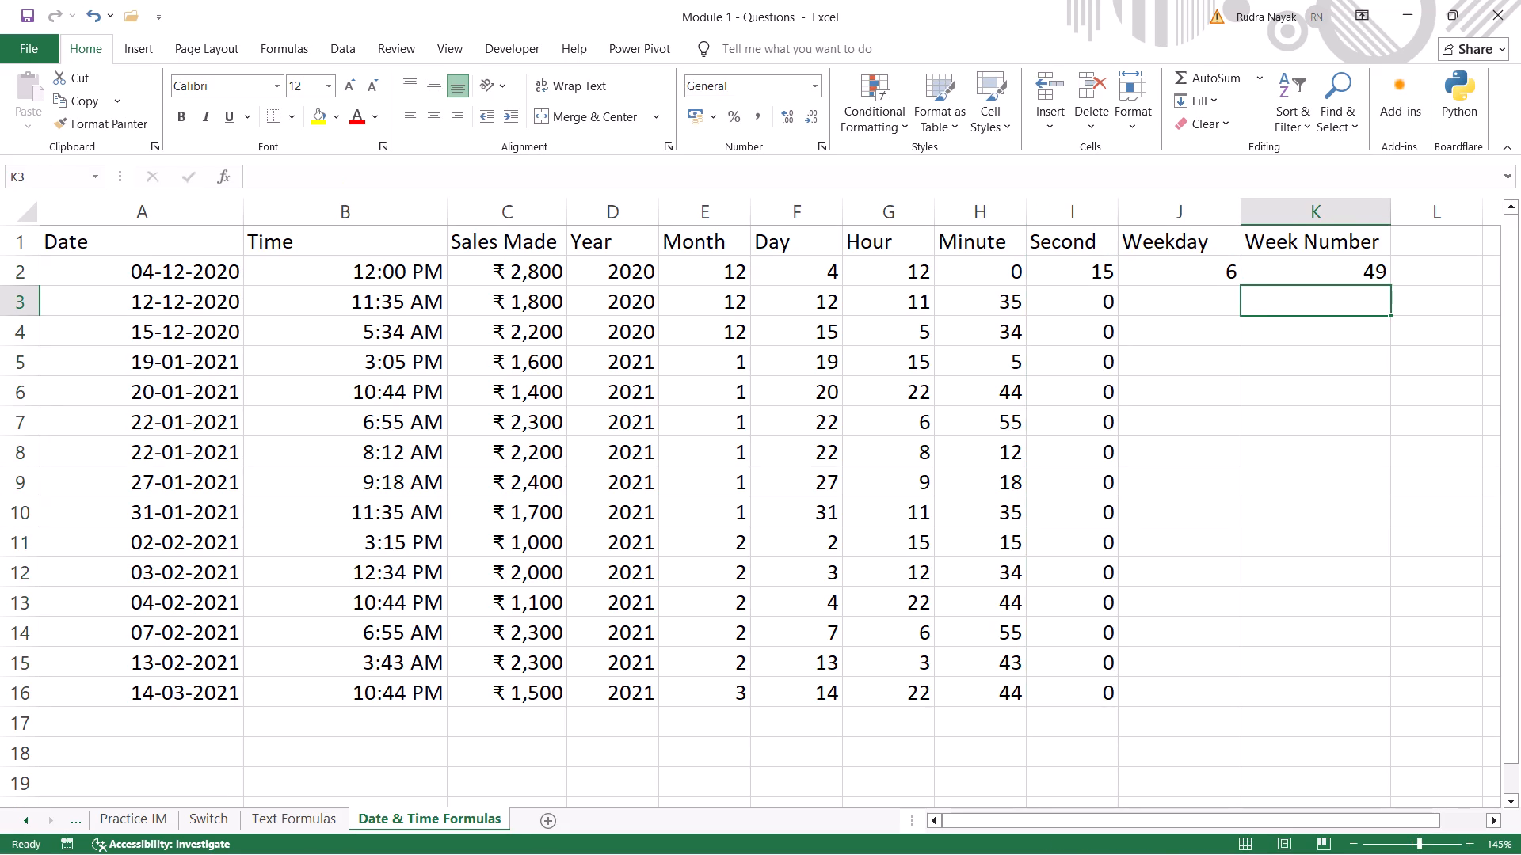
pyautogui.click(1214, 272)
pyautogui.moveTo(1240, 286); pyautogui.dragTo(1238, 607)
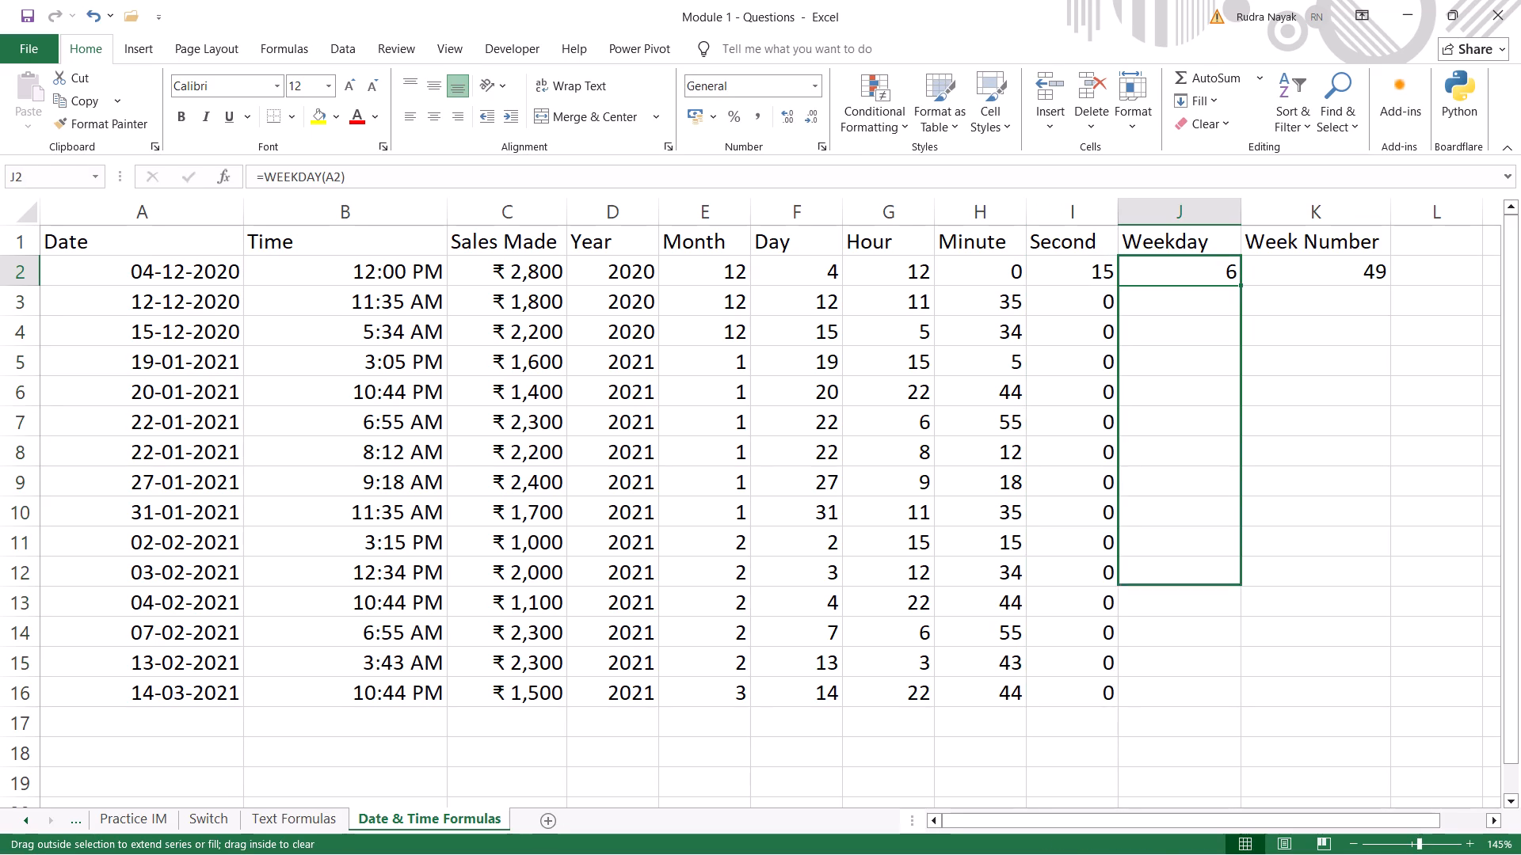
pyautogui.moveTo(1238, 607); pyautogui.dragTo(1256, 702)
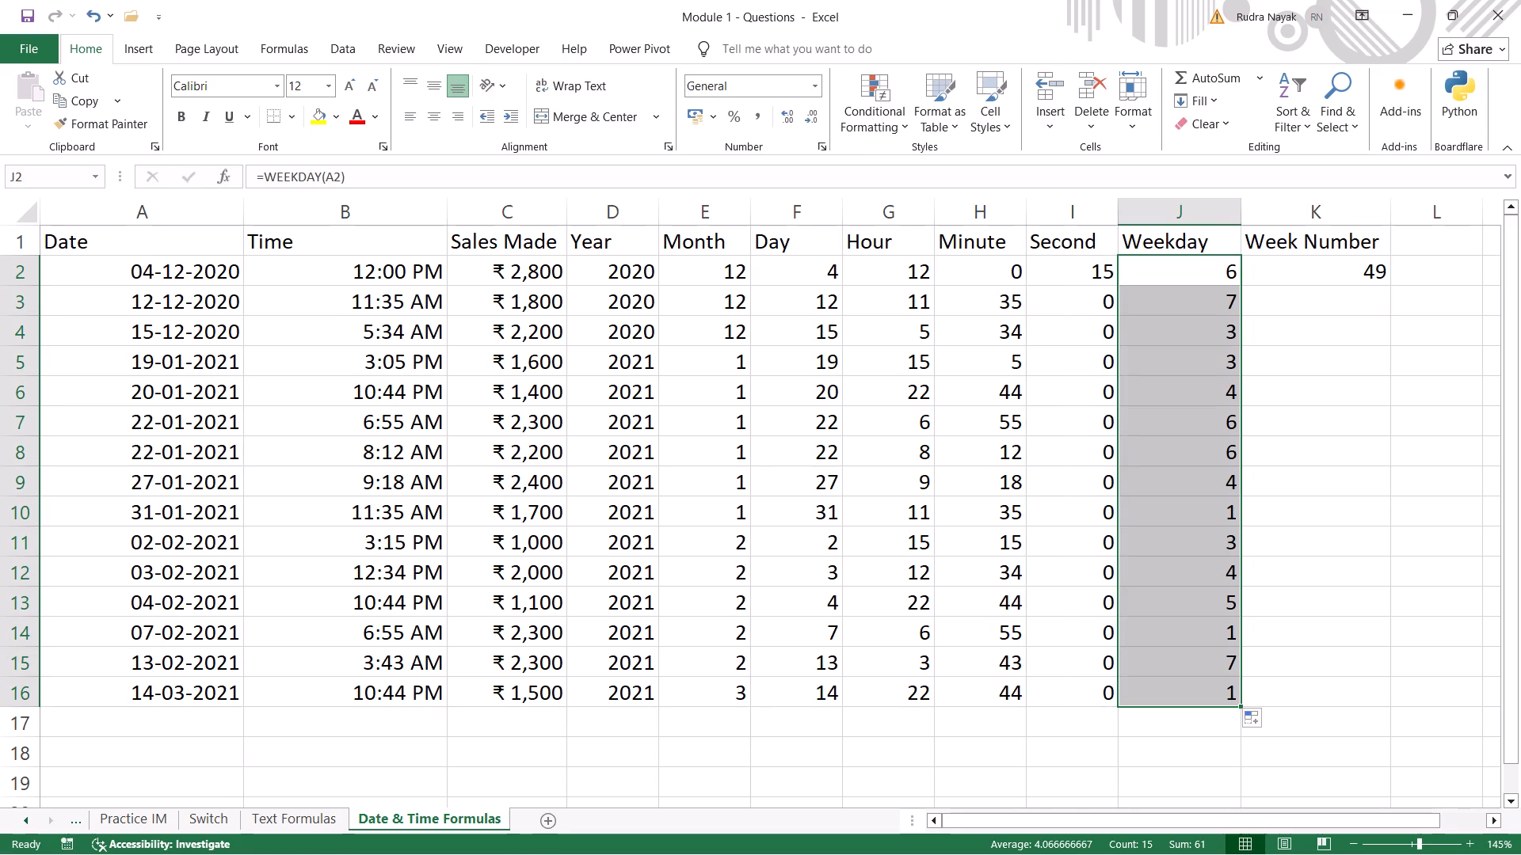
pyautogui.click(1342, 271)
pyautogui.moveTo(1388, 285); pyautogui.dragTo(1401, 464)
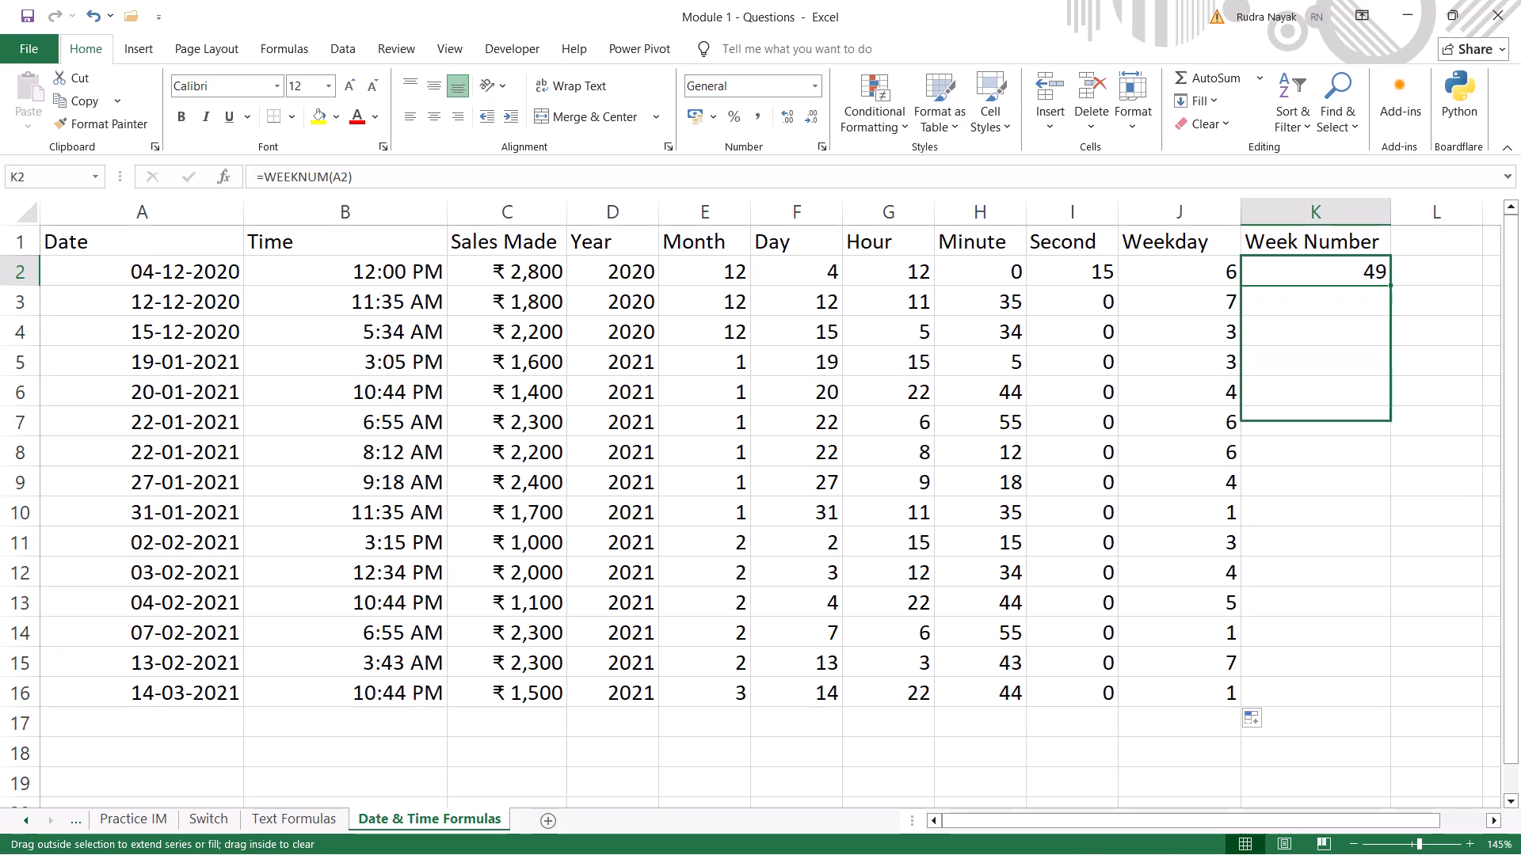
pyautogui.moveTo(1401, 464); pyautogui.dragTo(1432, 703)
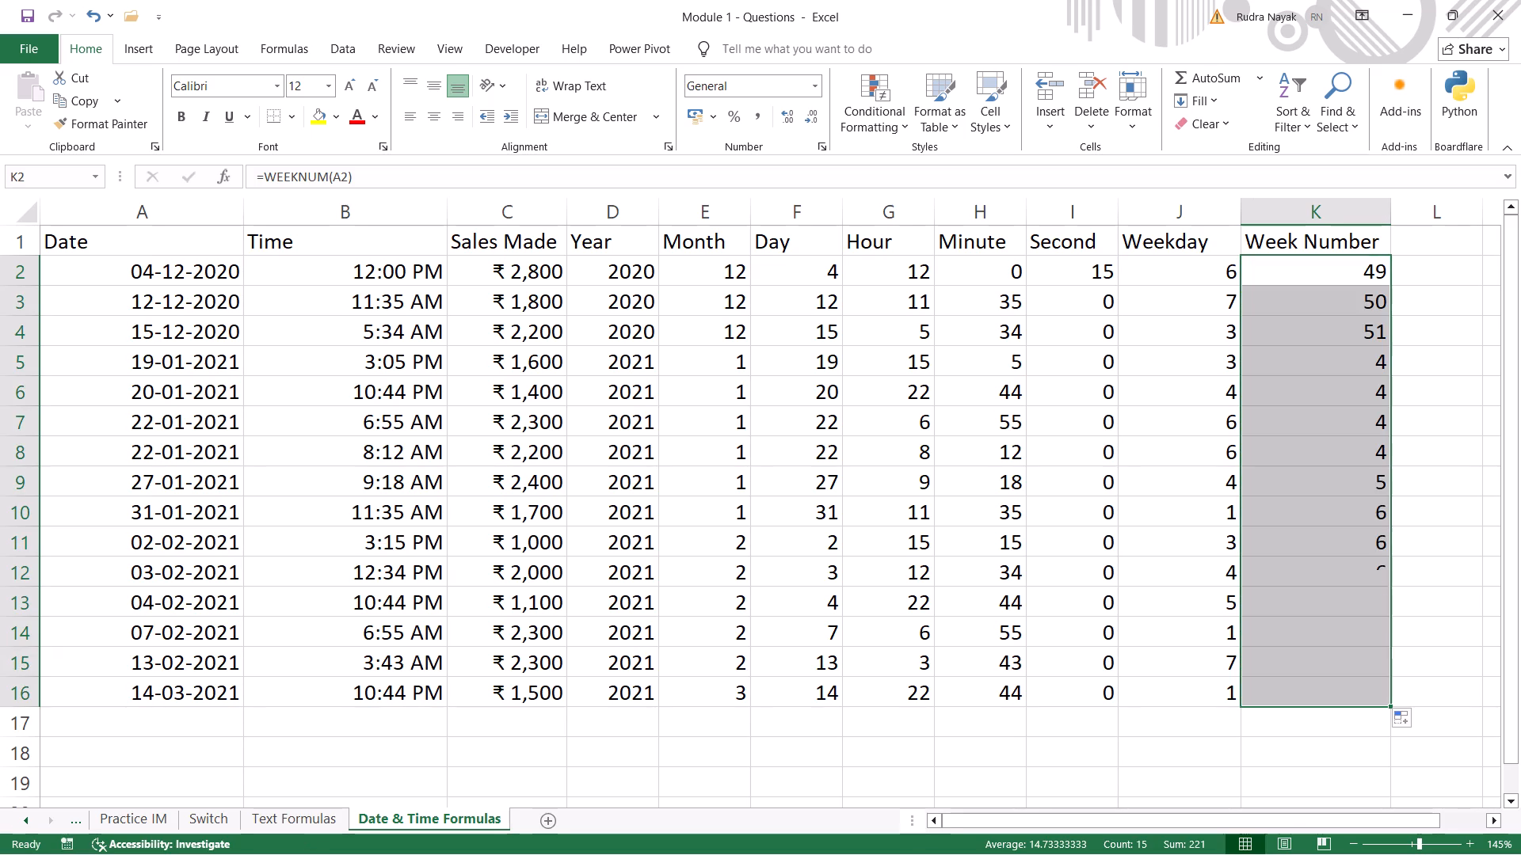
pyautogui.click(1403, 617)
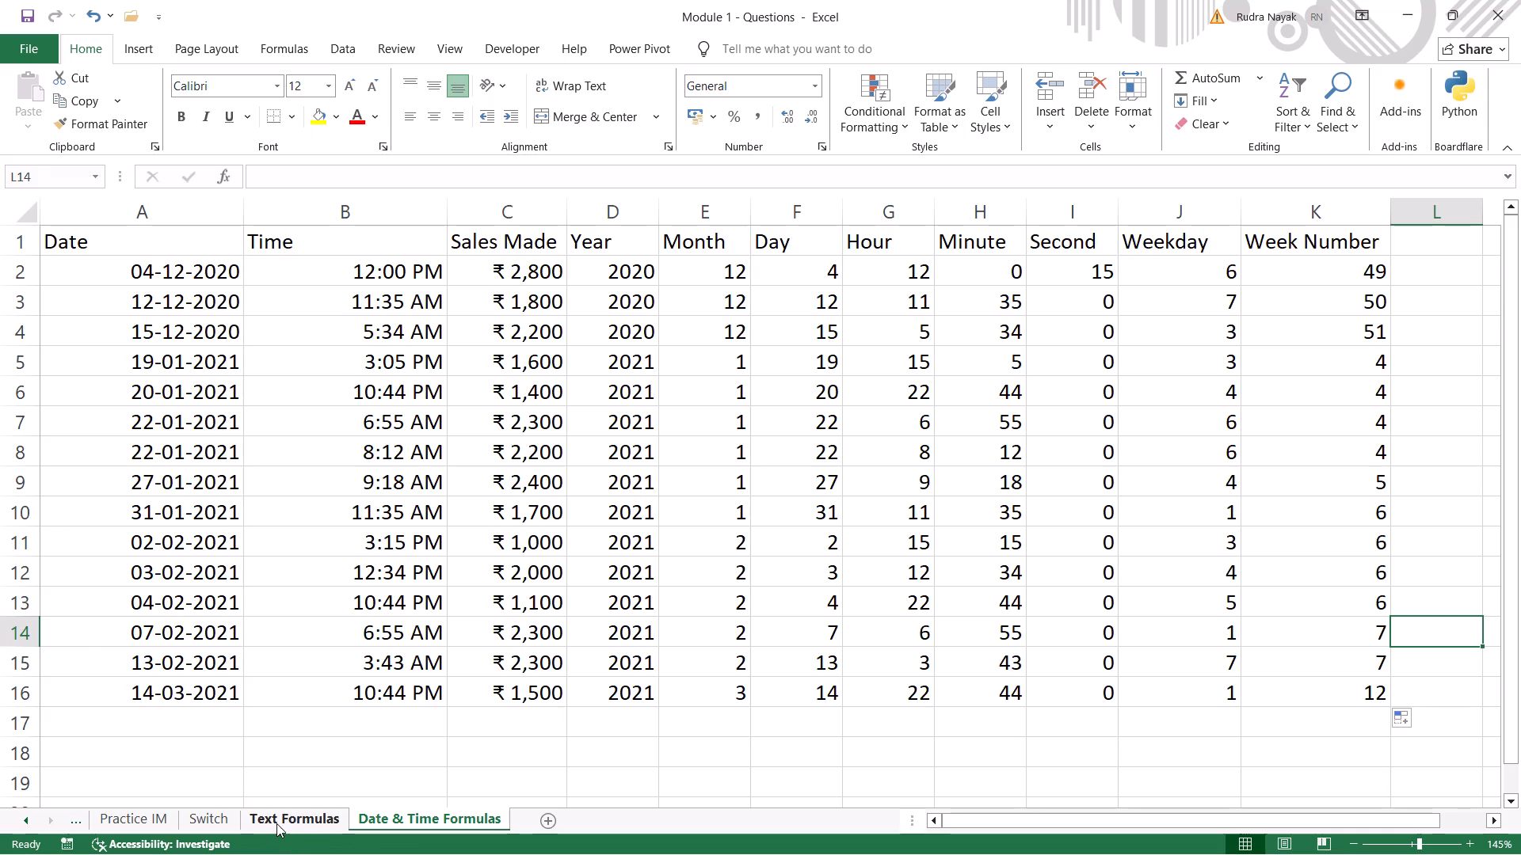
# On the Text Formulas sheet, enter the UPPER function in B2 referencing A2, and fill it down to row 27.
pyautogui.click(276, 823)
pyautogui.click(345, 562)
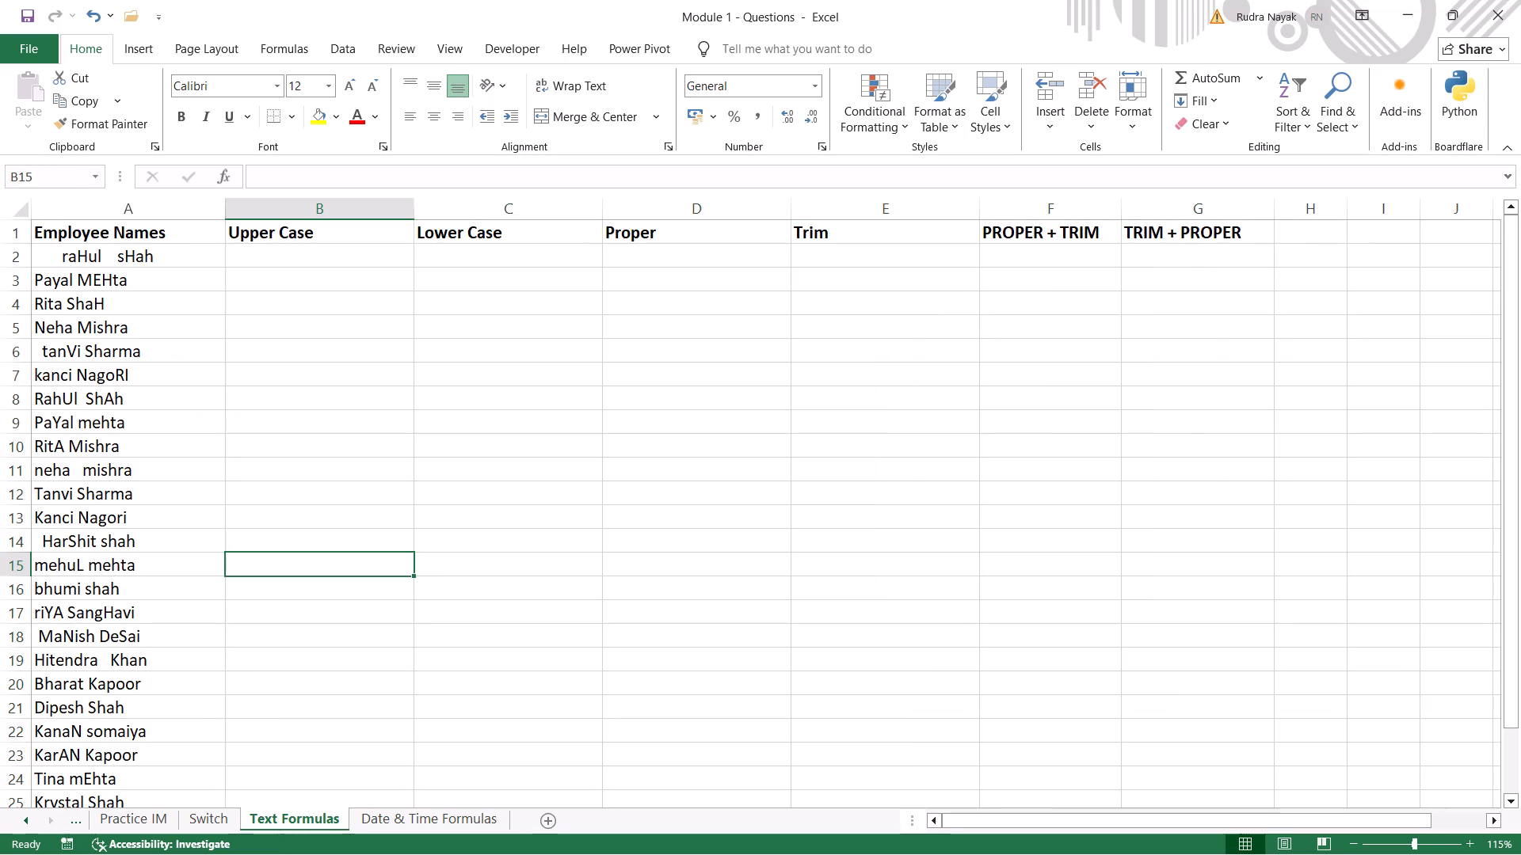
pyautogui.click(280, 256)
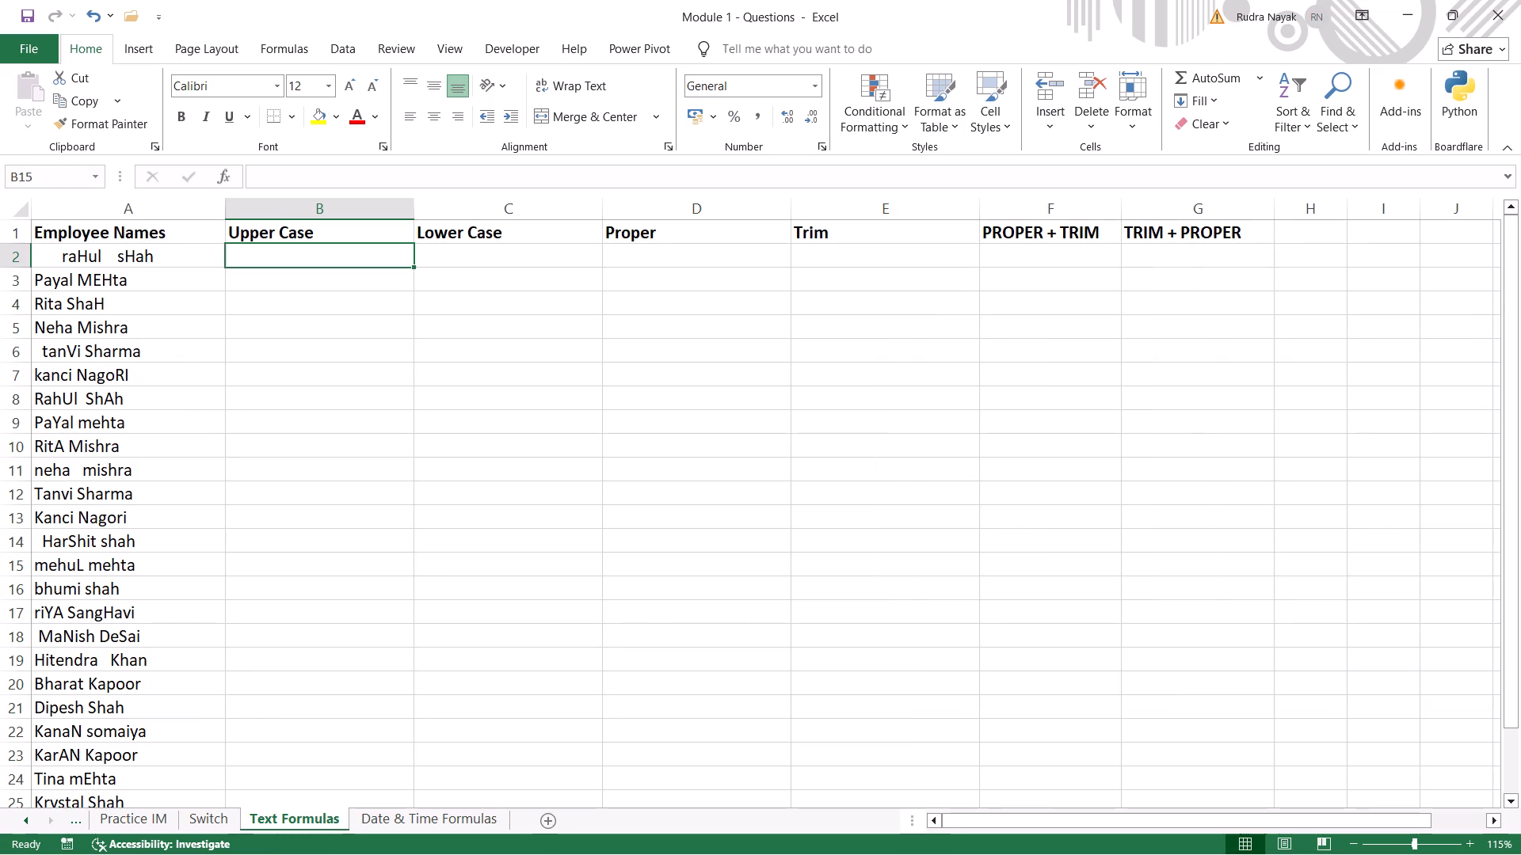
pyautogui.write('=upp')
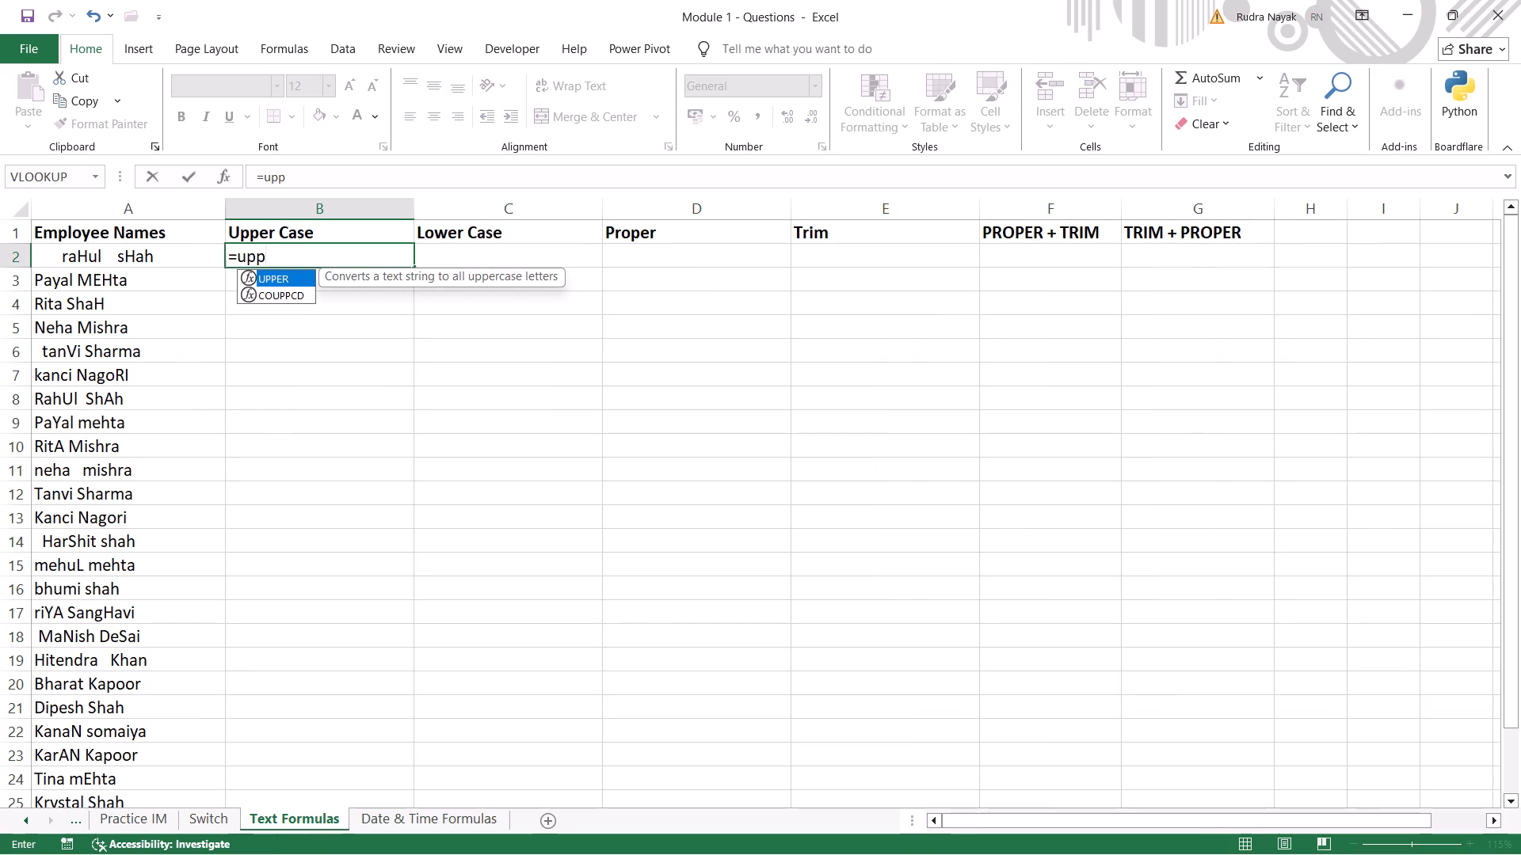
pyautogui.press('Tab')
pyautogui.click(149, 255)
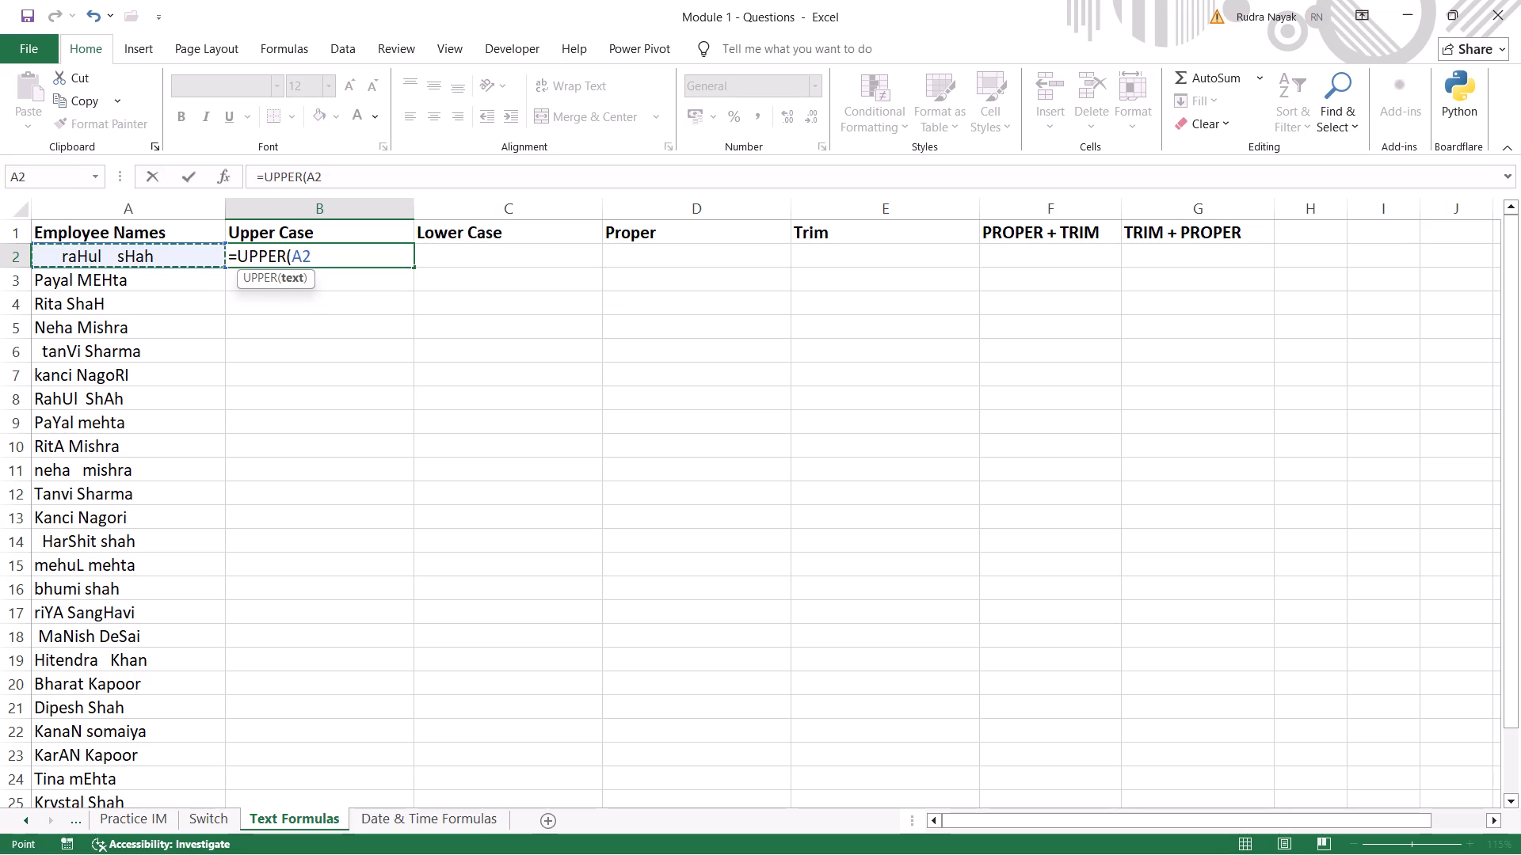
pyautogui.press('Return')
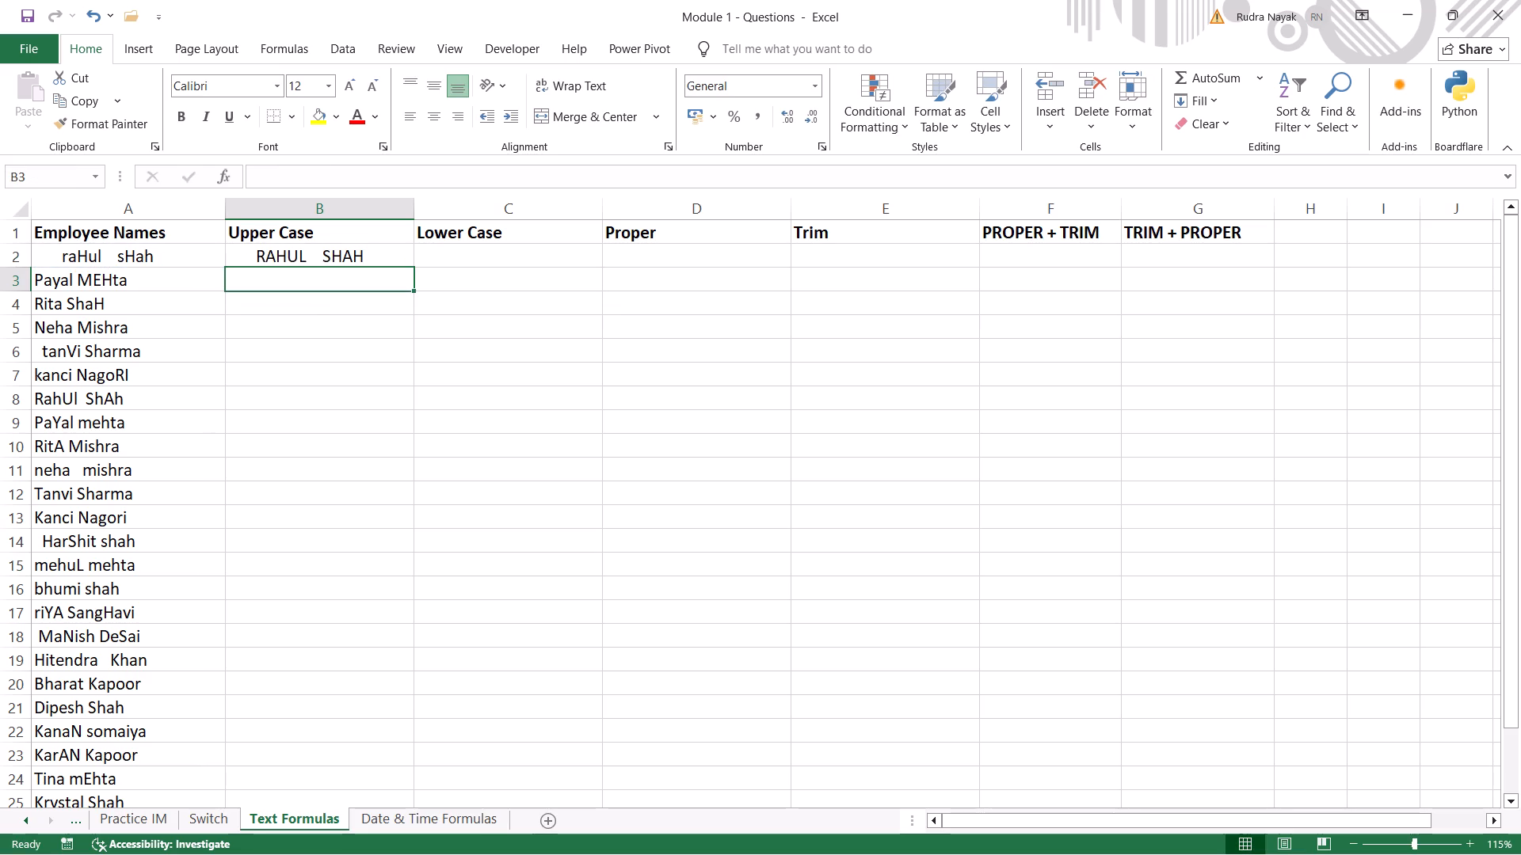
pyautogui.click(394, 257)
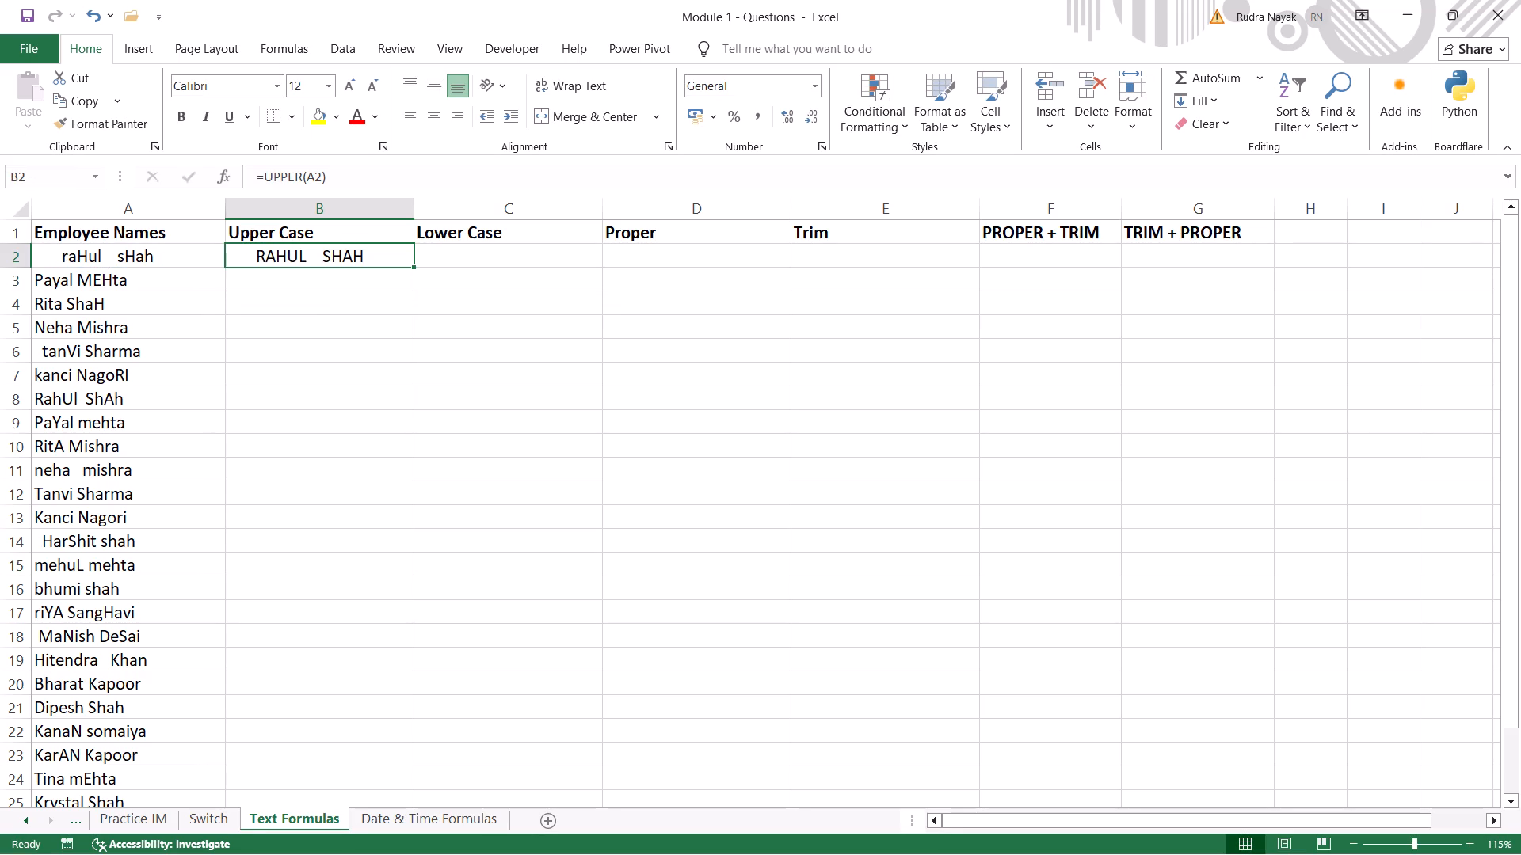
pyautogui.moveTo(413, 269); pyautogui.dragTo(322, 762)
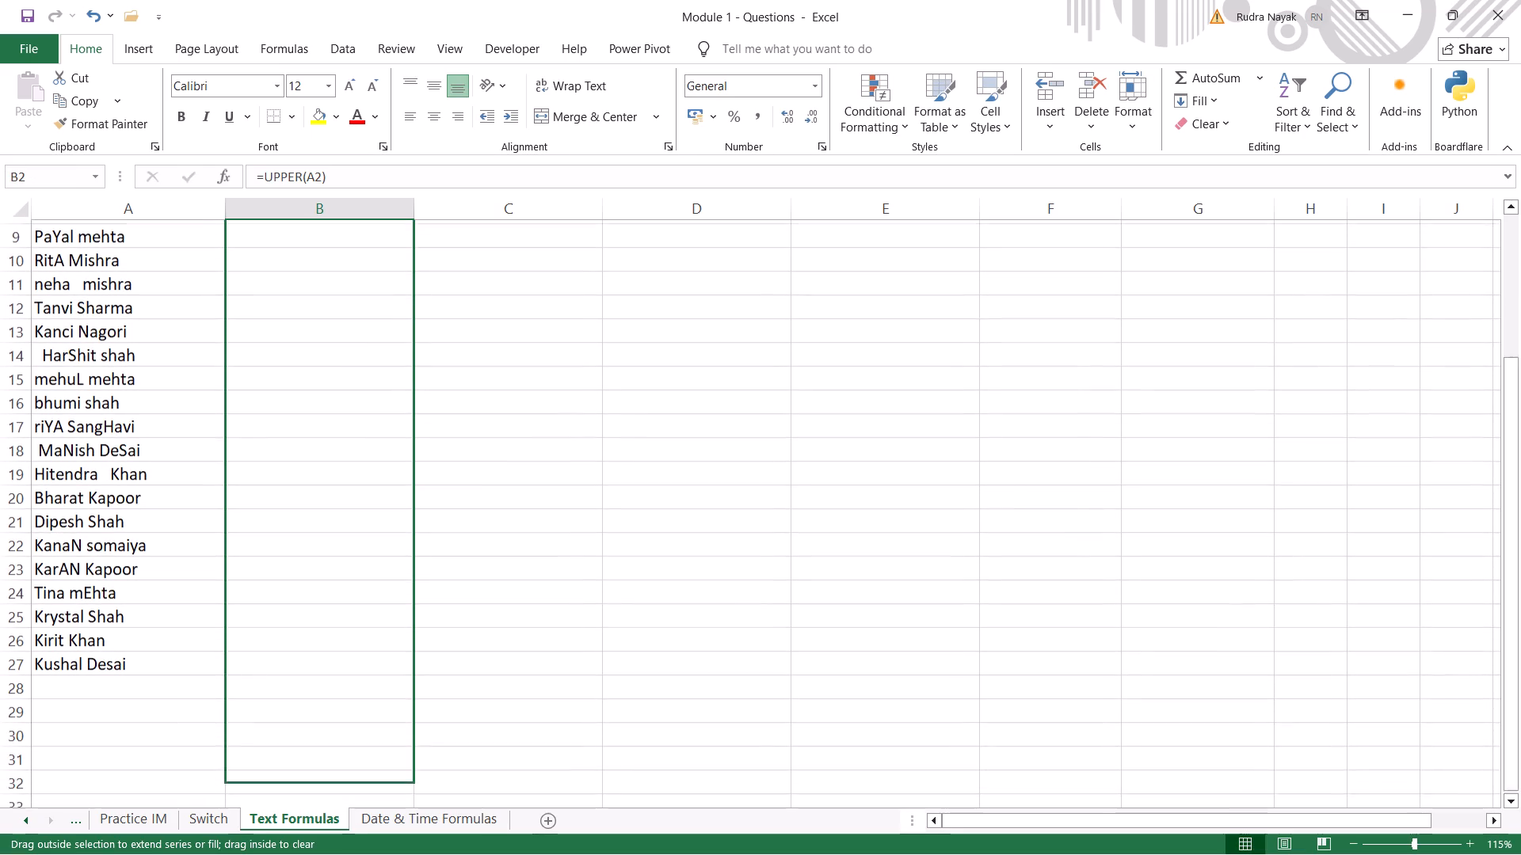
pyautogui.moveTo(322, 762); pyautogui.dragTo(294, 671)
# Enter the LOWER function in C2 referencing A2, and fill it down the Lower Case column to row 27.
pyautogui.scroll(3, 495, 511)
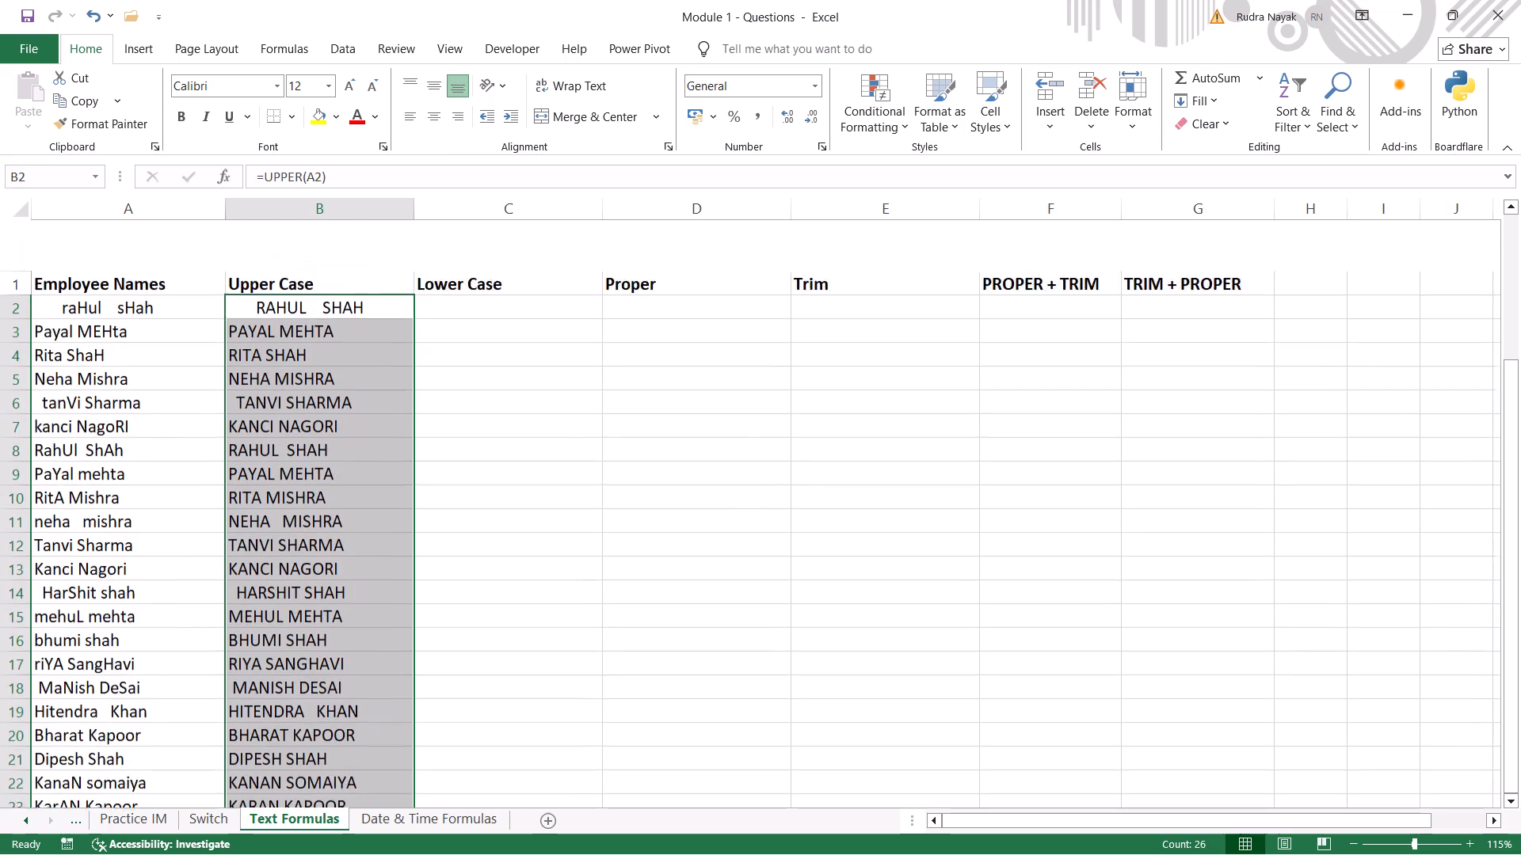
pyautogui.click(454, 252)
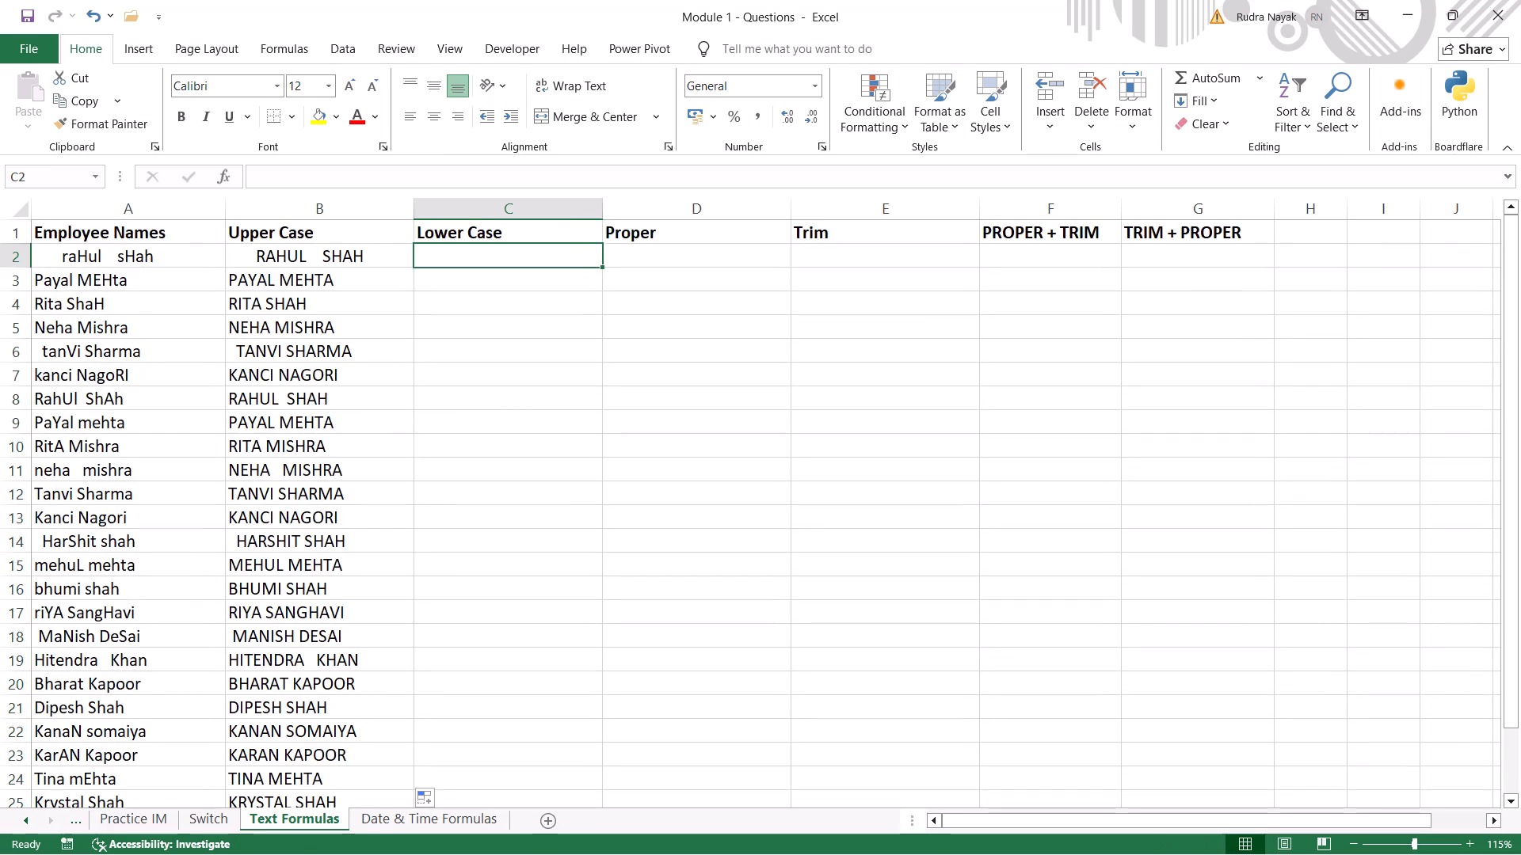
pyautogui.press('=')
pyautogui.write('low')
pyautogui.press('Tab')
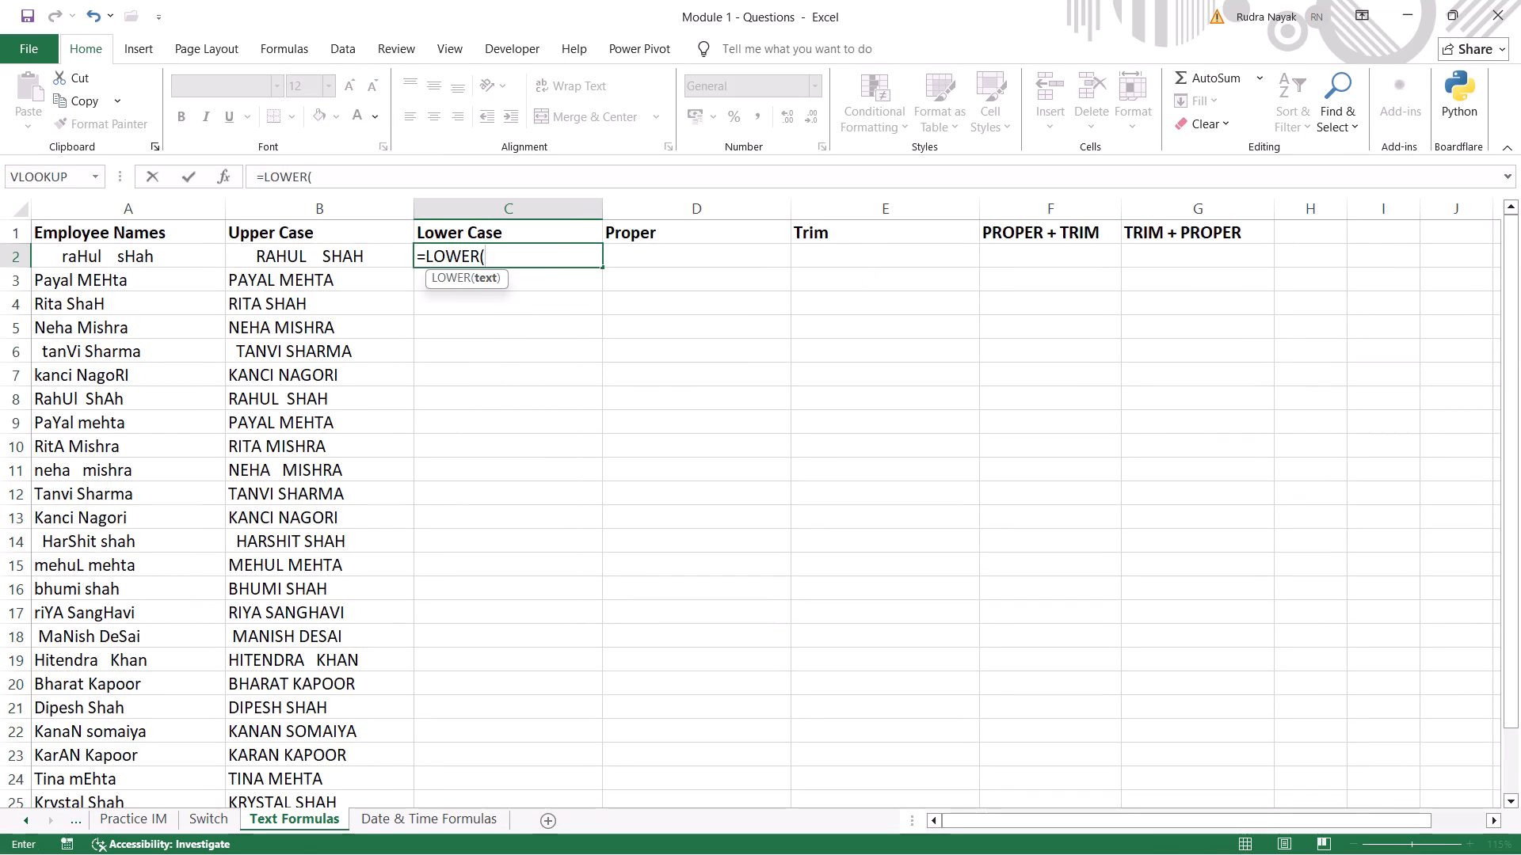
pyautogui.click(149, 253)
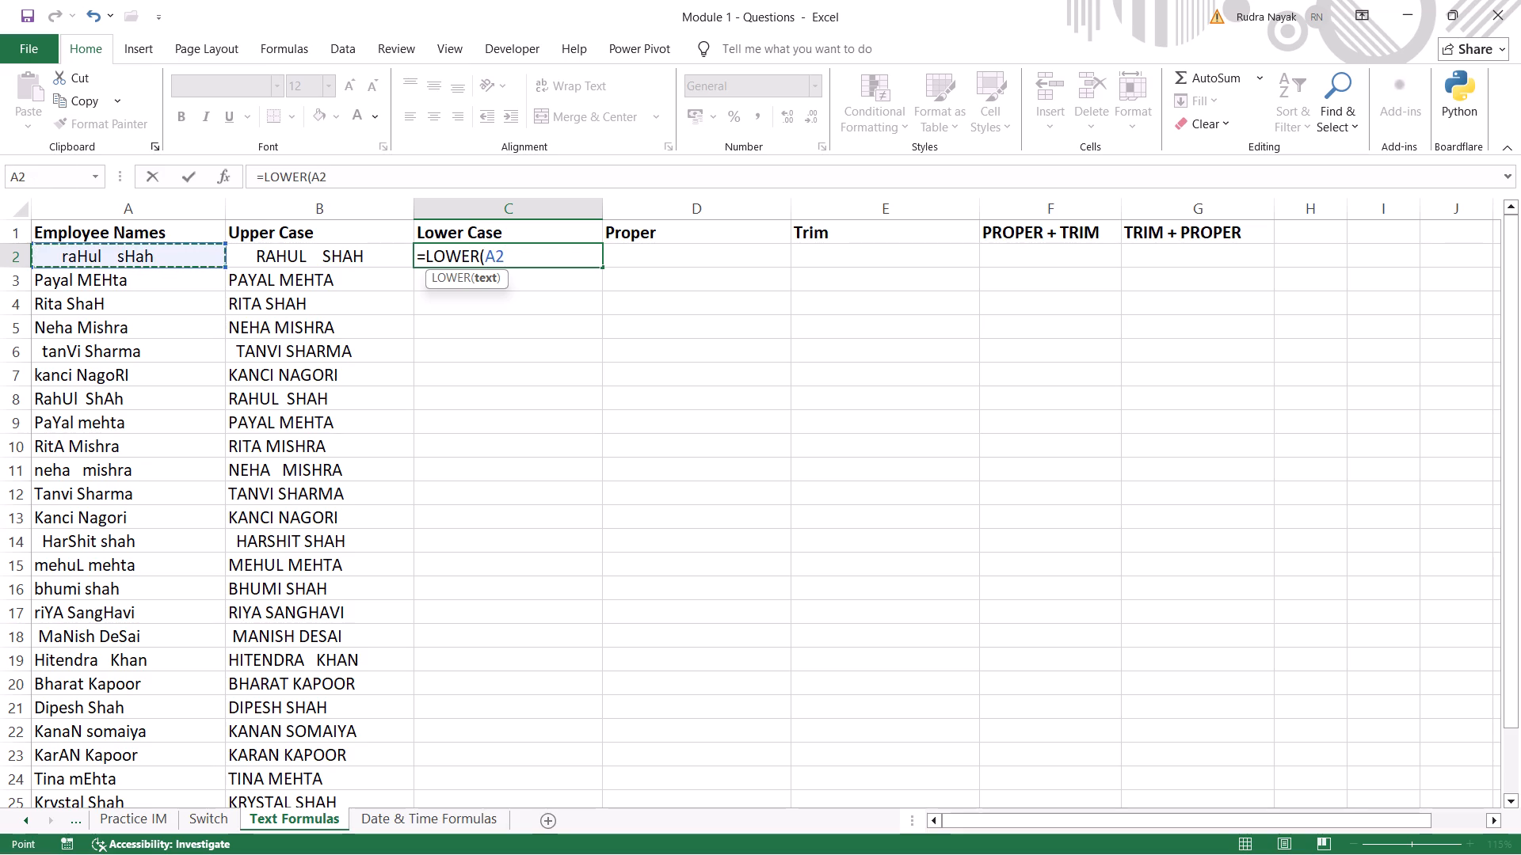
pyautogui.press('Return')
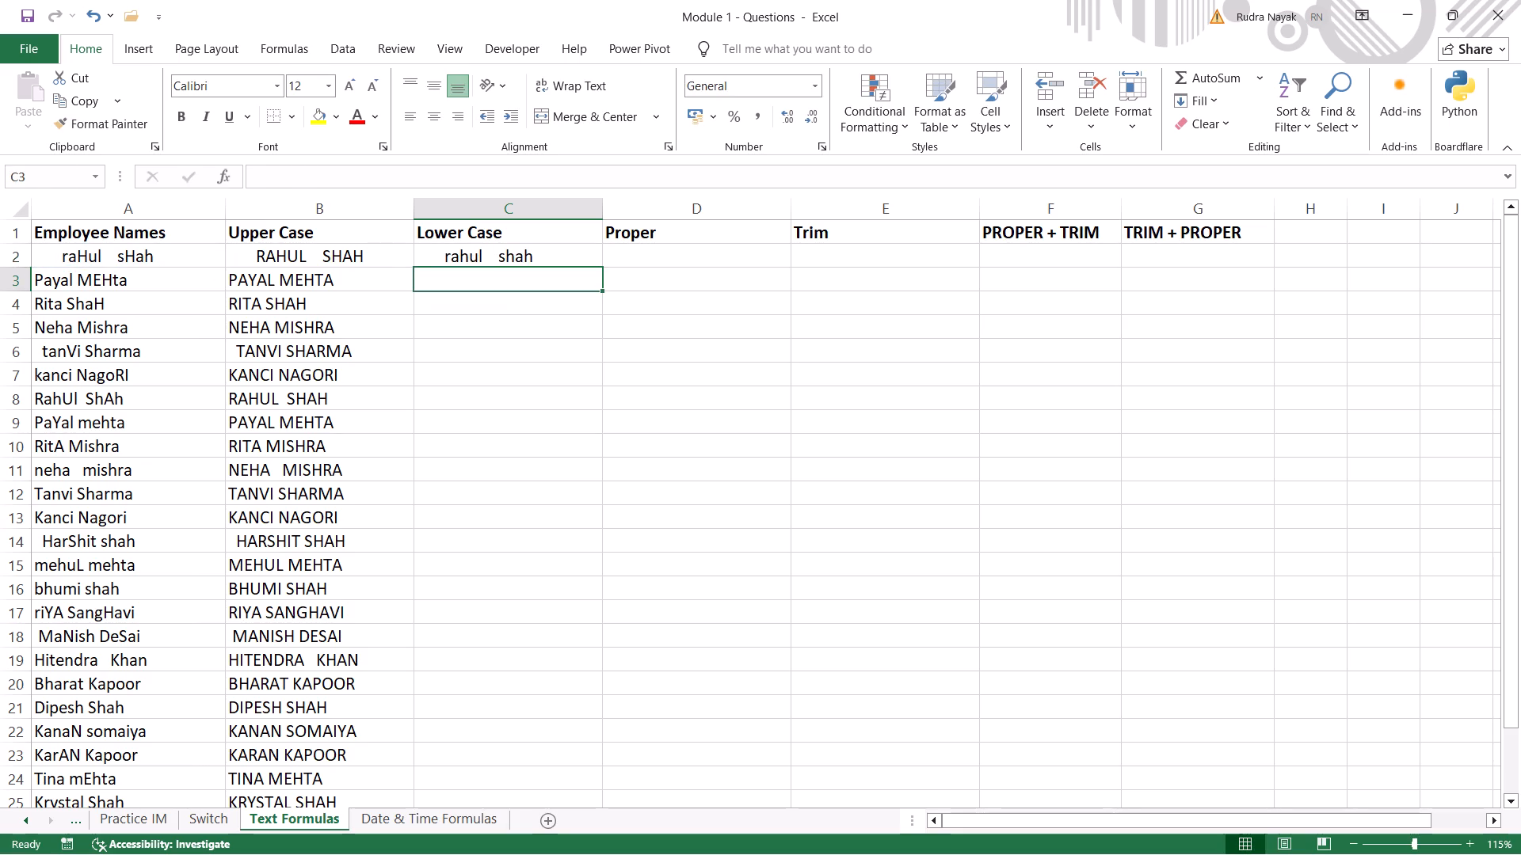
pyautogui.click(581, 256)
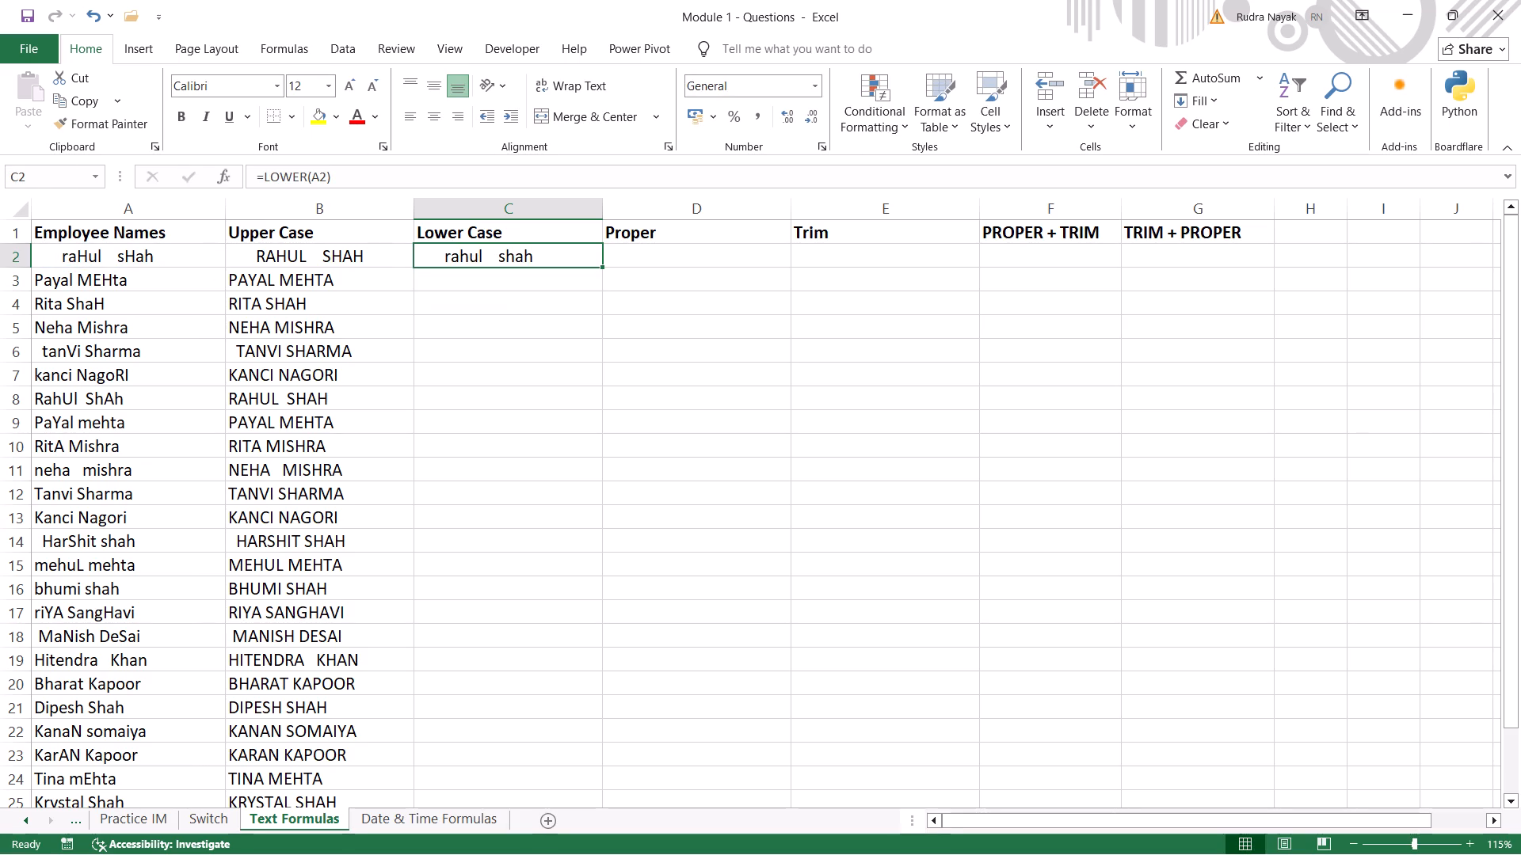
pyautogui.moveTo(598, 265); pyautogui.dragTo(536, 712)
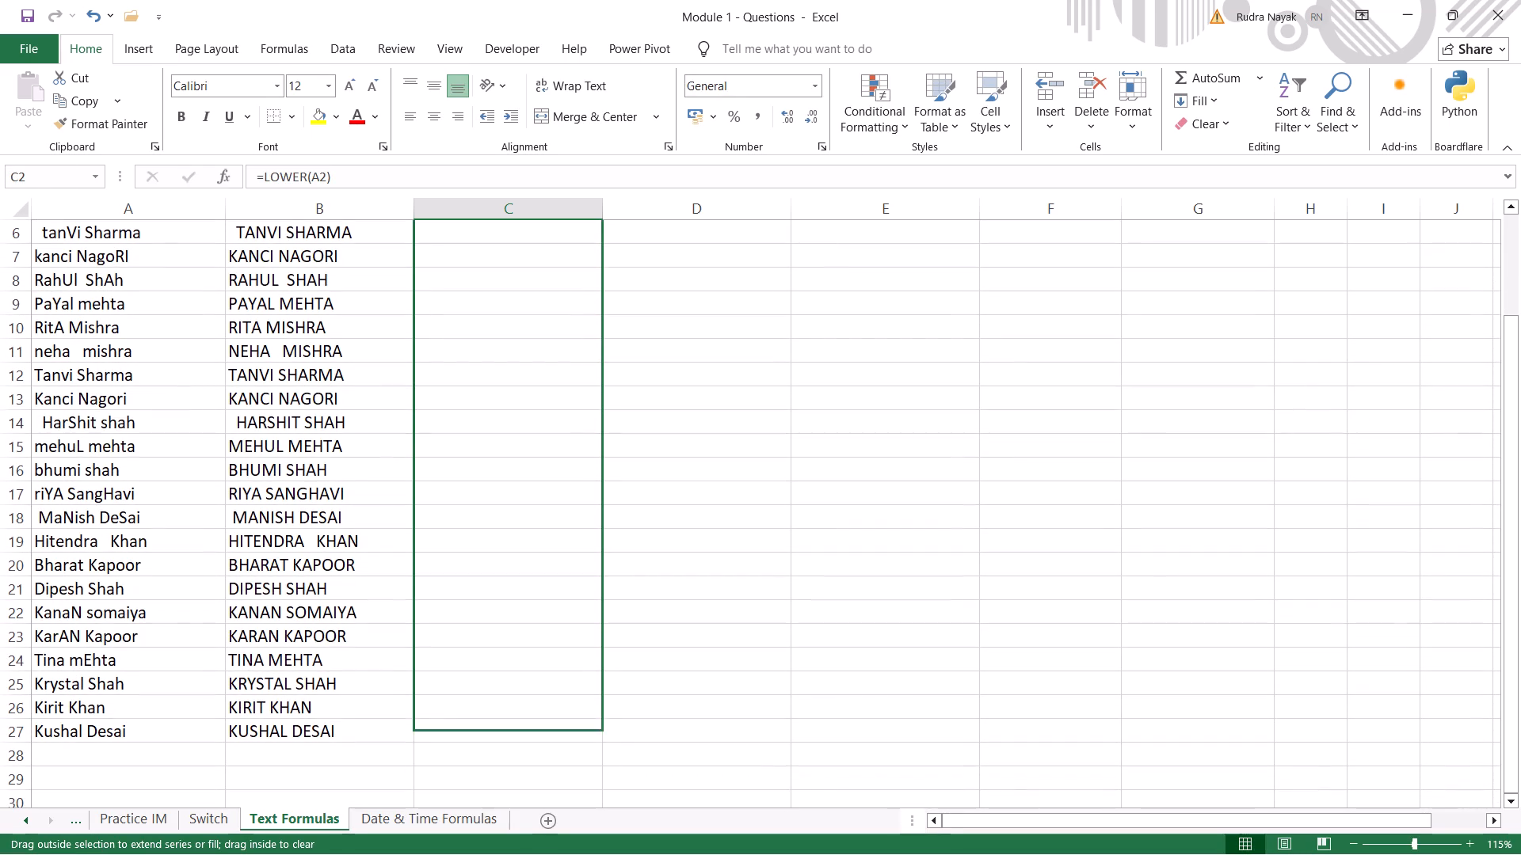
pyautogui.moveTo(536, 712); pyautogui.dragTo(532, 740)
# Enter the PROPER function in D2 referencing A2, and fill it down the Proper column to row 27.
pyautogui.scroll(3, 812, 405)
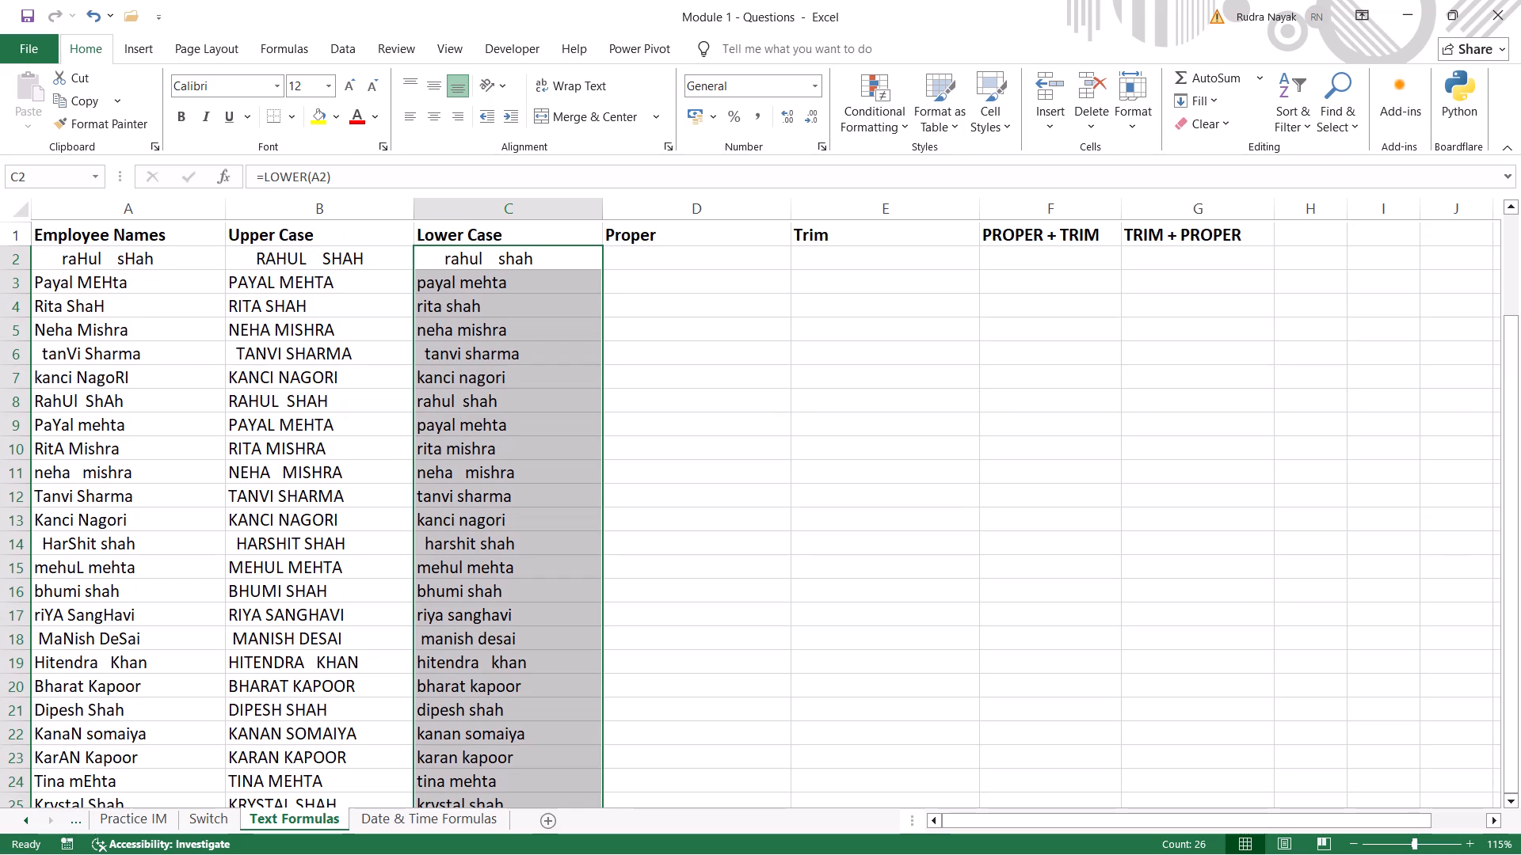
pyautogui.click(710, 259)
pyautogui.write('=pr')
pyautogui.press('o')
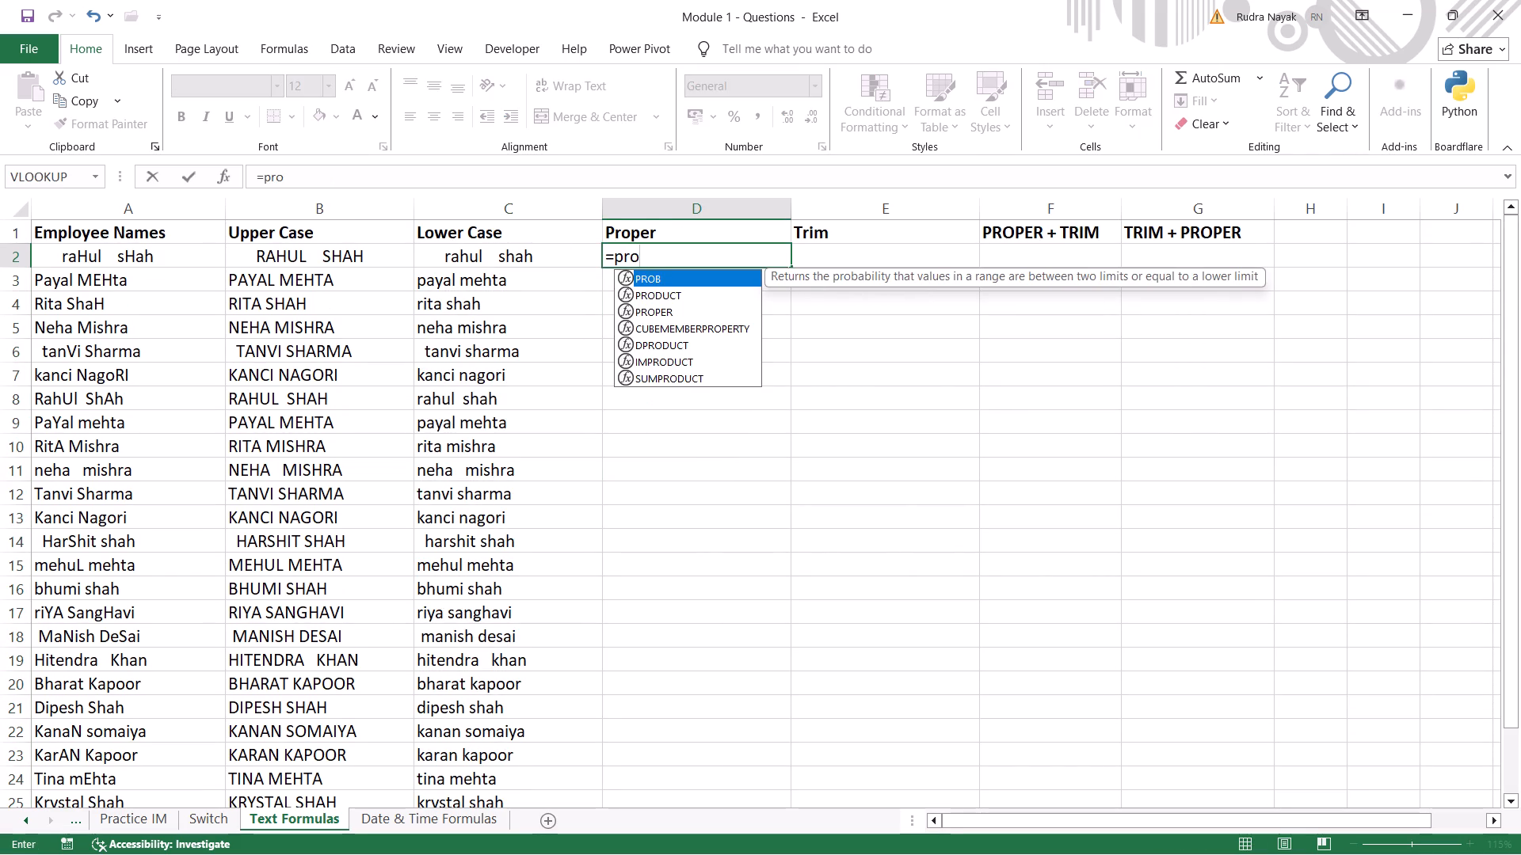
pyautogui.press('Down')
pyautogui.press('Down')
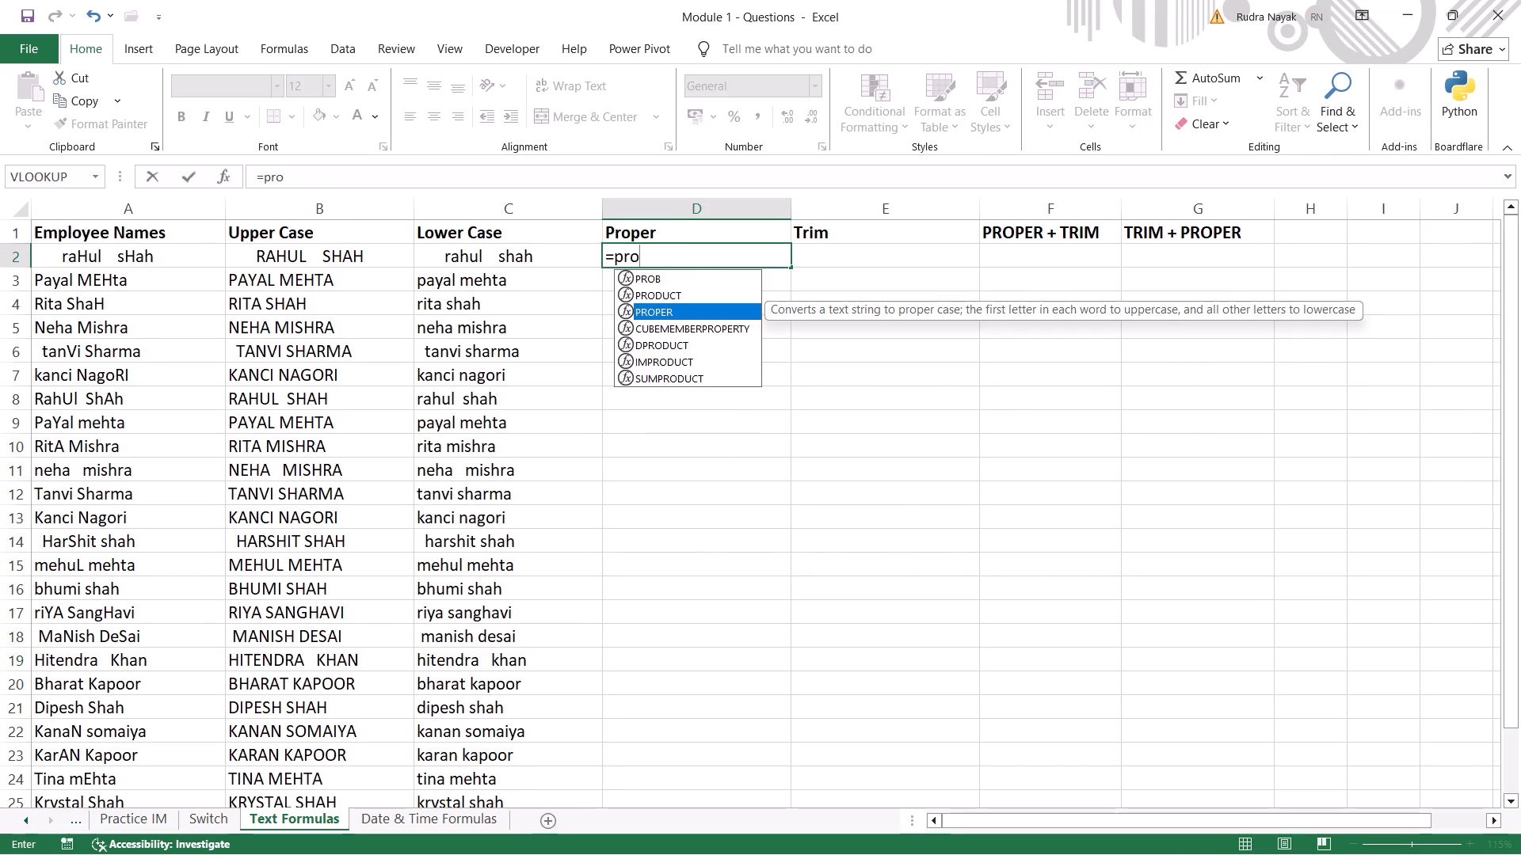
pyautogui.press('Tab')
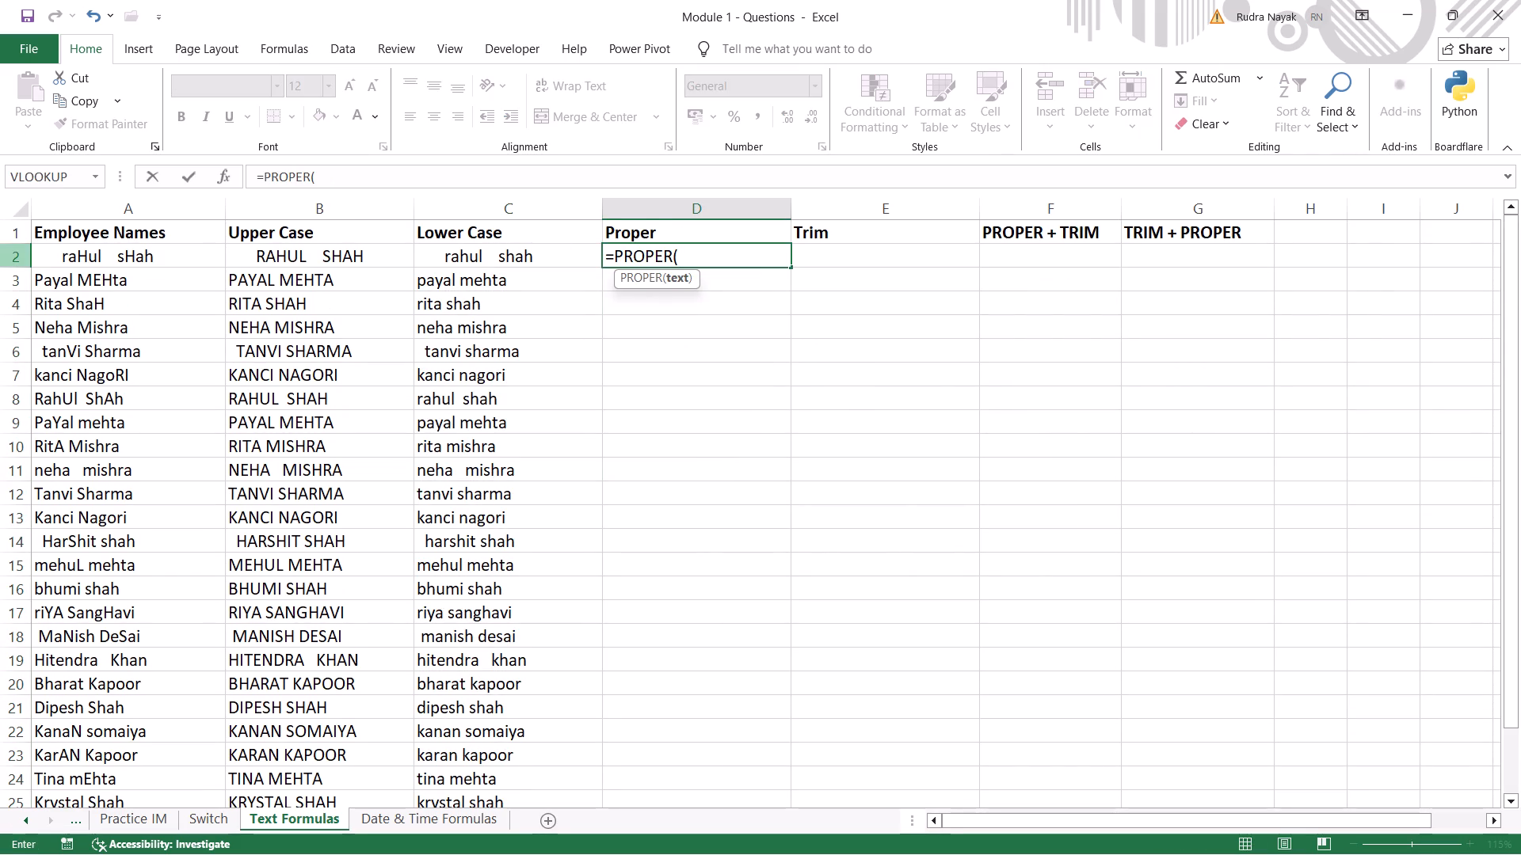
pyautogui.click(107, 248)
pyautogui.press('Return')
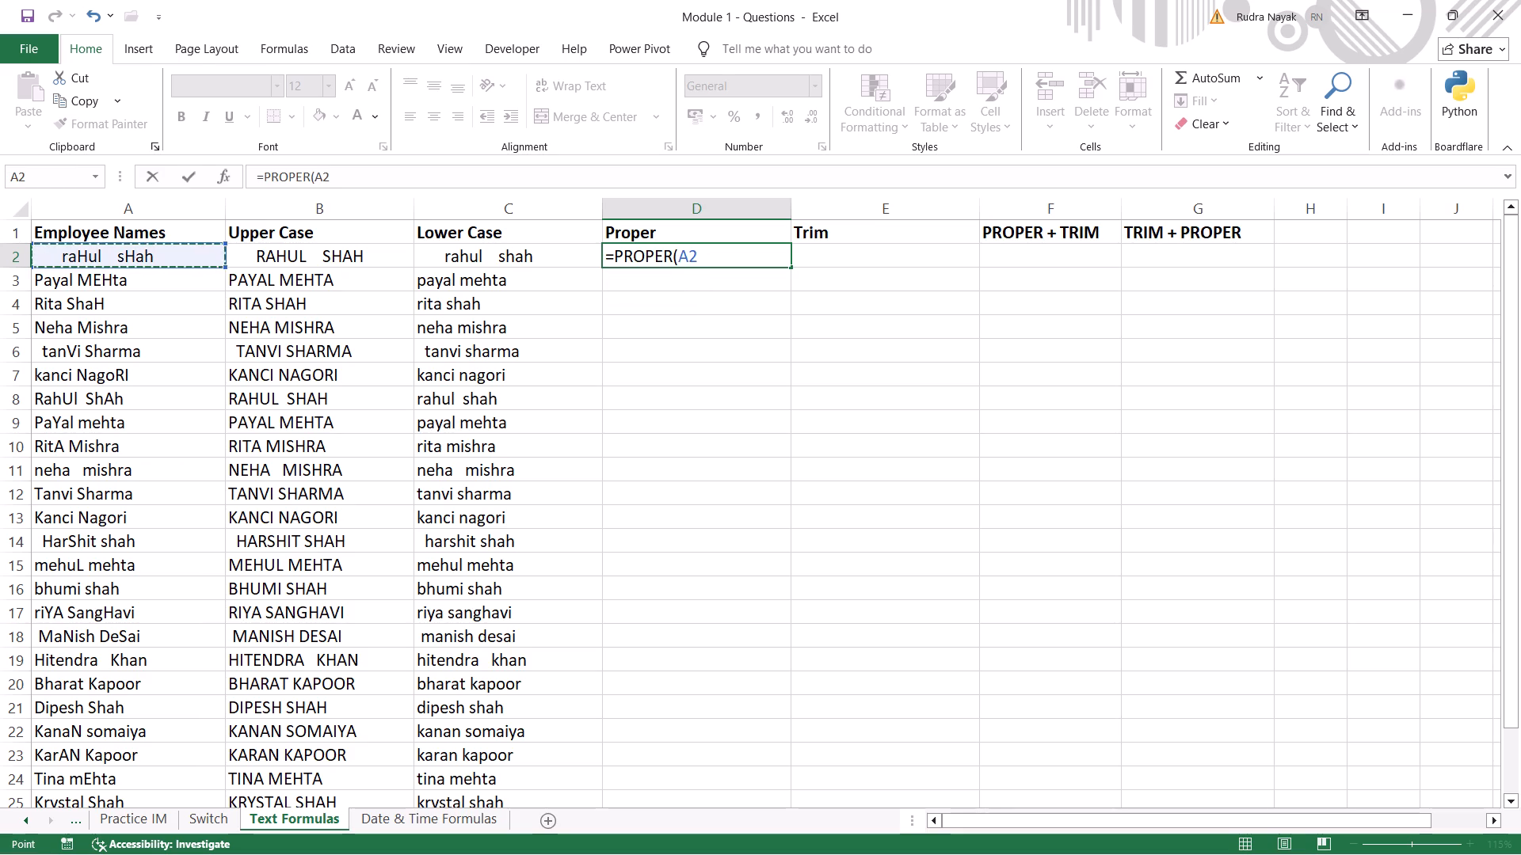
pyautogui.click(770, 254)
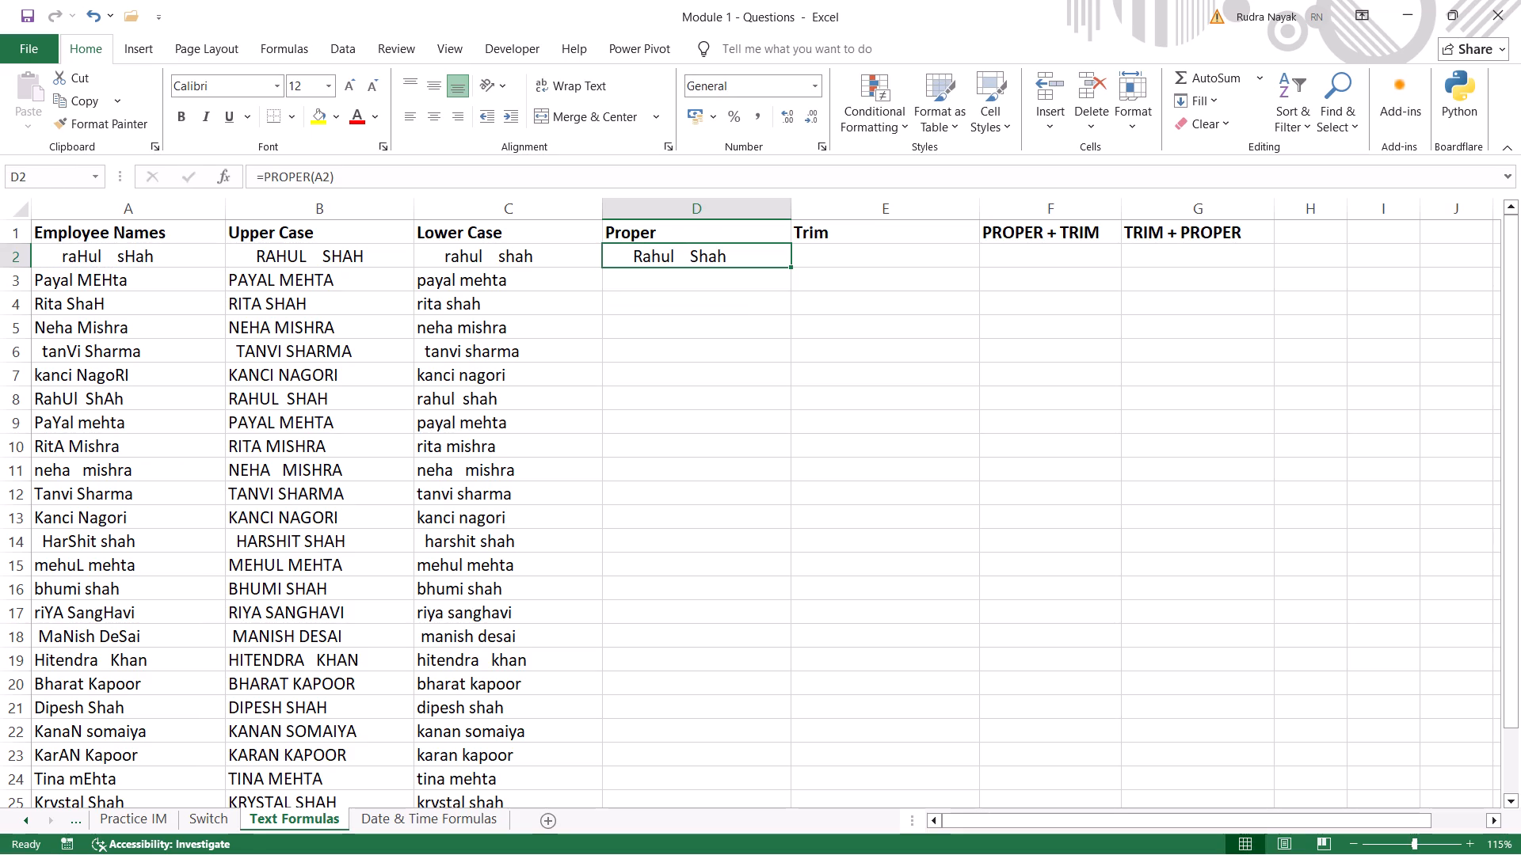
pyautogui.moveTo(790, 266); pyautogui.dragTo(770, 854)
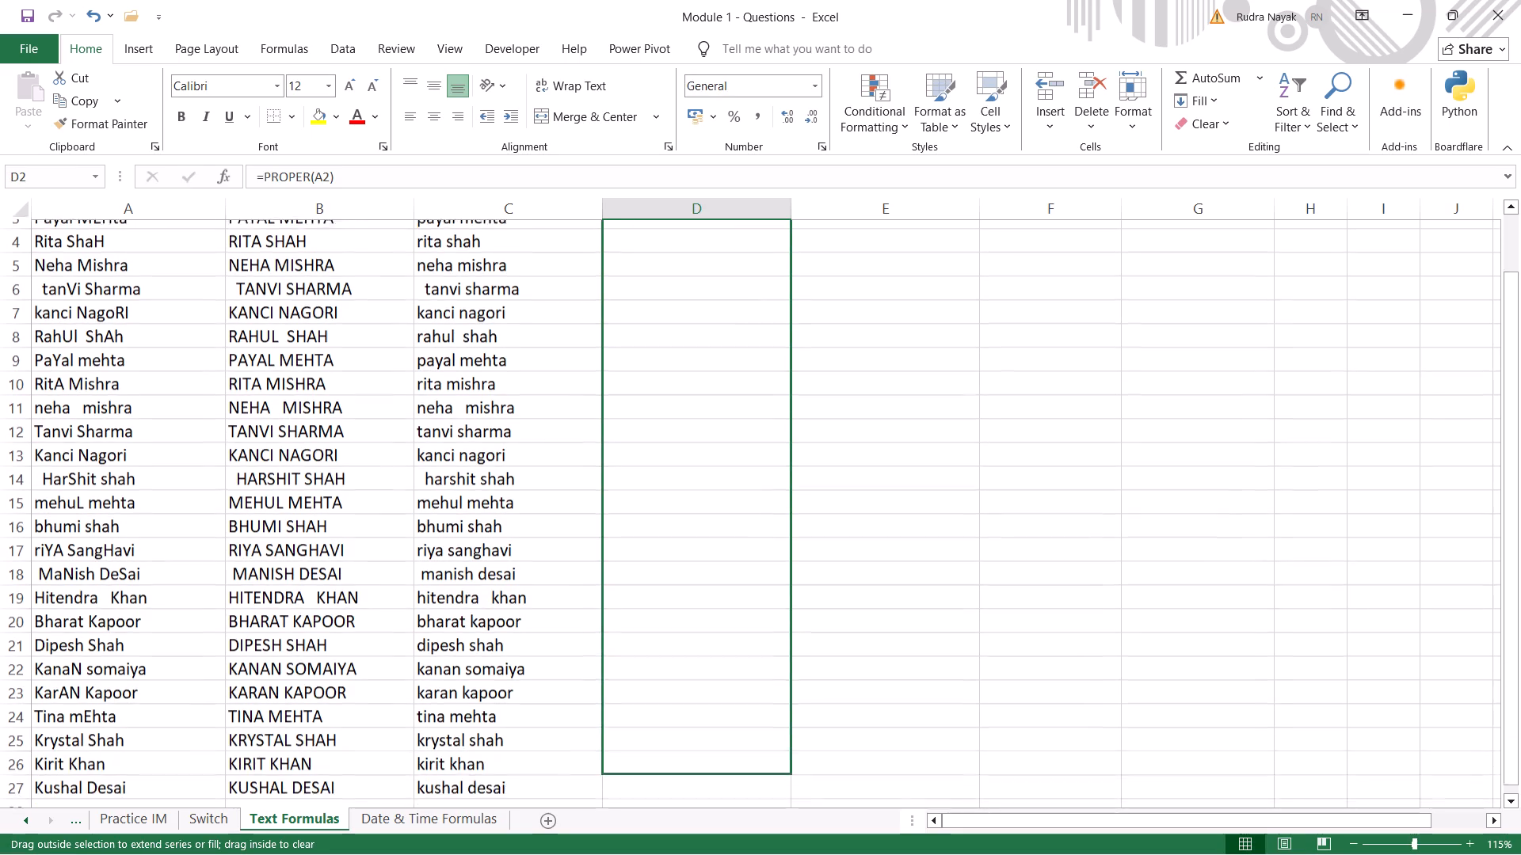
pyautogui.moveTo(770, 854); pyautogui.dragTo(749, 738)
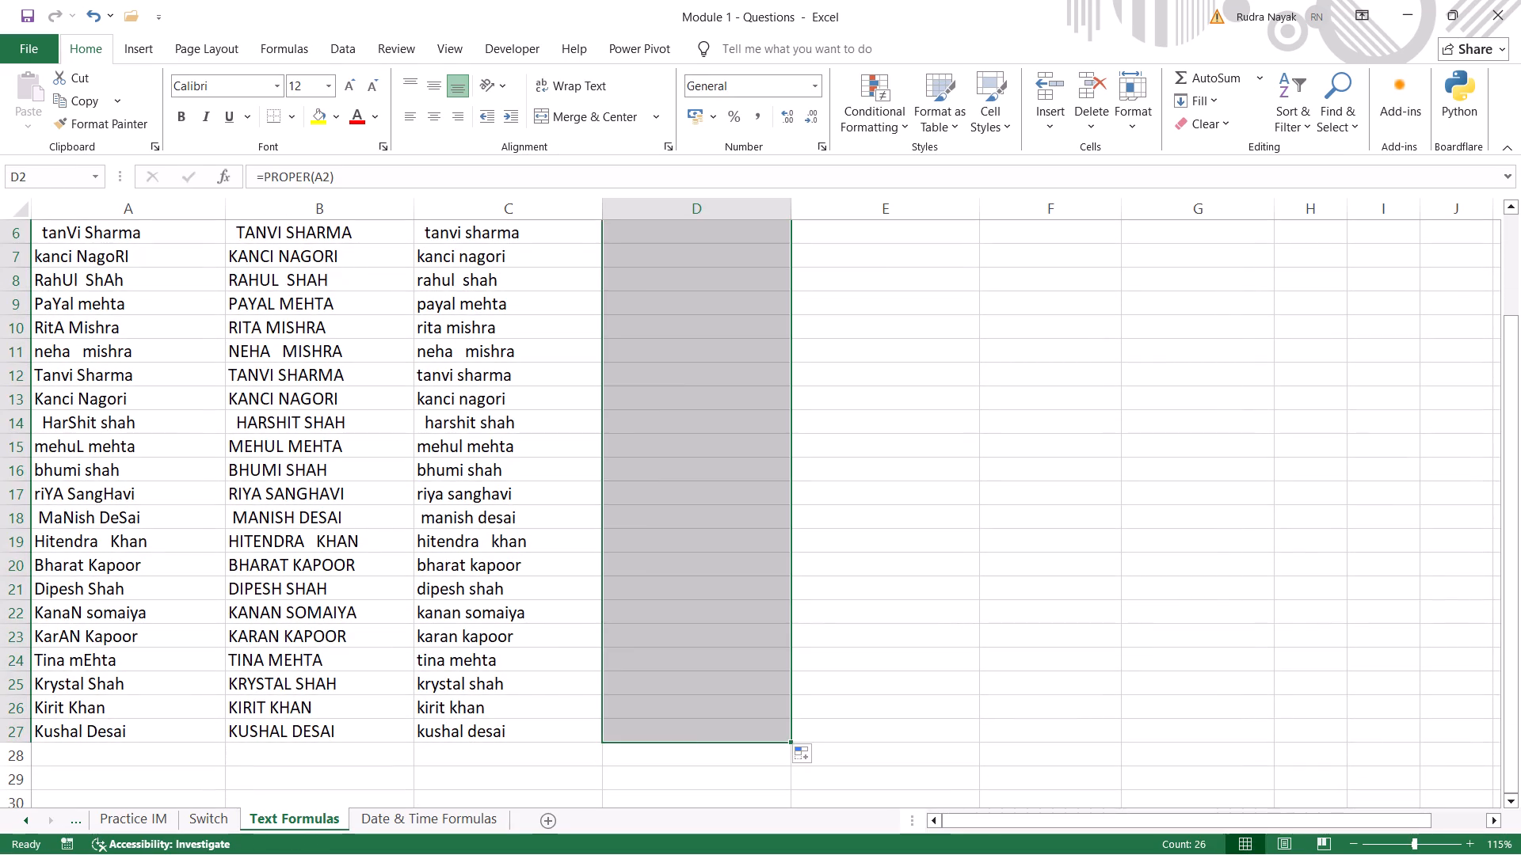
# Enter the TRIM function in E2 referencing A2, and fill it down the Trim column to row 27.
pyautogui.scroll(2, 876, 564)
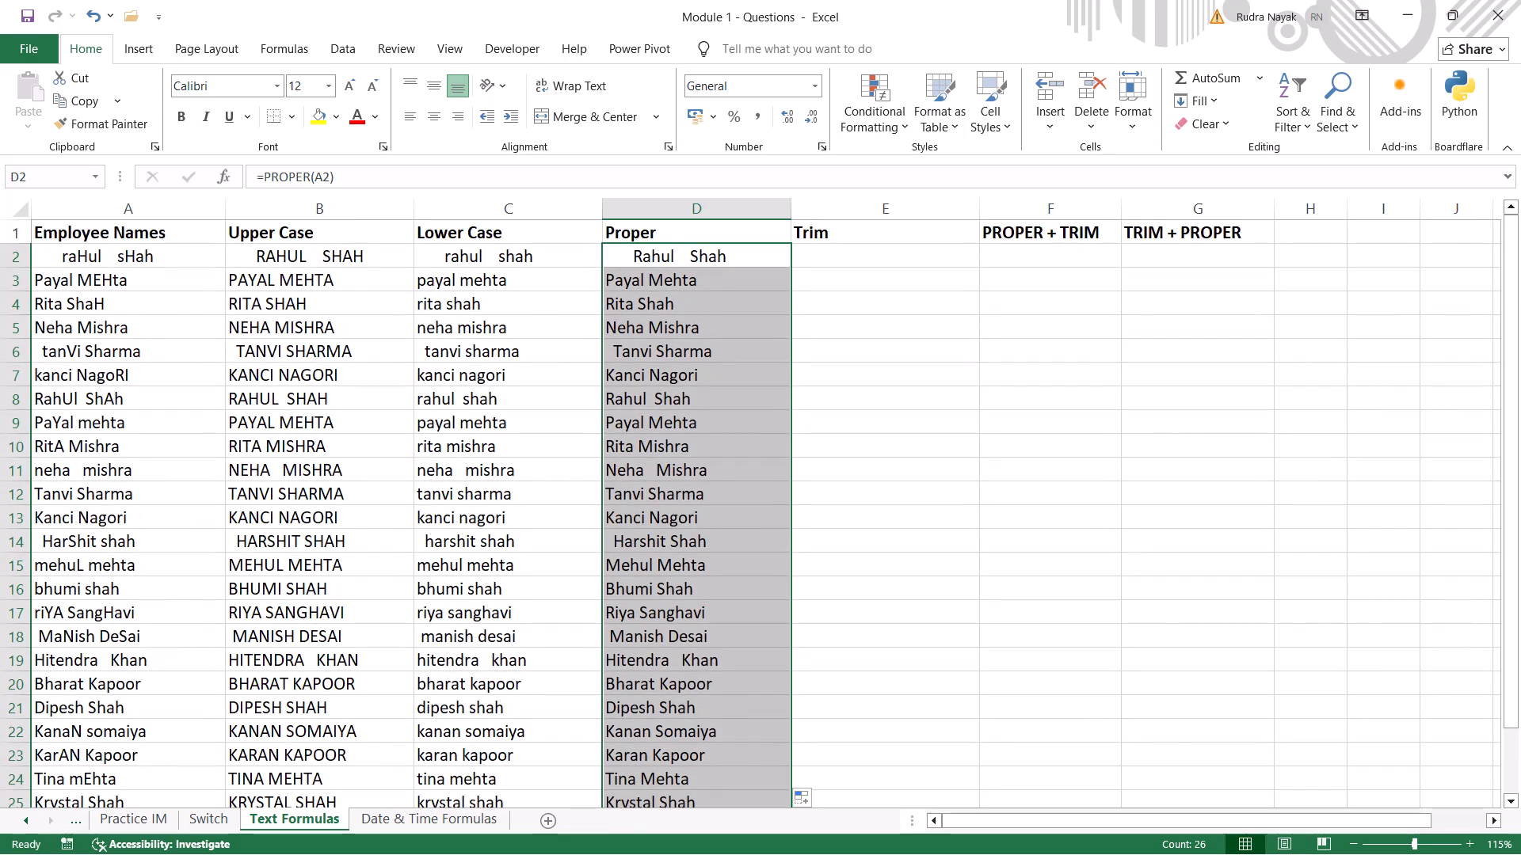
pyautogui.click(867, 256)
pyautogui.press('=')
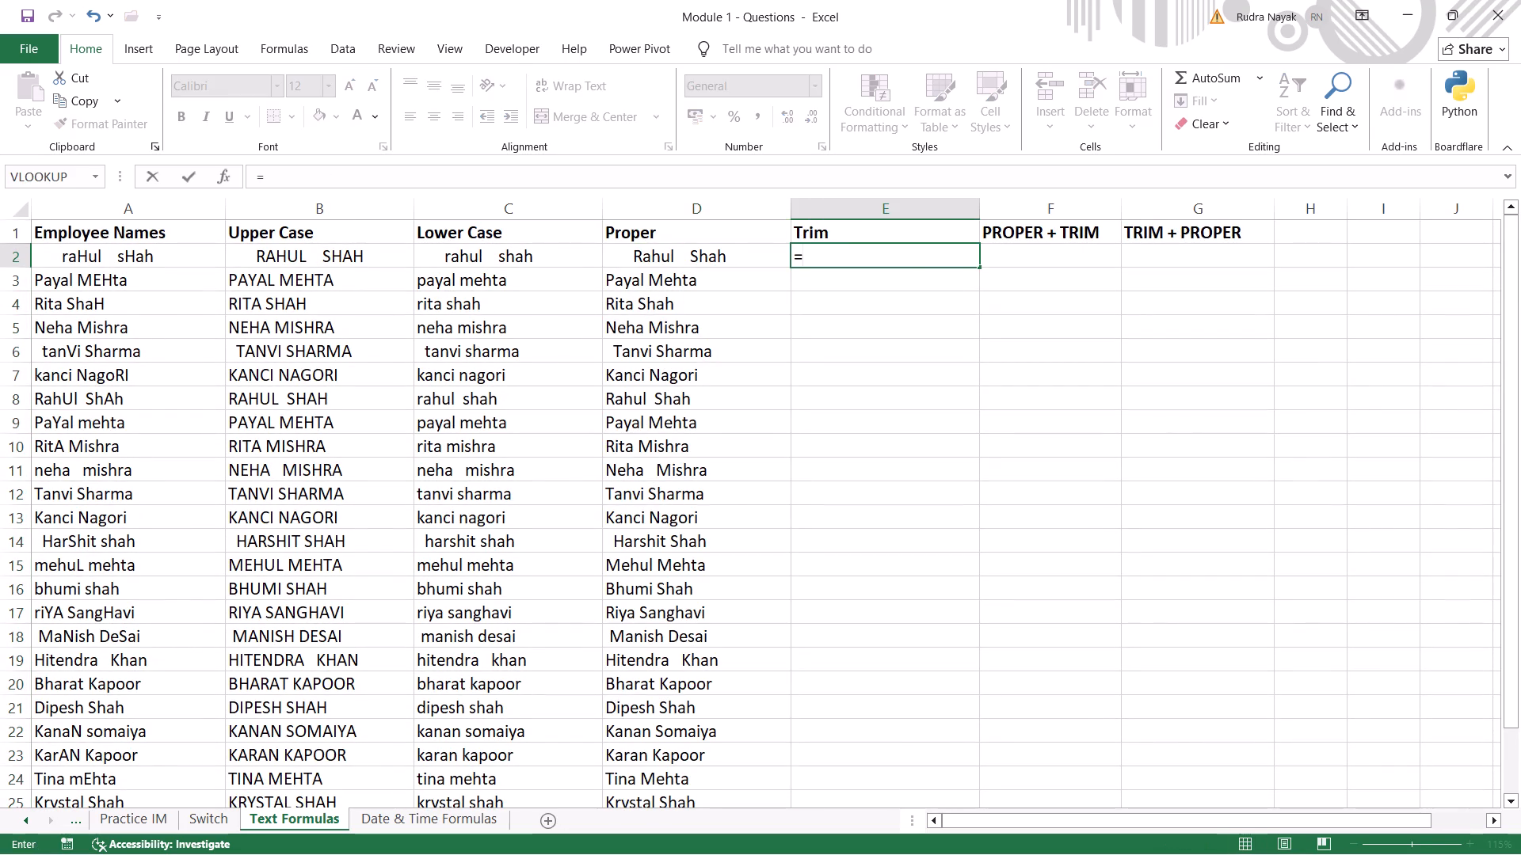
pyautogui.write('tr')
pyautogui.press('Down')
pyautogui.press('Down')
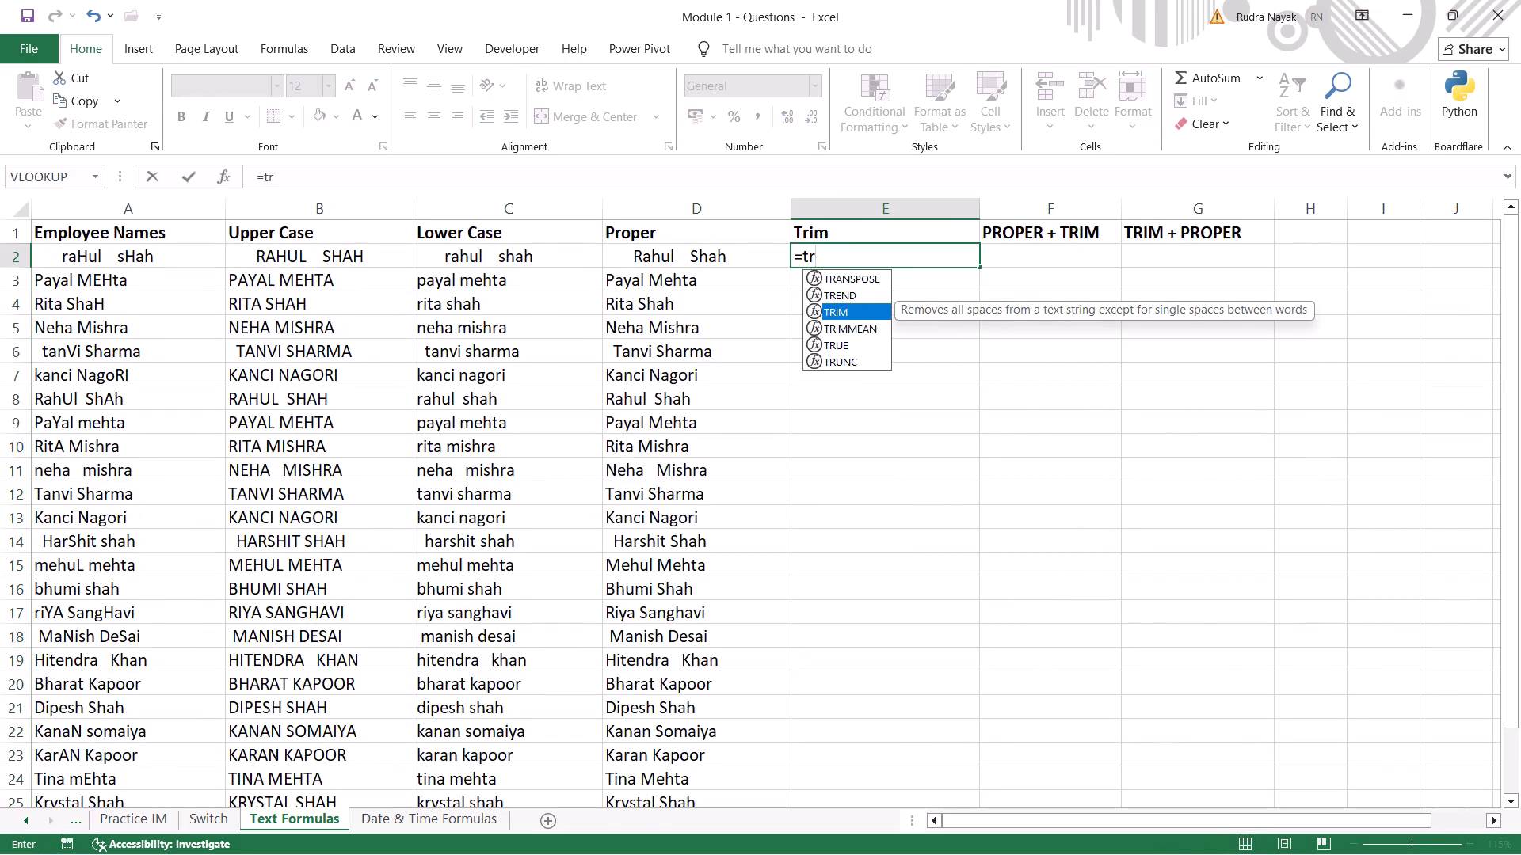
pyautogui.press('Tab')
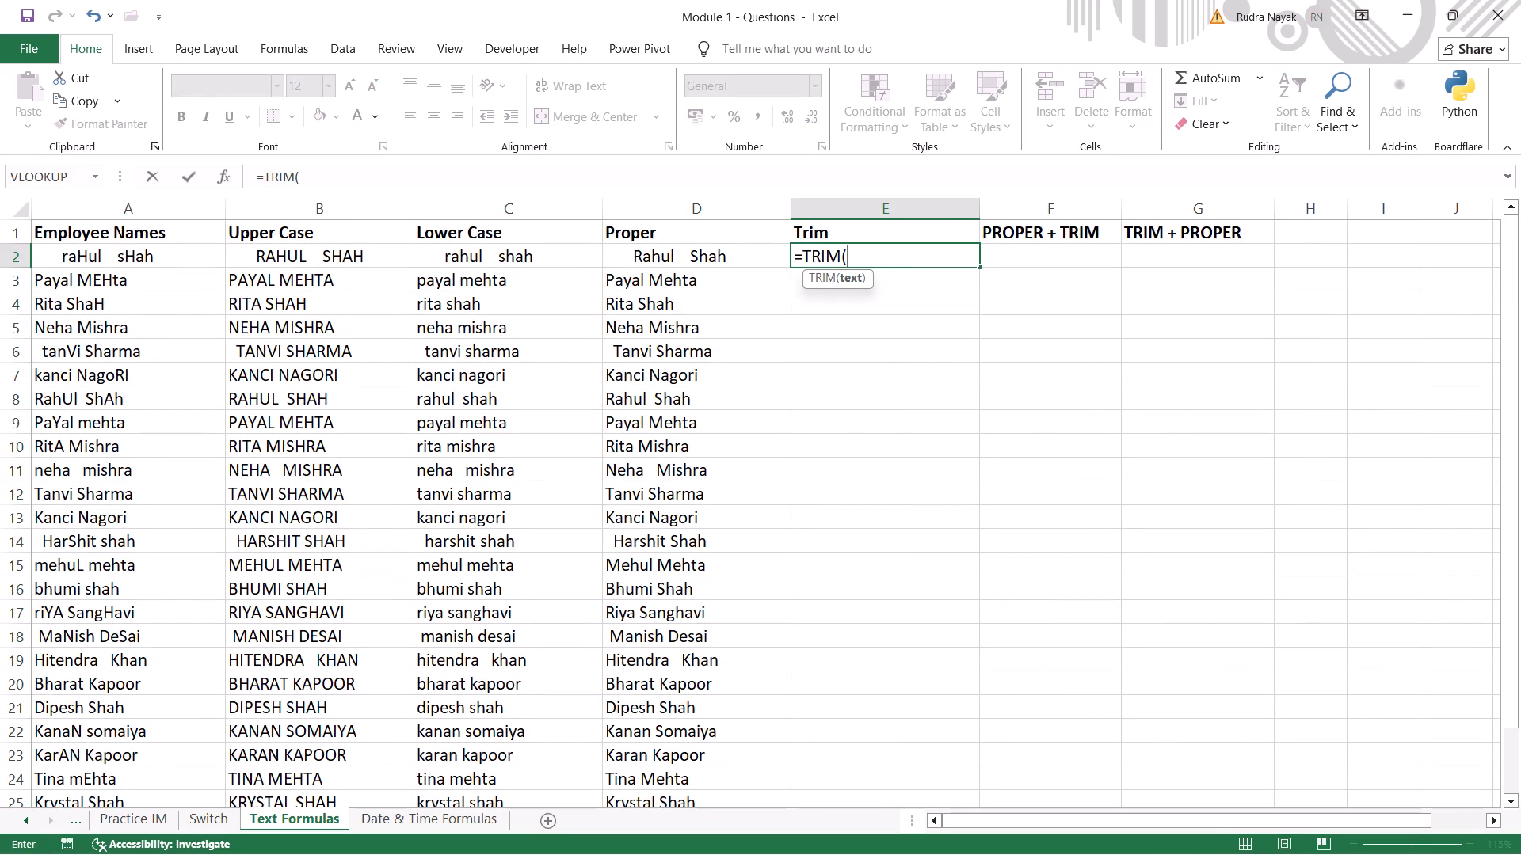
pyautogui.click(106, 263)
pyautogui.click(835, 317)
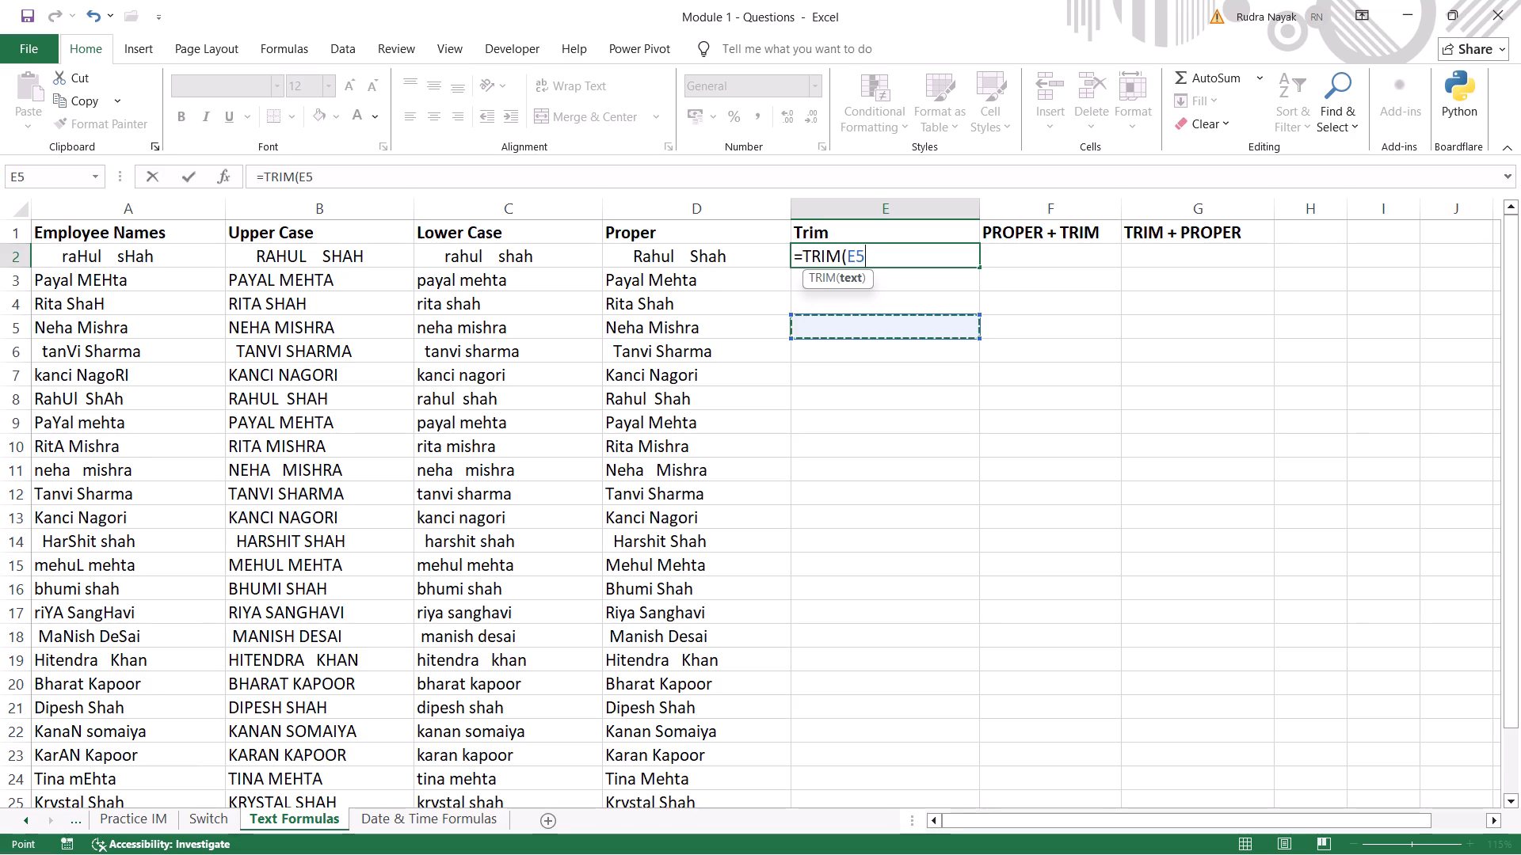
pyautogui.click(107, 263)
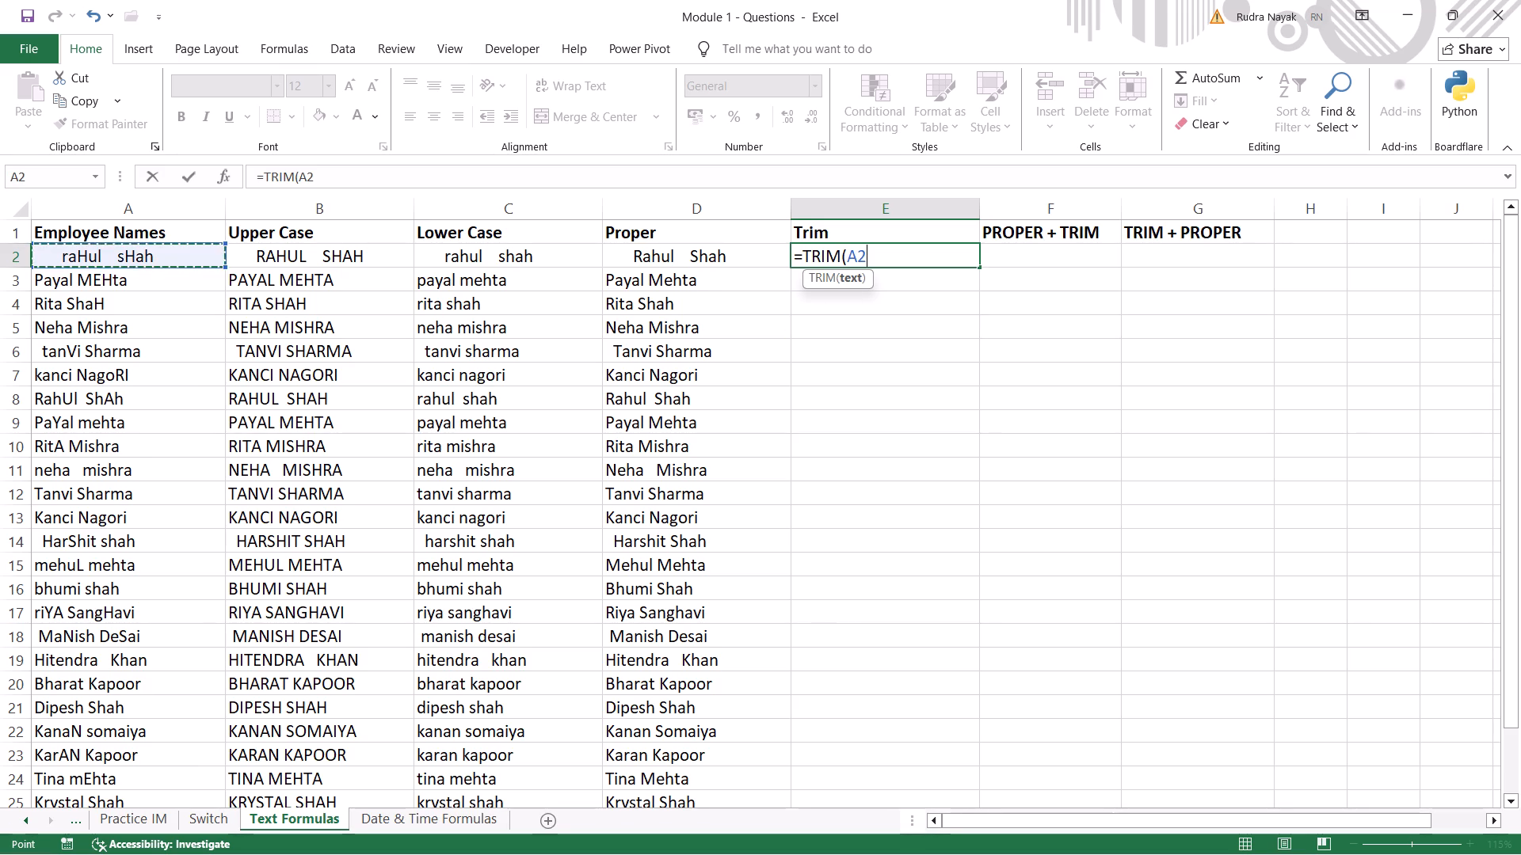
pyautogui.press('Return')
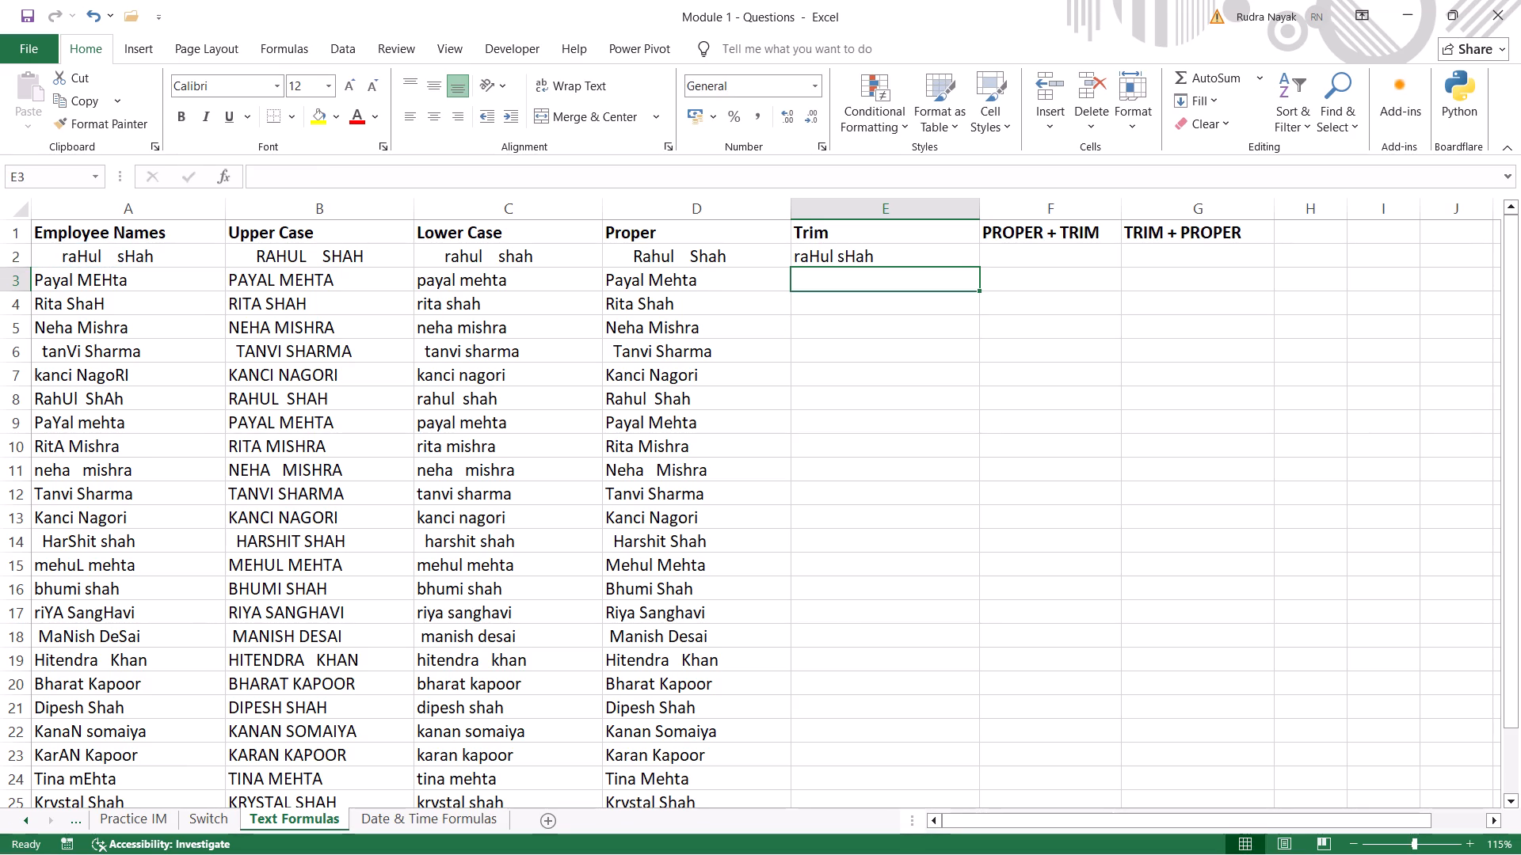
pyautogui.click(969, 262)
pyautogui.moveTo(977, 264); pyautogui.dragTo(964, 604)
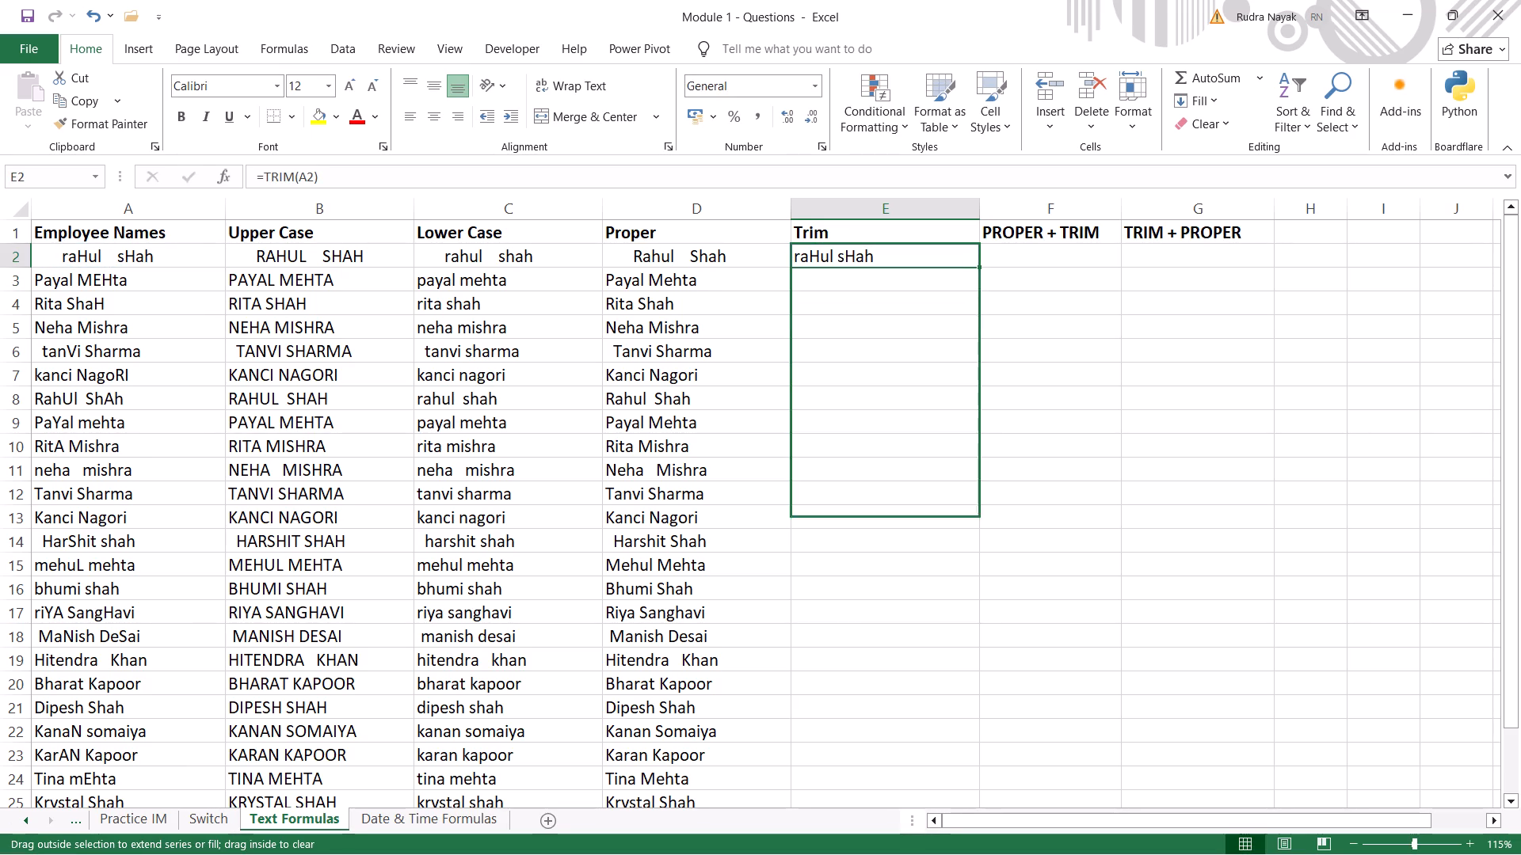
pyautogui.moveTo(964, 604); pyautogui.dragTo(939, 731)
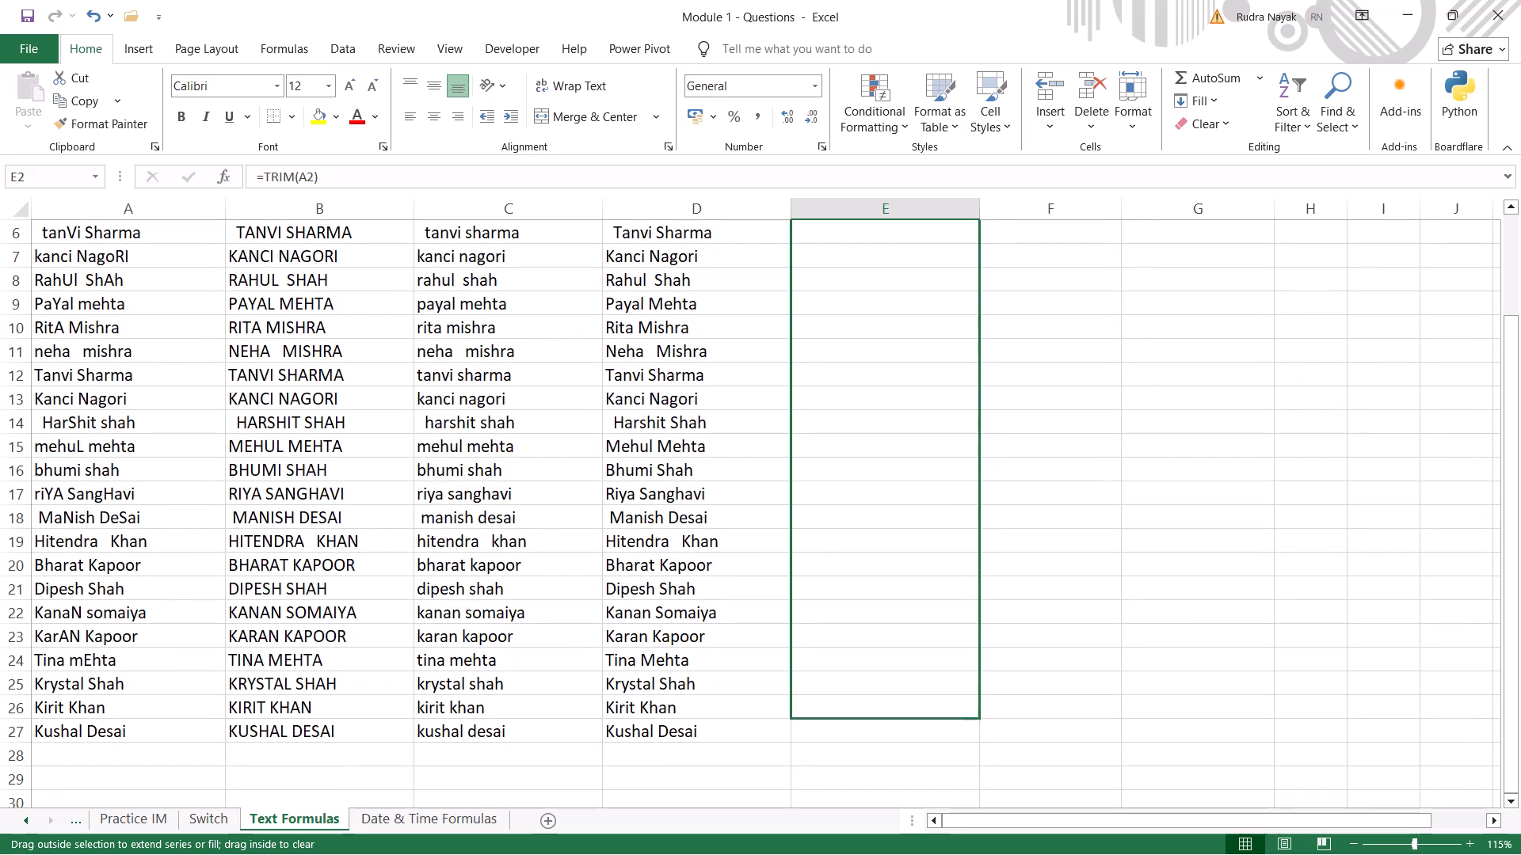
pyautogui.moveTo(939, 731); pyautogui.dragTo(940, 742)
# Enter =PROPER(TRIM(A2)) in F2, and fill it down the PROPER + TRIM column to row 27.
pyautogui.scroll(2, 1104, 587)
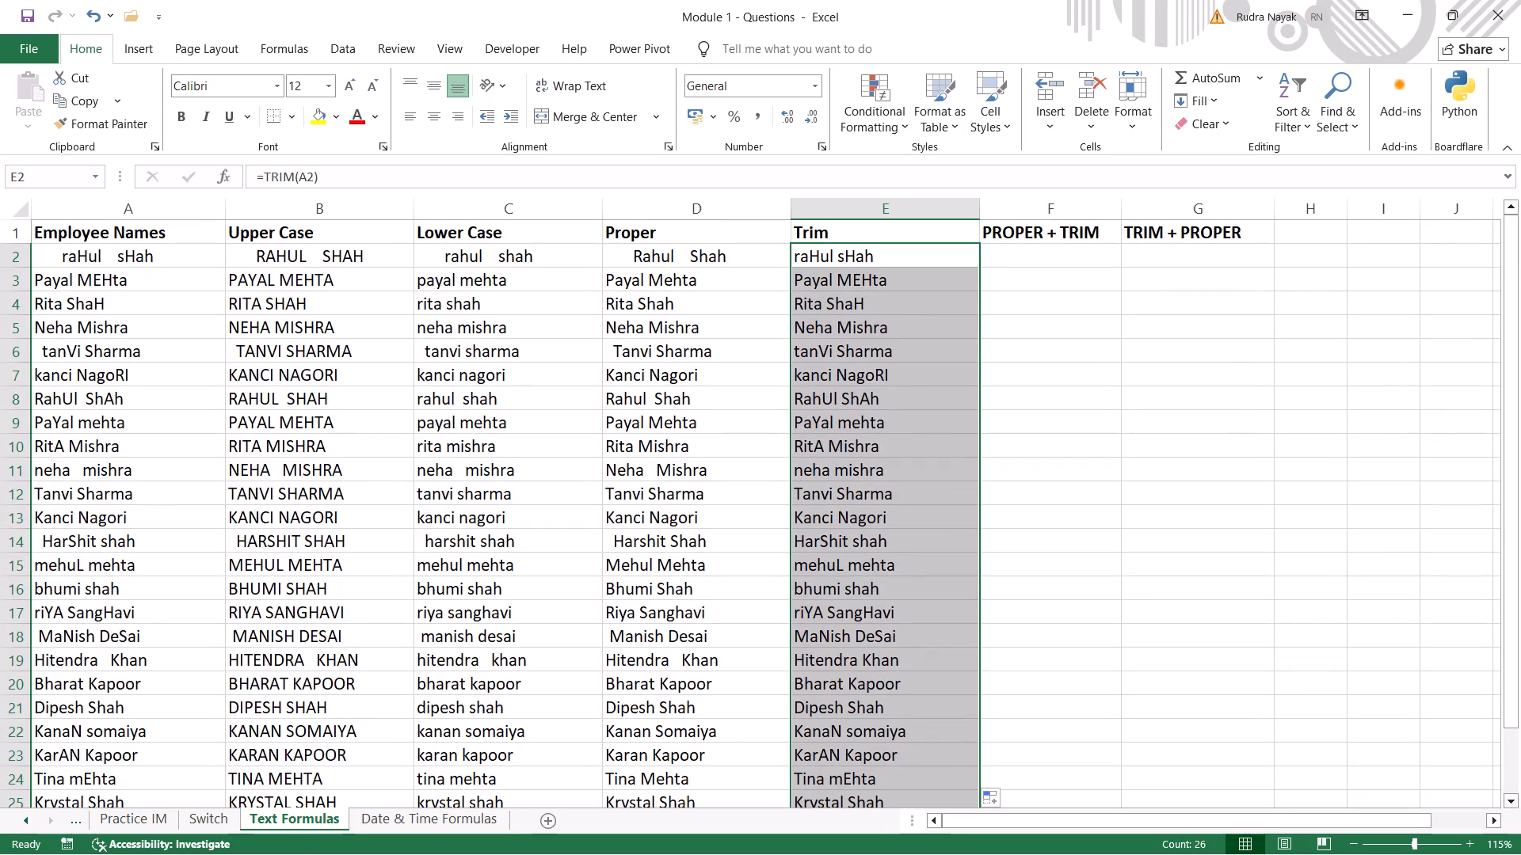
pyautogui.click(1039, 254)
pyautogui.write('=pro')
pyautogui.press('Down')
pyautogui.press('Down')
pyautogui.press('Tab')
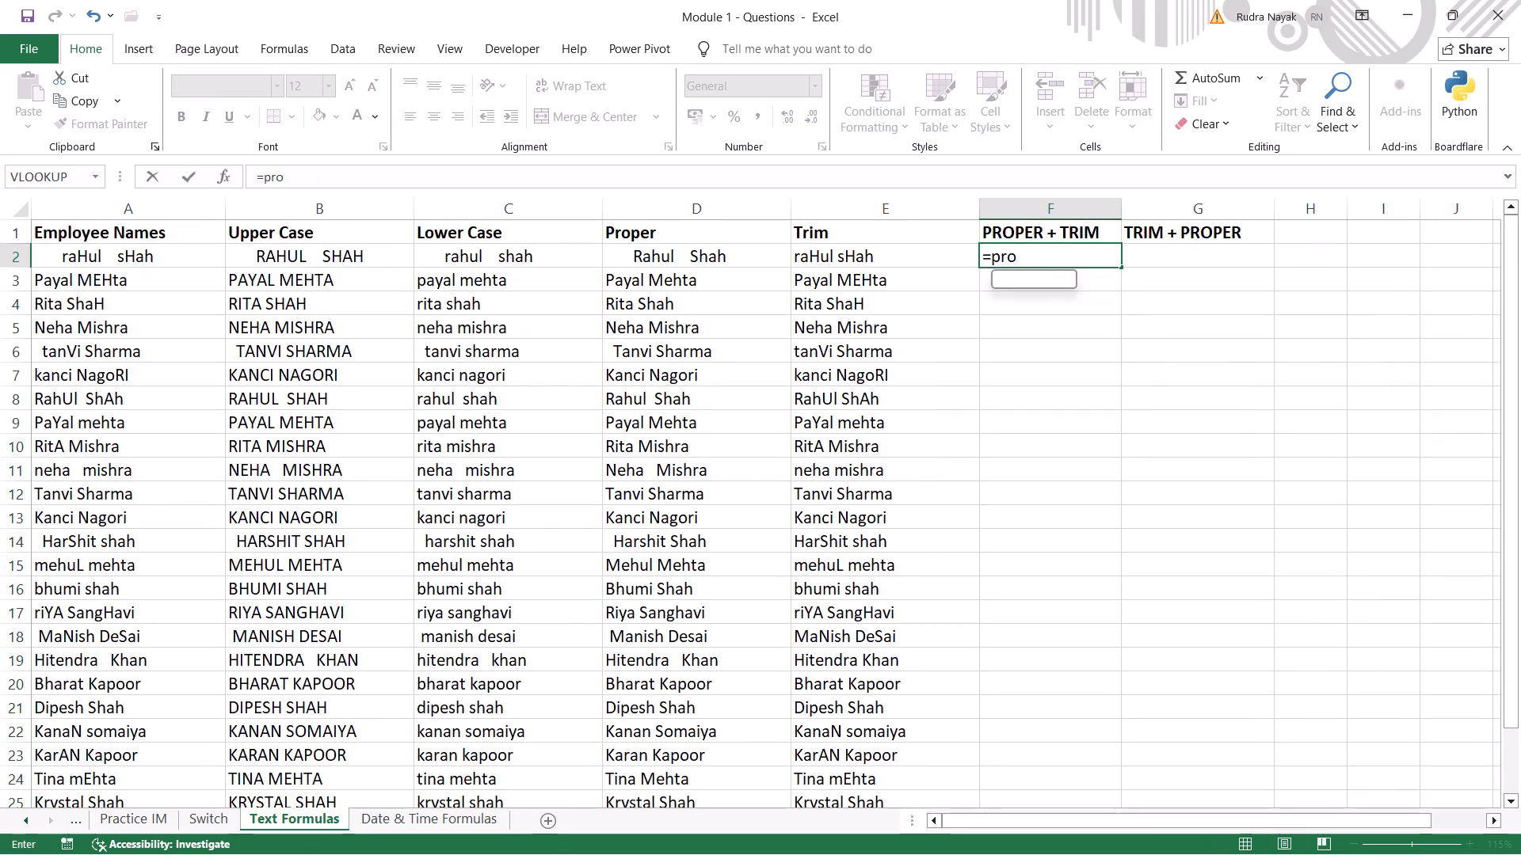
pyautogui.write('tr')
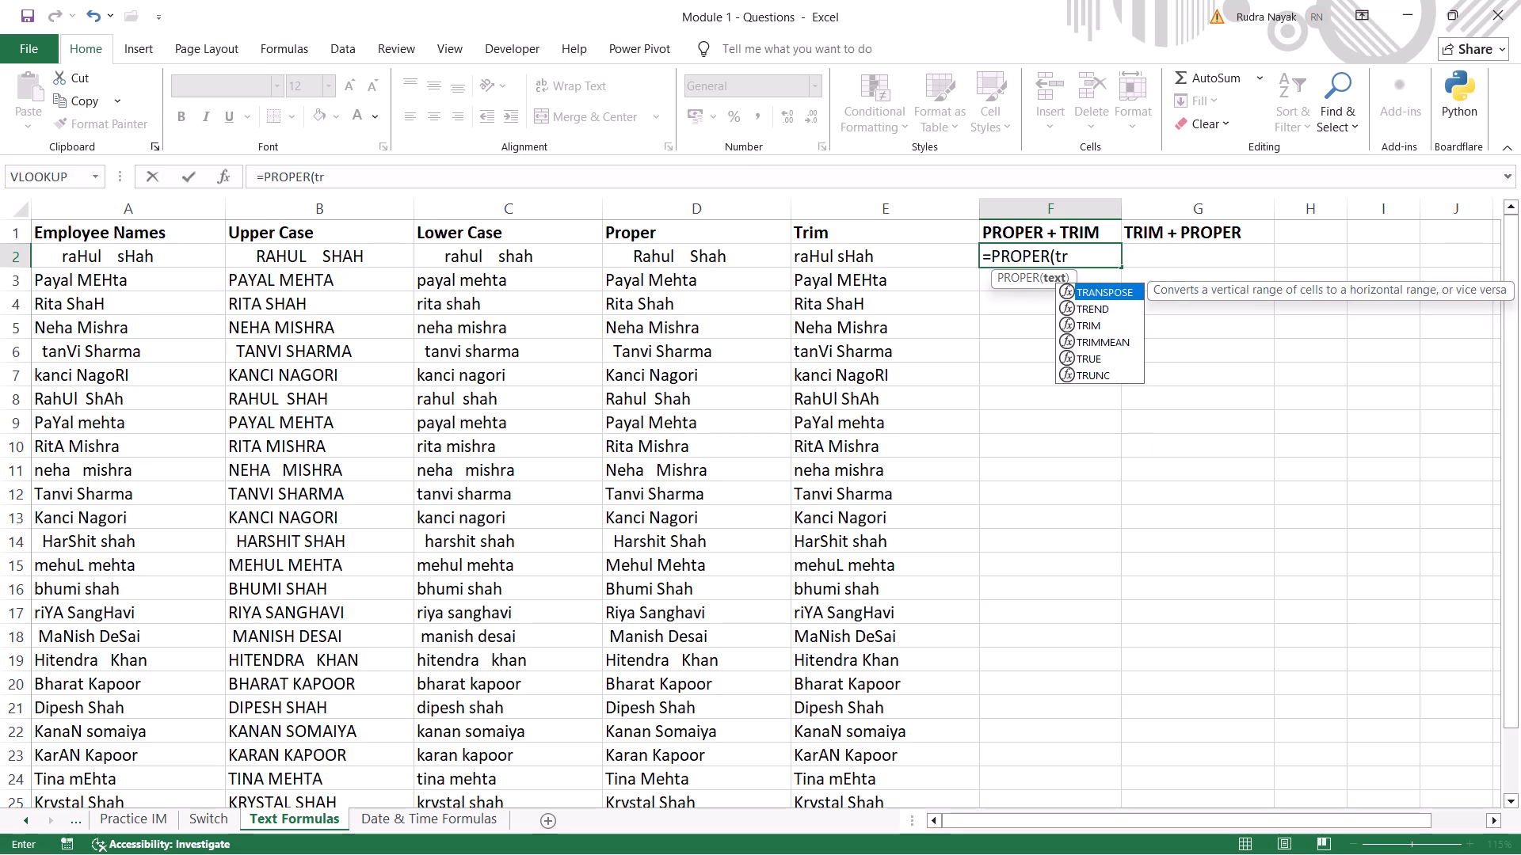
pyautogui.press('Down')
pyautogui.press('Down')
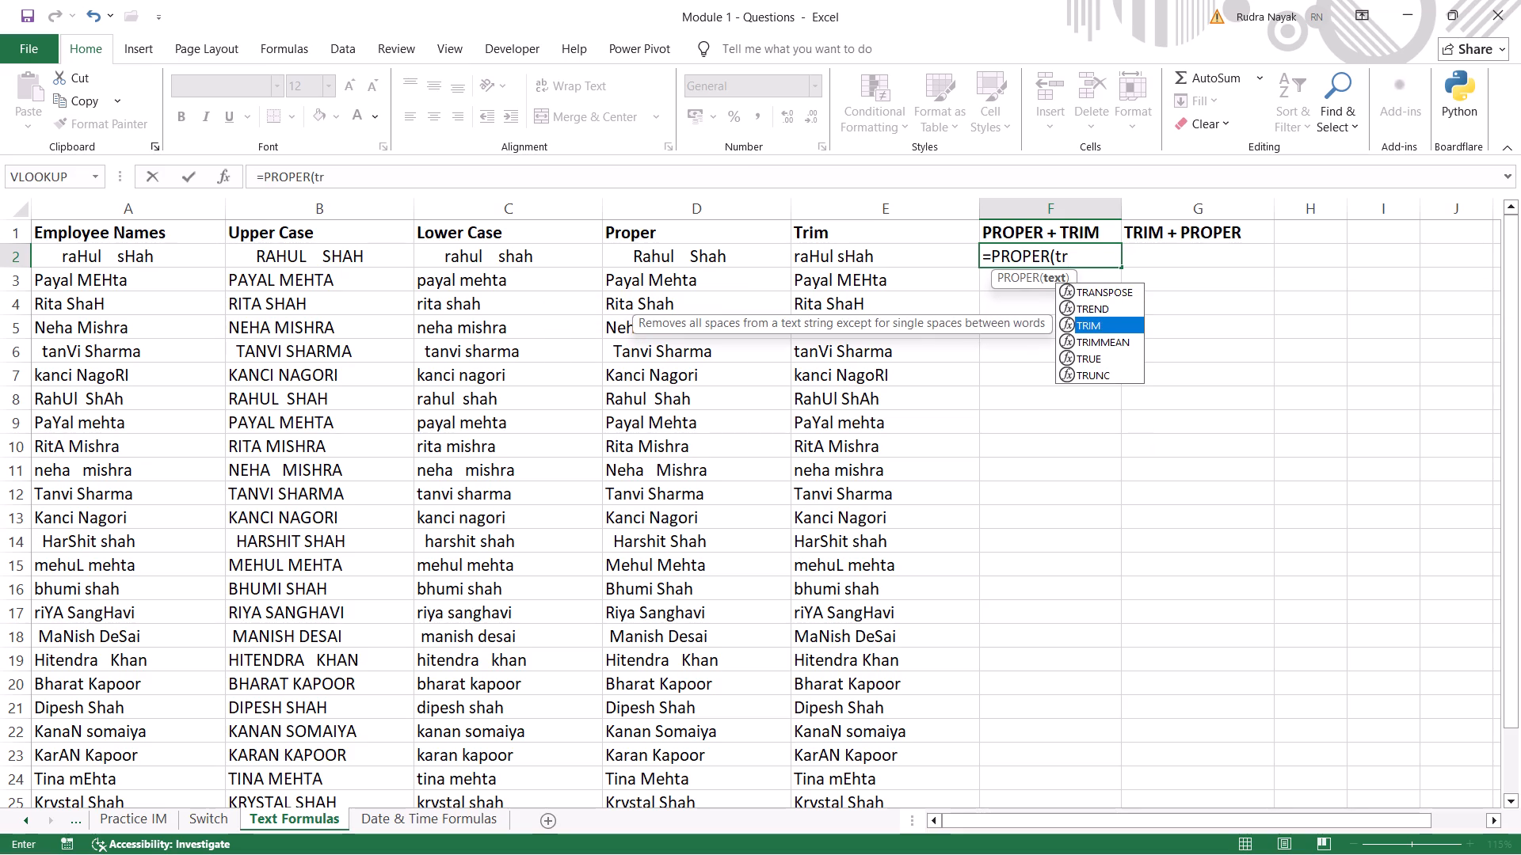
pyautogui.press('Tab')
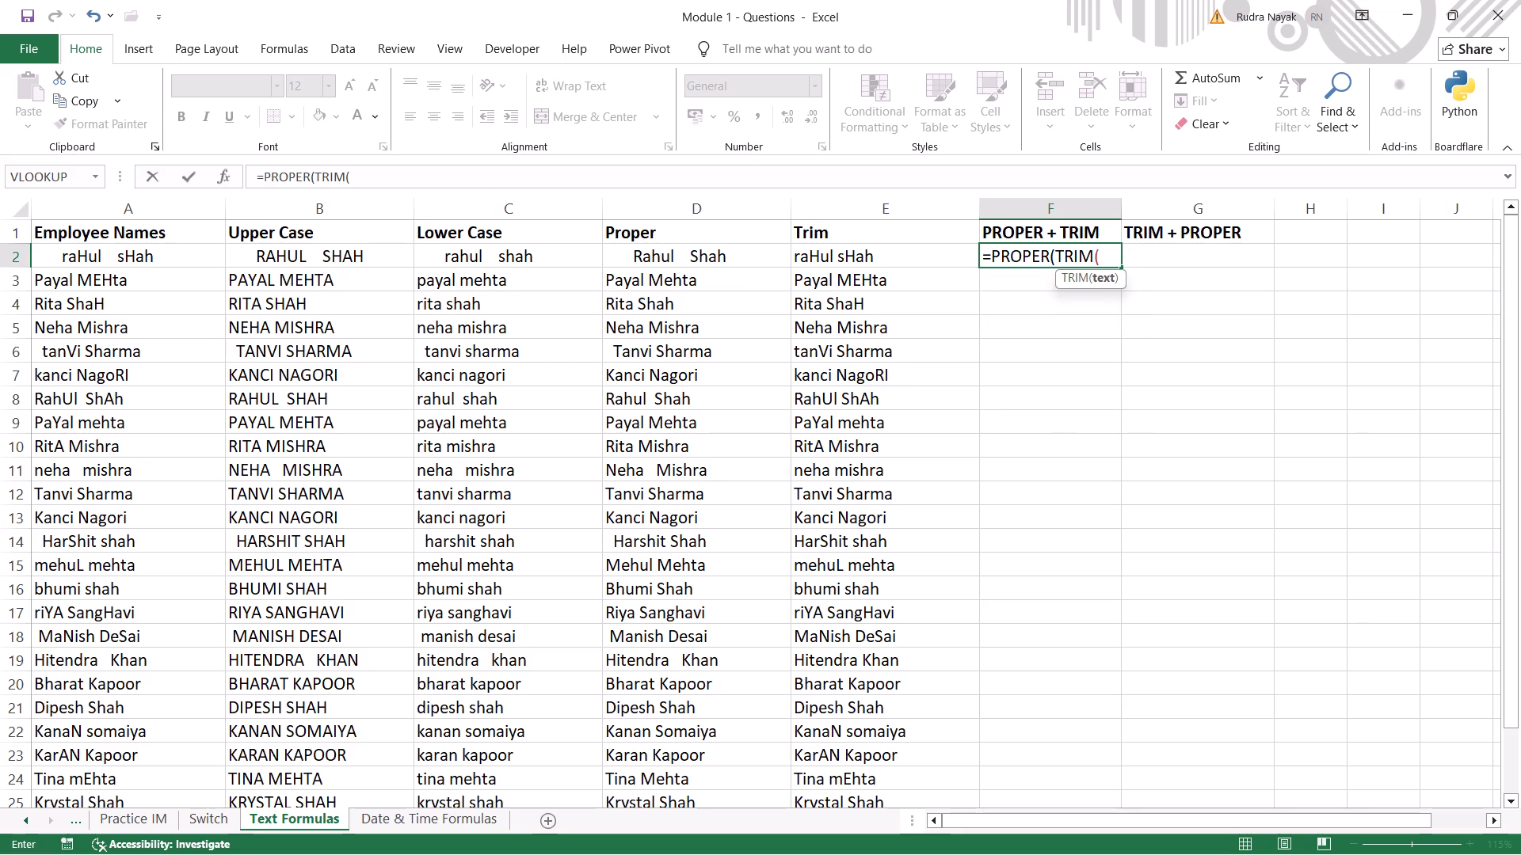
pyautogui.click(198, 248)
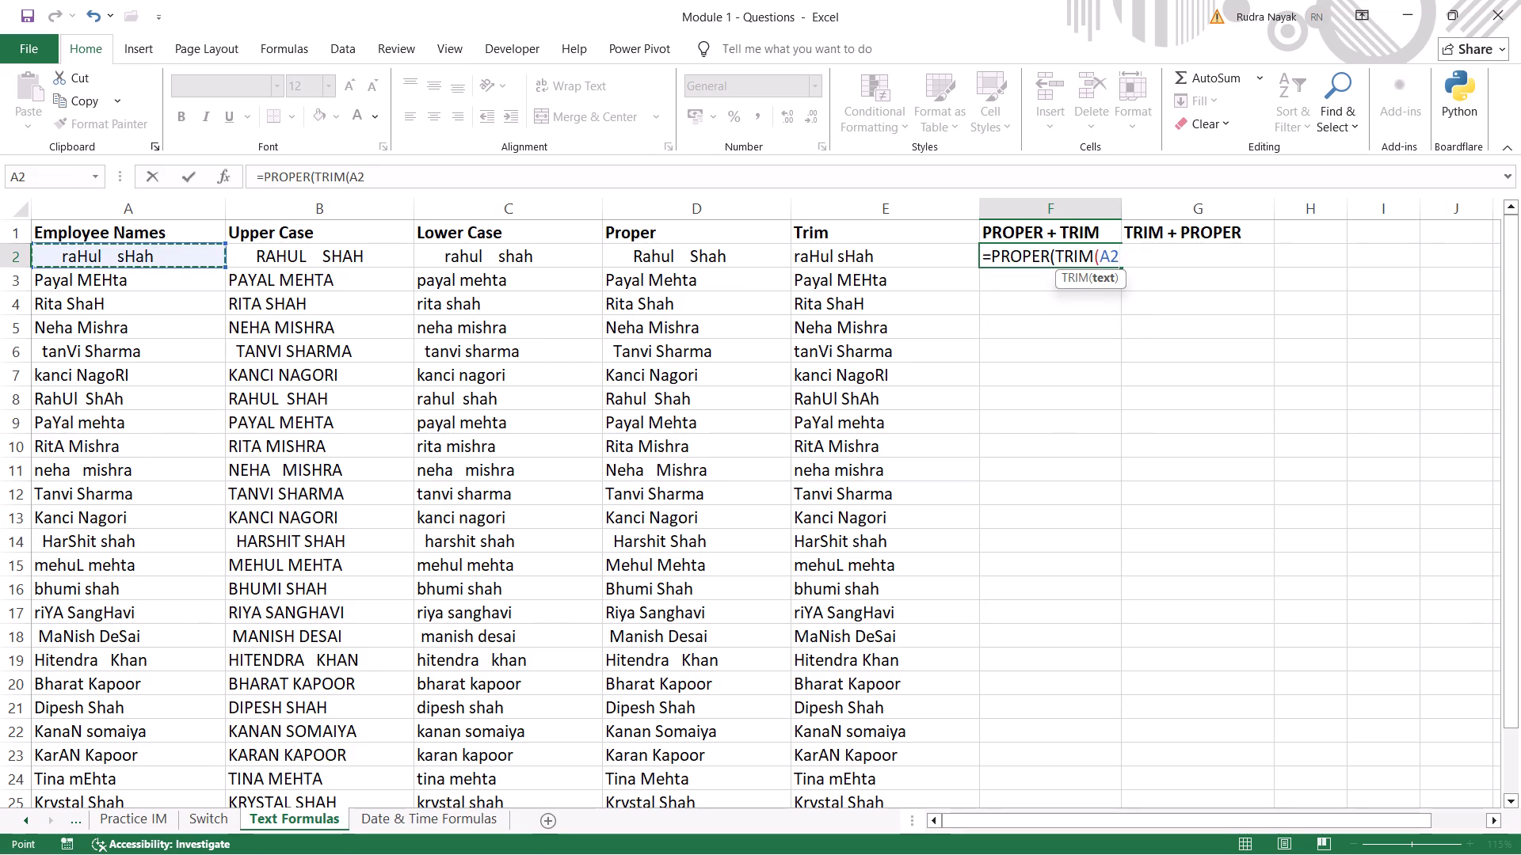
pyautogui.write('))')
pyautogui.press('Return')
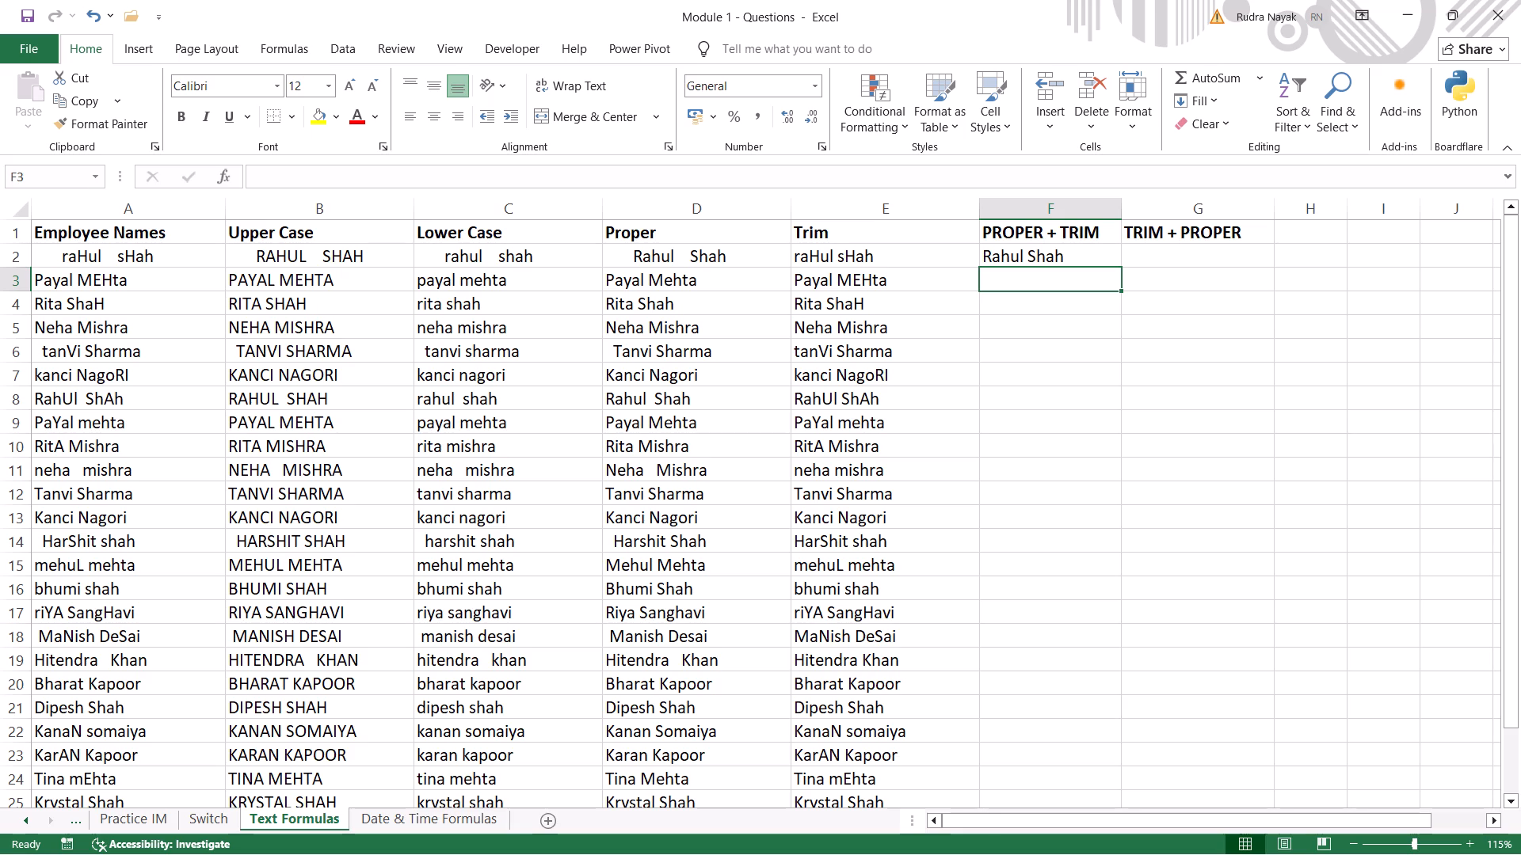
pyautogui.click(1089, 257)
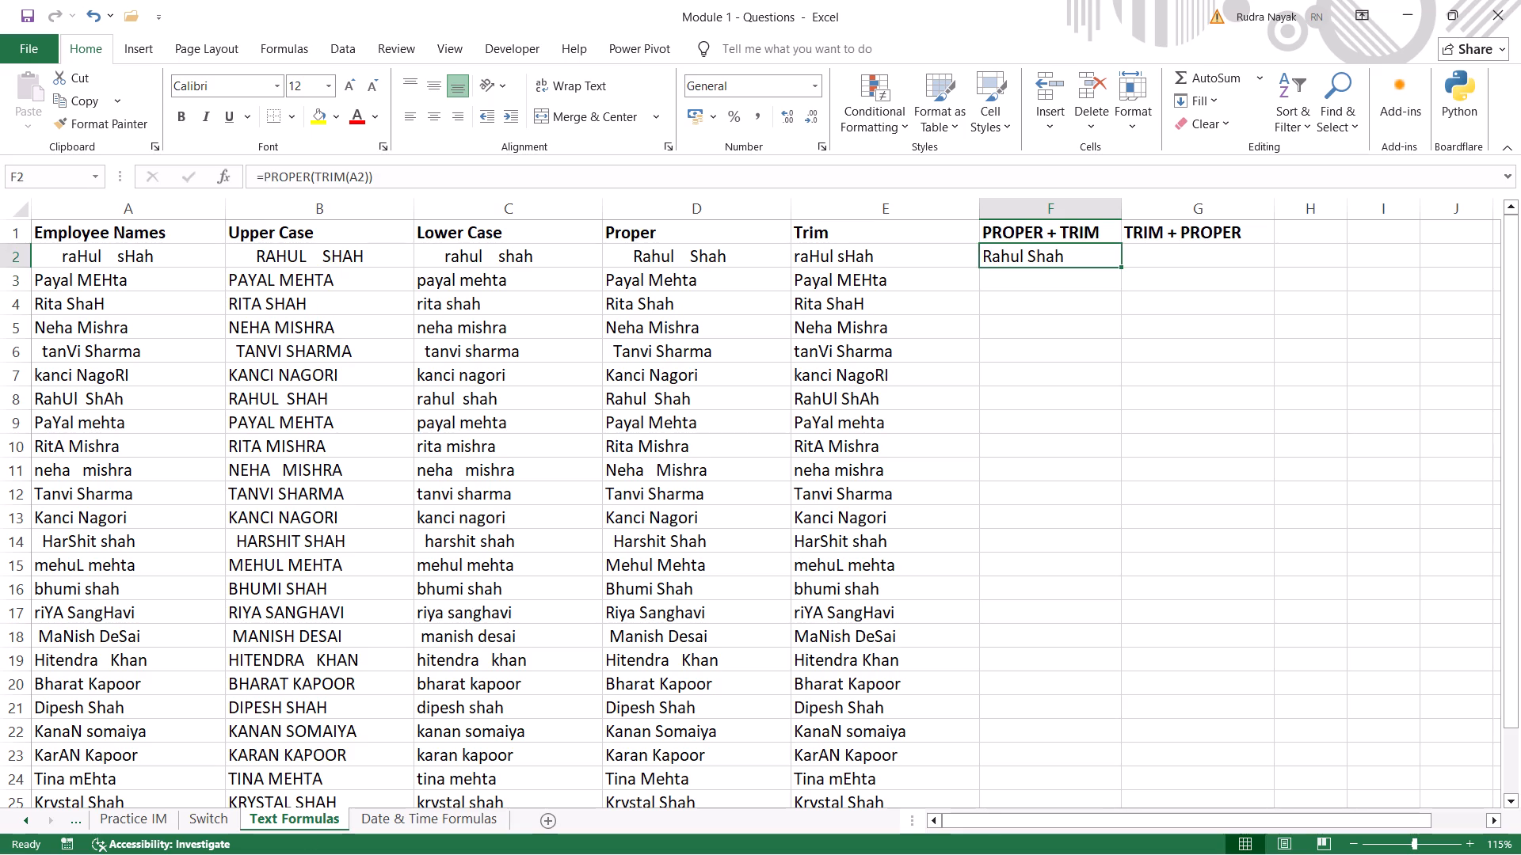
pyautogui.moveTo(1119, 268); pyautogui.dragTo(1089, 758)
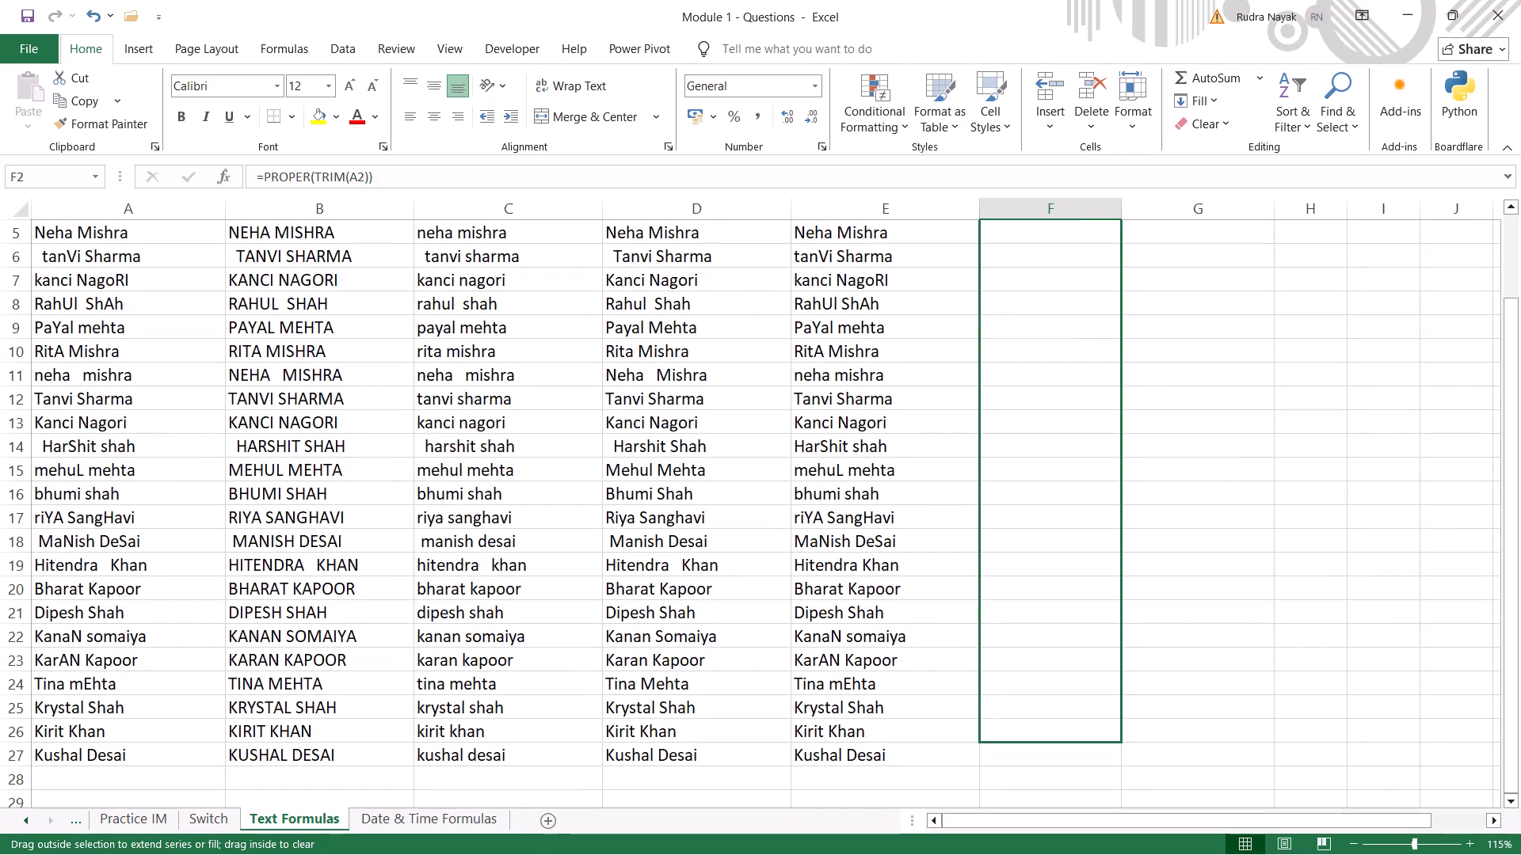
pyautogui.moveTo(1089, 758); pyautogui.dragTo(1089, 773)
# Try to enter a TRIM formula with a nested PROPER function in G2.
pyautogui.scroll(2, 1156, 591)
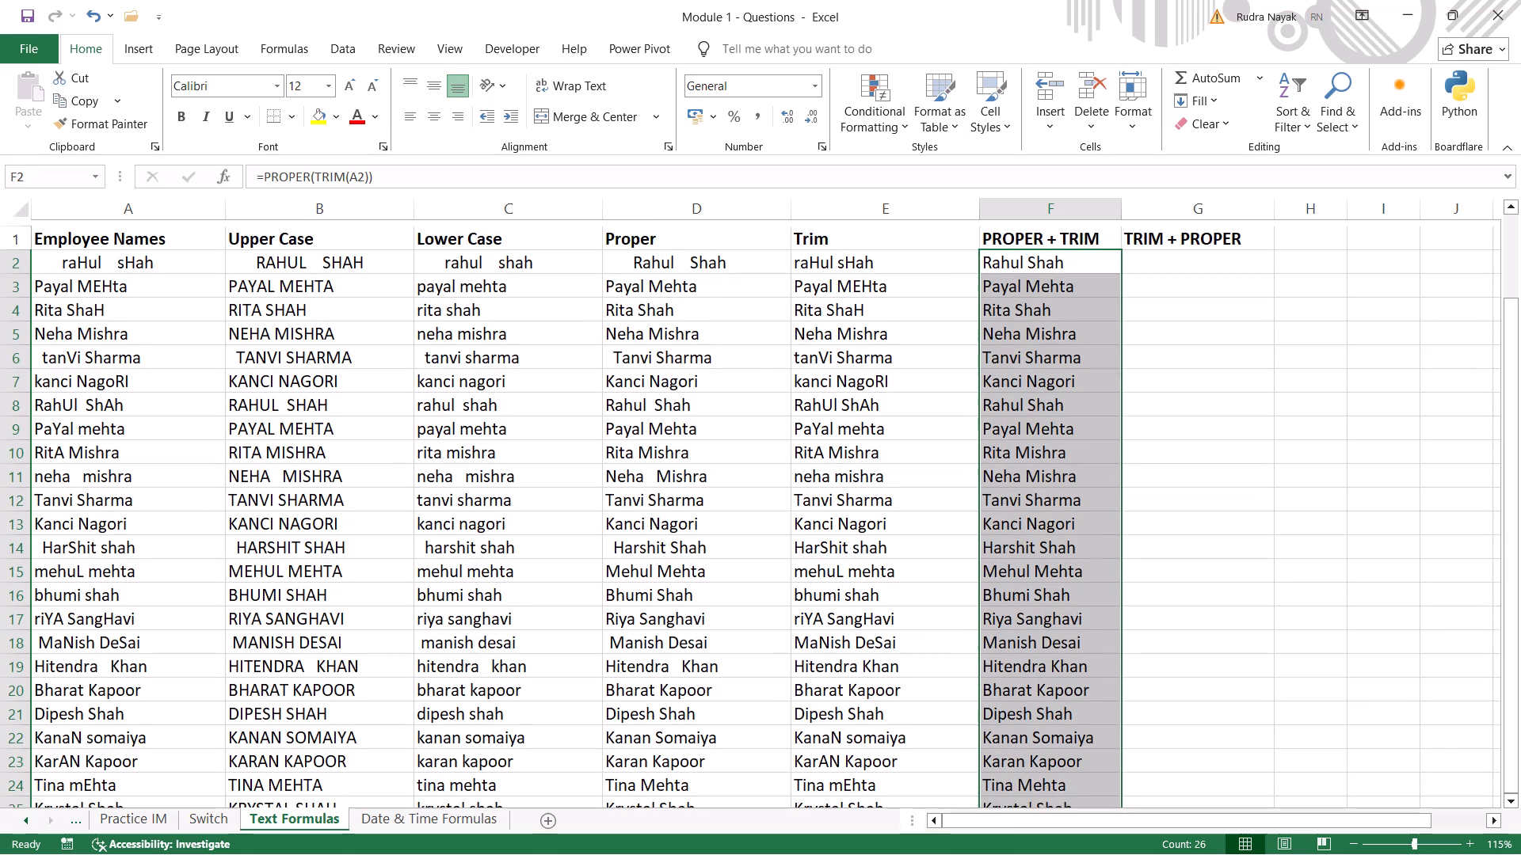
pyautogui.click(1169, 253)
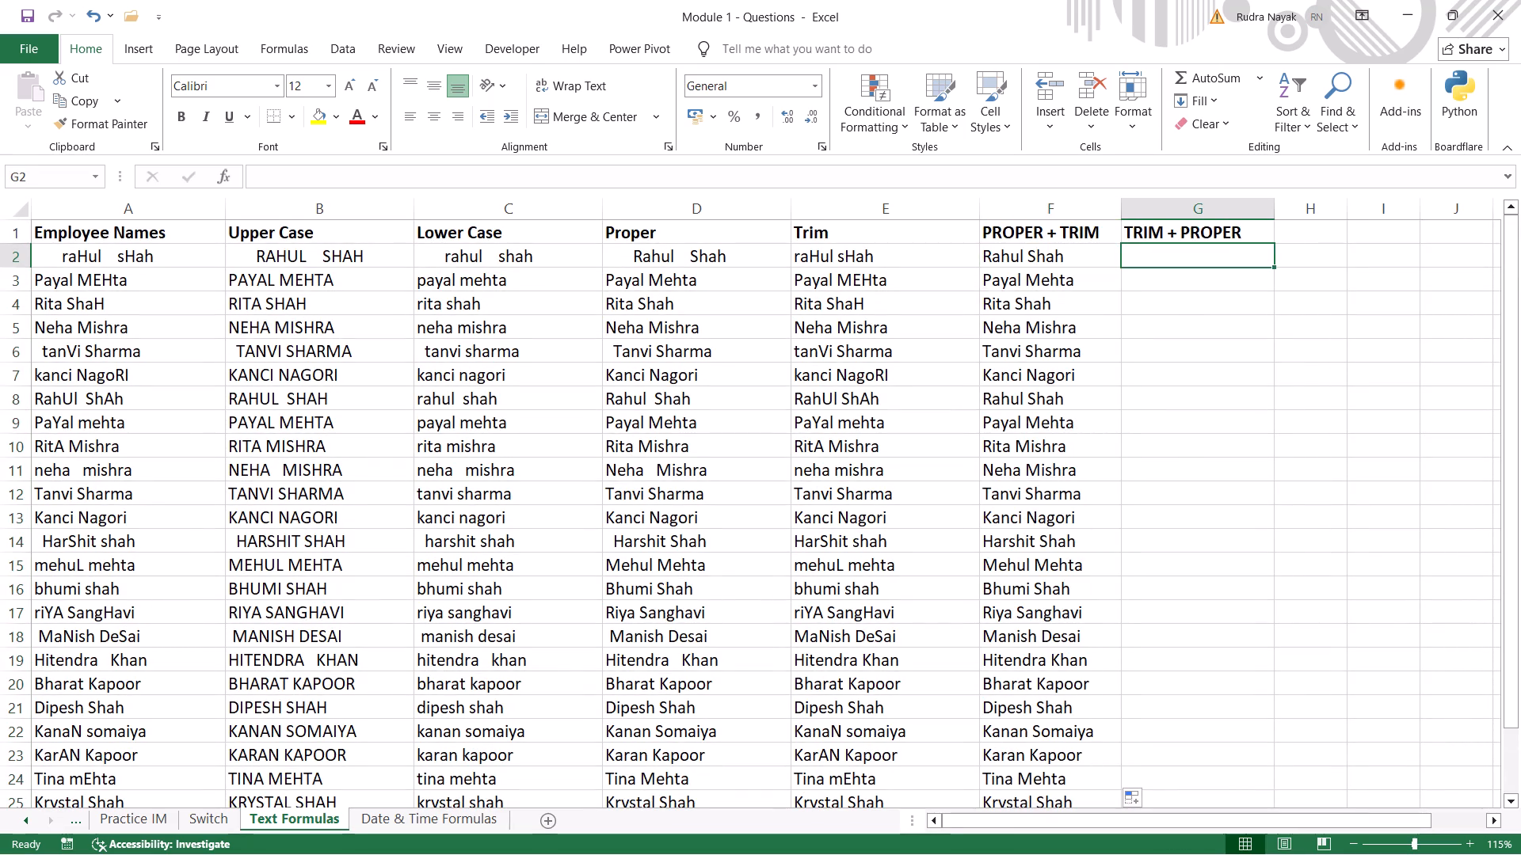
pyautogui.write('=tr')
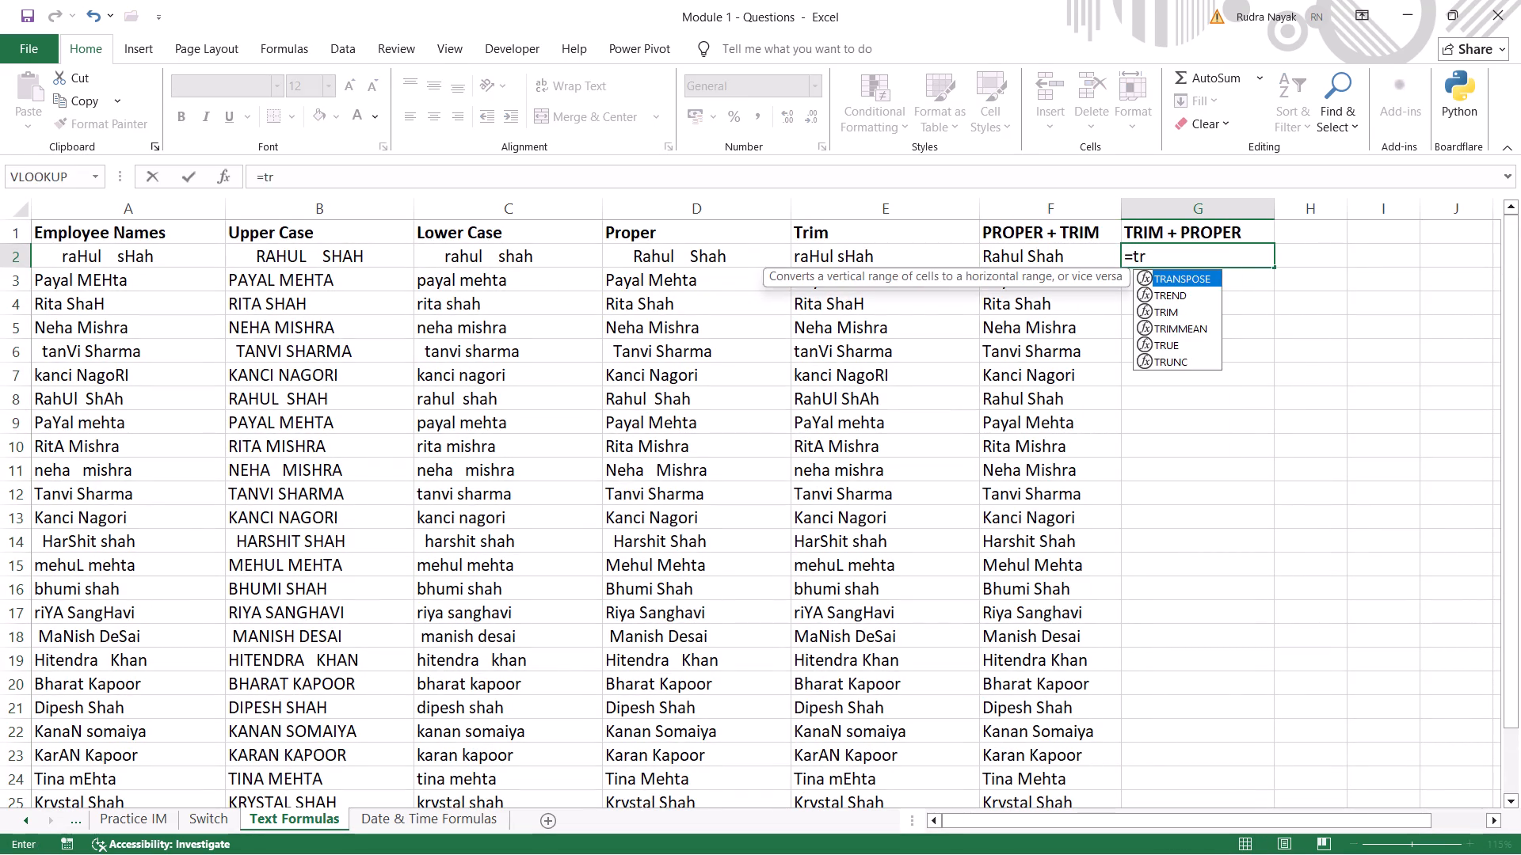
pyautogui.press('Down')
pyautogui.press('Down')
pyautogui.press('Tab')
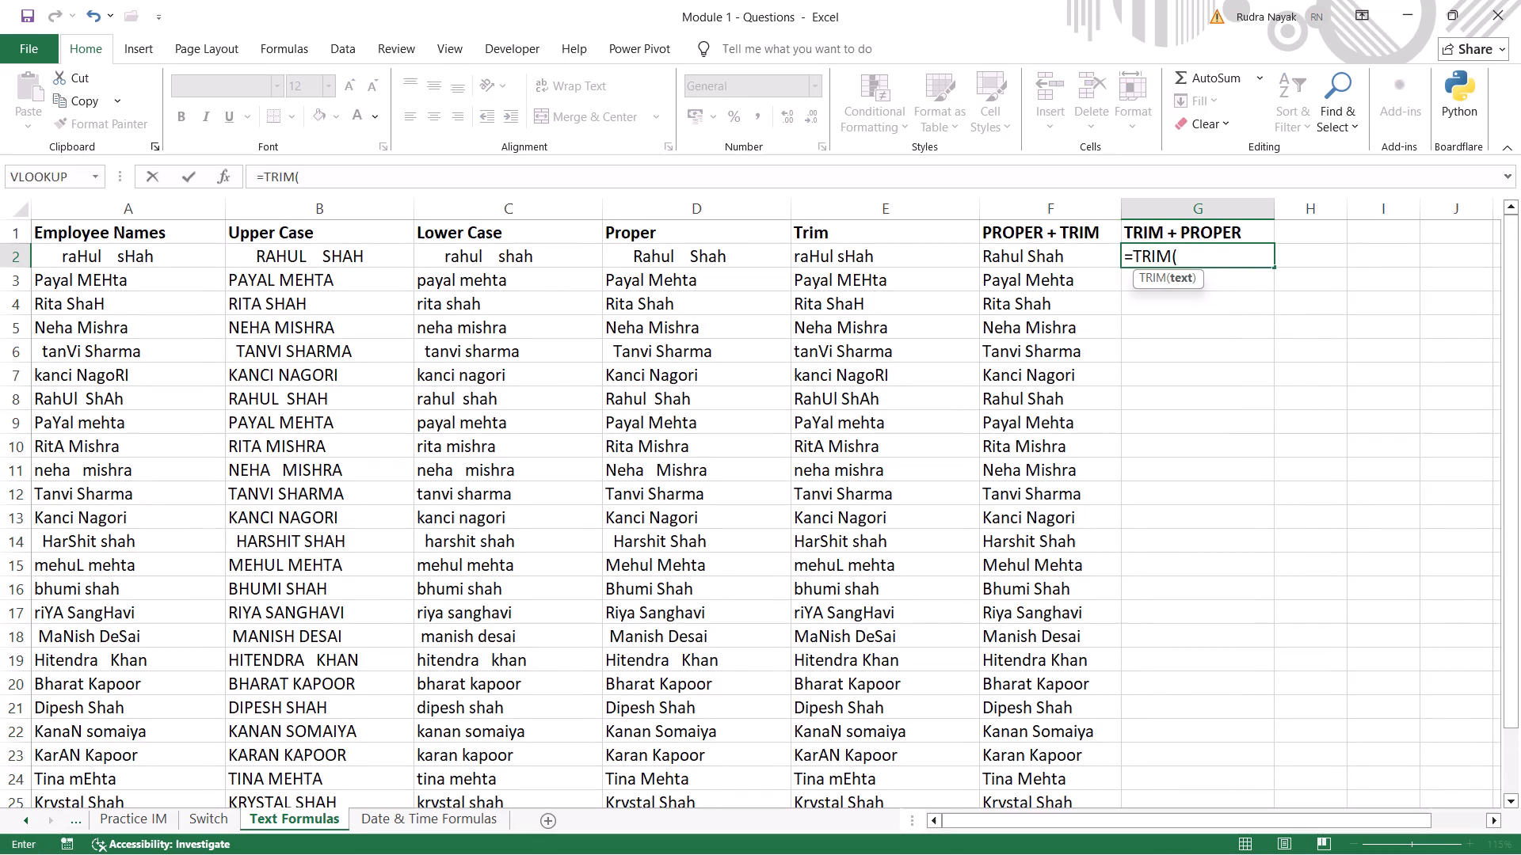
pyautogui.write('pro')
pyautogui.press('Down')
pyautogui.press('Down')
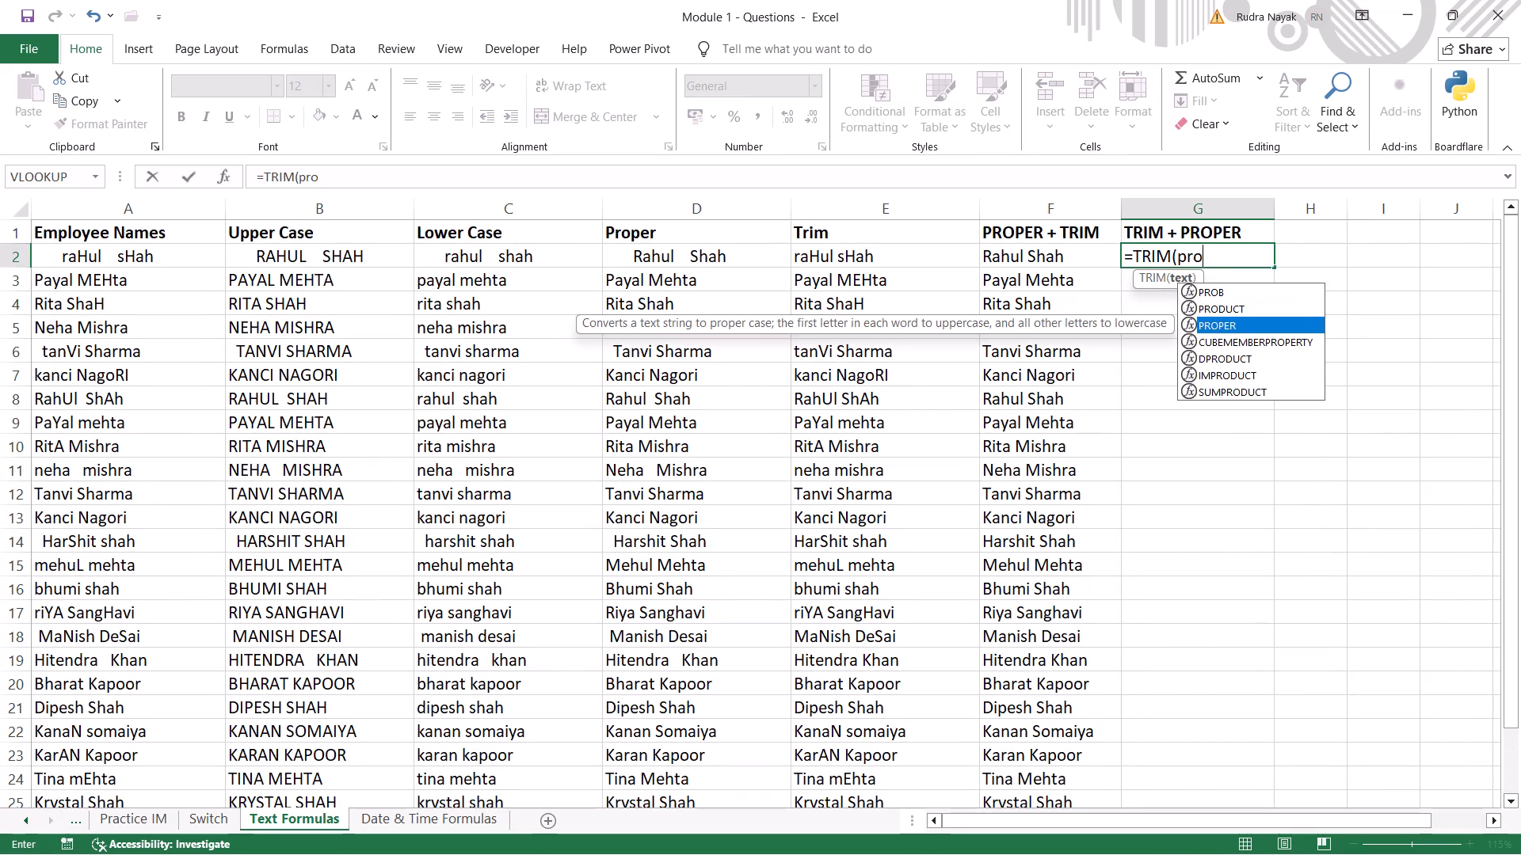
pyautogui.press('Return')
# Correct the formula in G2 to =TRIM(PROPER(A2)).
pyautogui.click(1169, 253)
pyautogui.doubleClick(1169, 253)
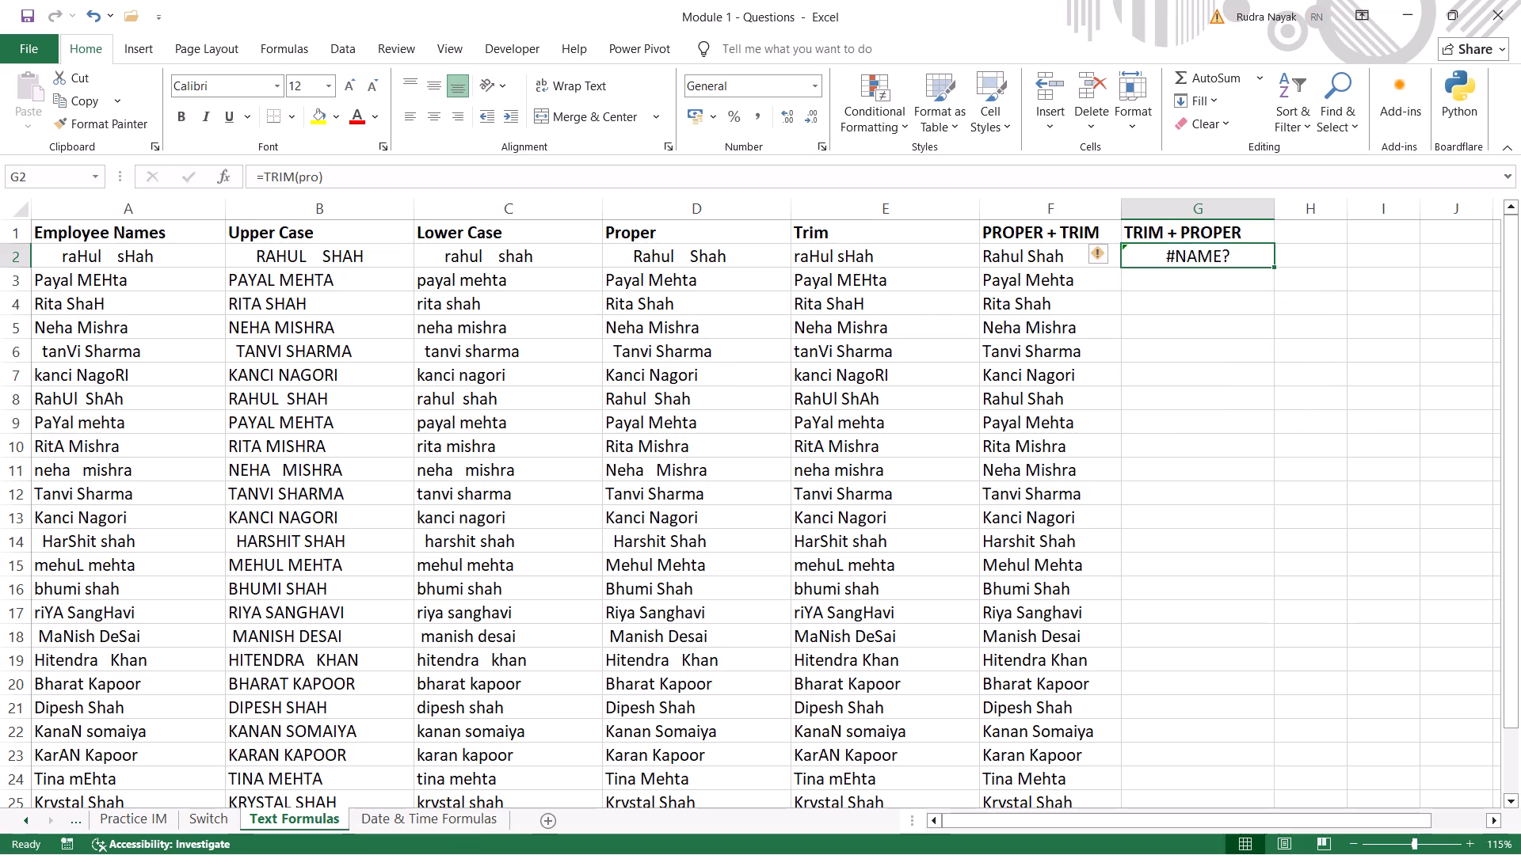
pyautogui.click(1203, 259)
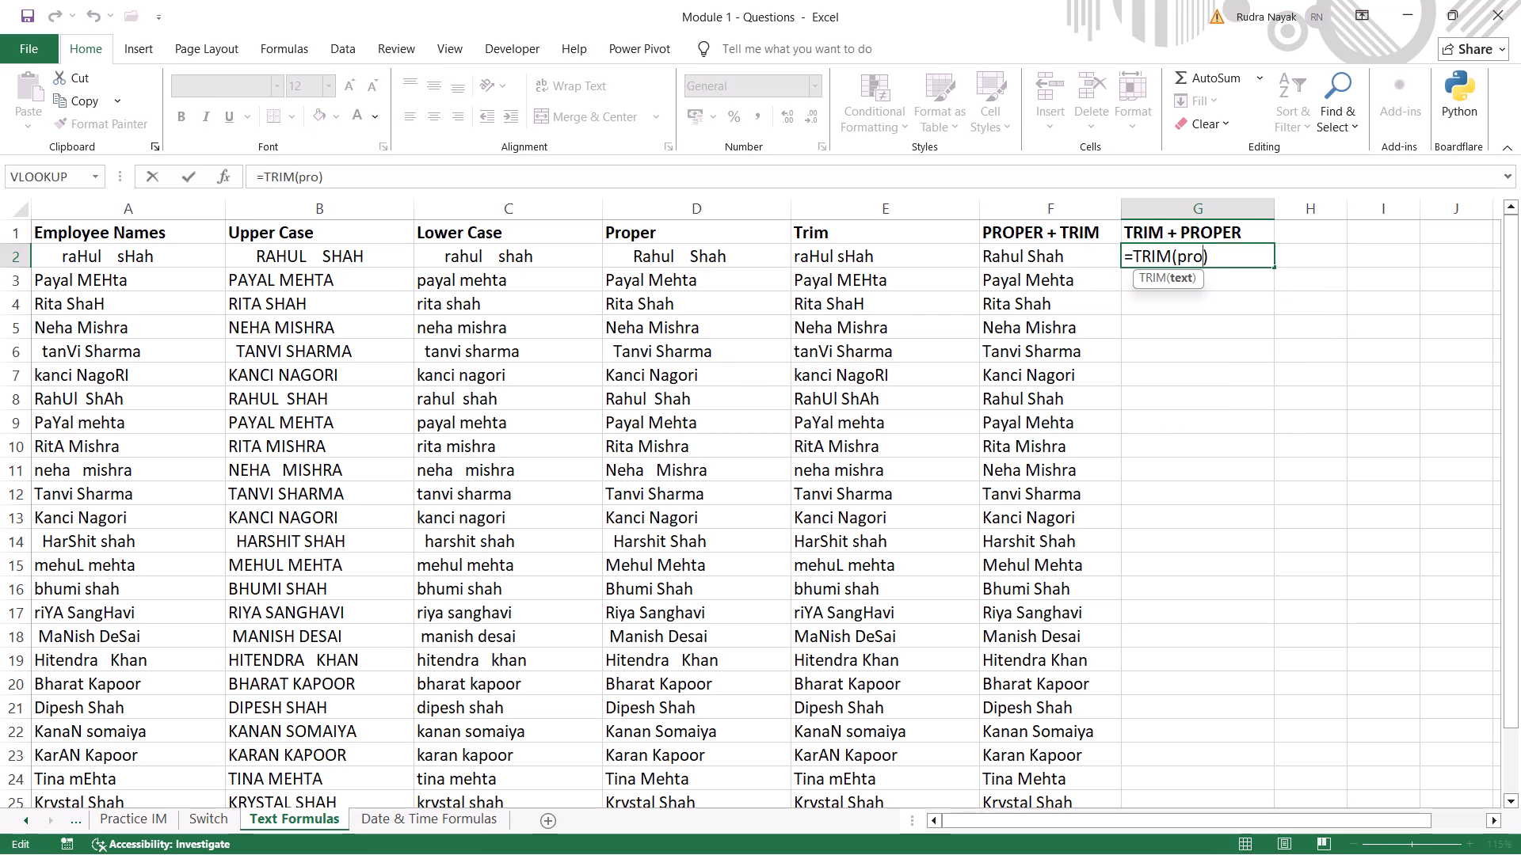
pyautogui.press('BackSpace')
pyautogui.press('BackSpace')
pyautogui.press('BackSpace')
pyautogui.press('p')
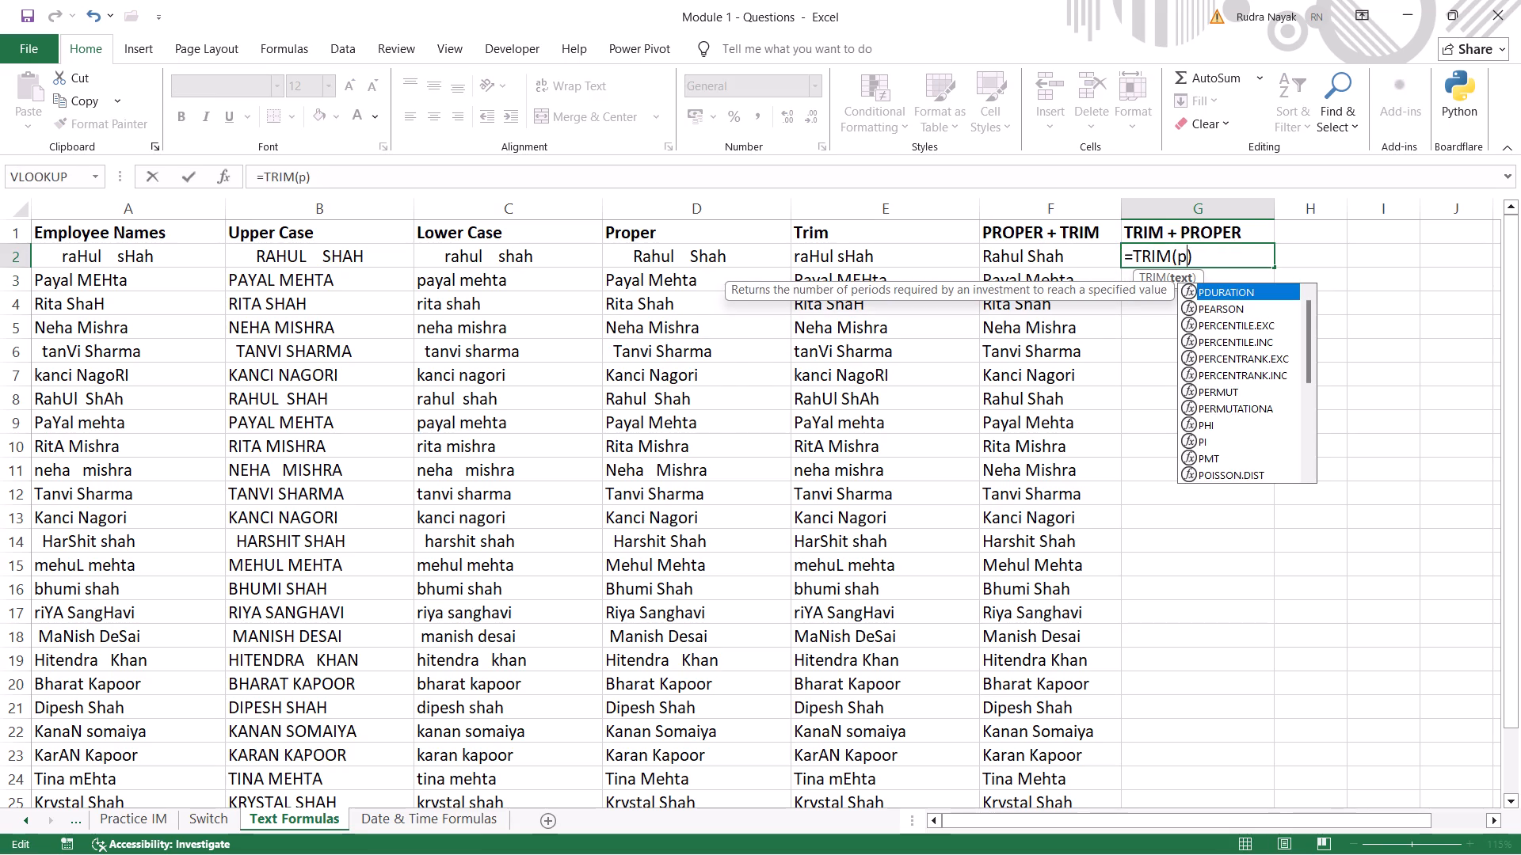
pyautogui.write('ro')
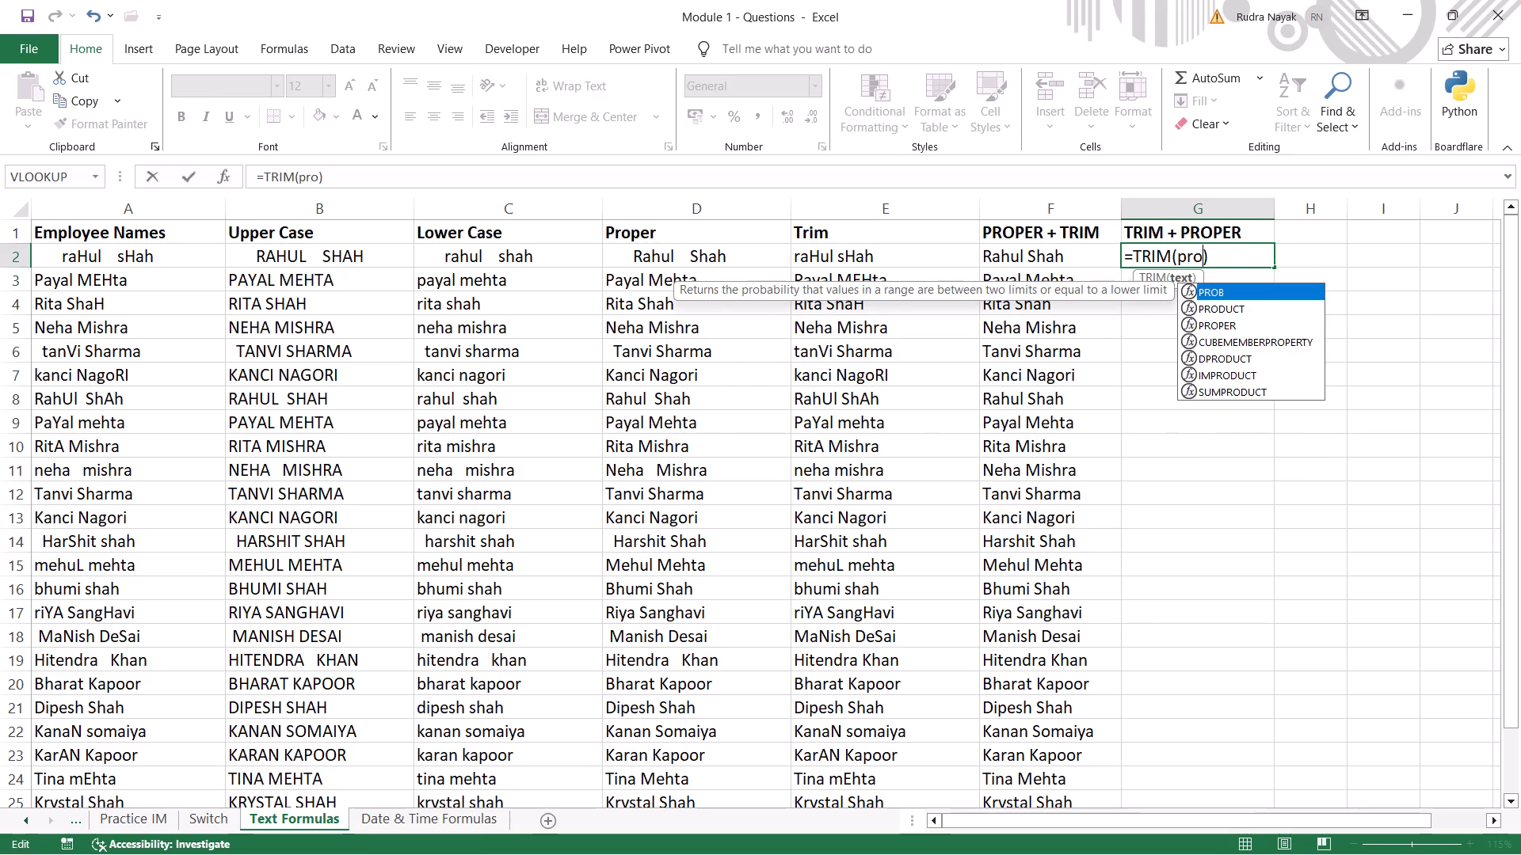
pyautogui.press('Down')
pyautogui.press('Down')
pyautogui.press('Tab')
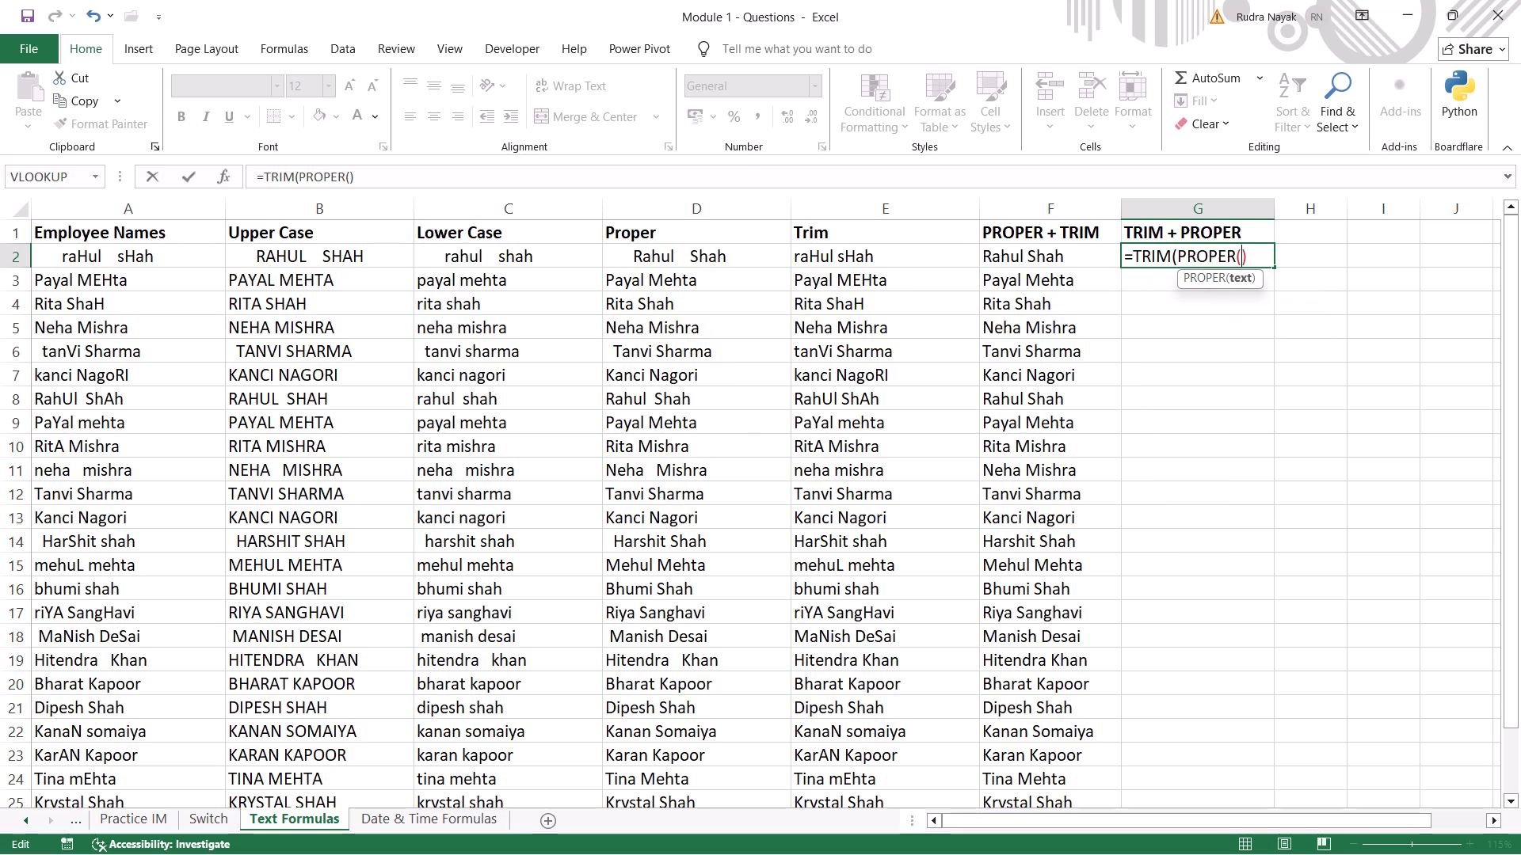
pyautogui.click(123, 258)
pyautogui.press('Return')
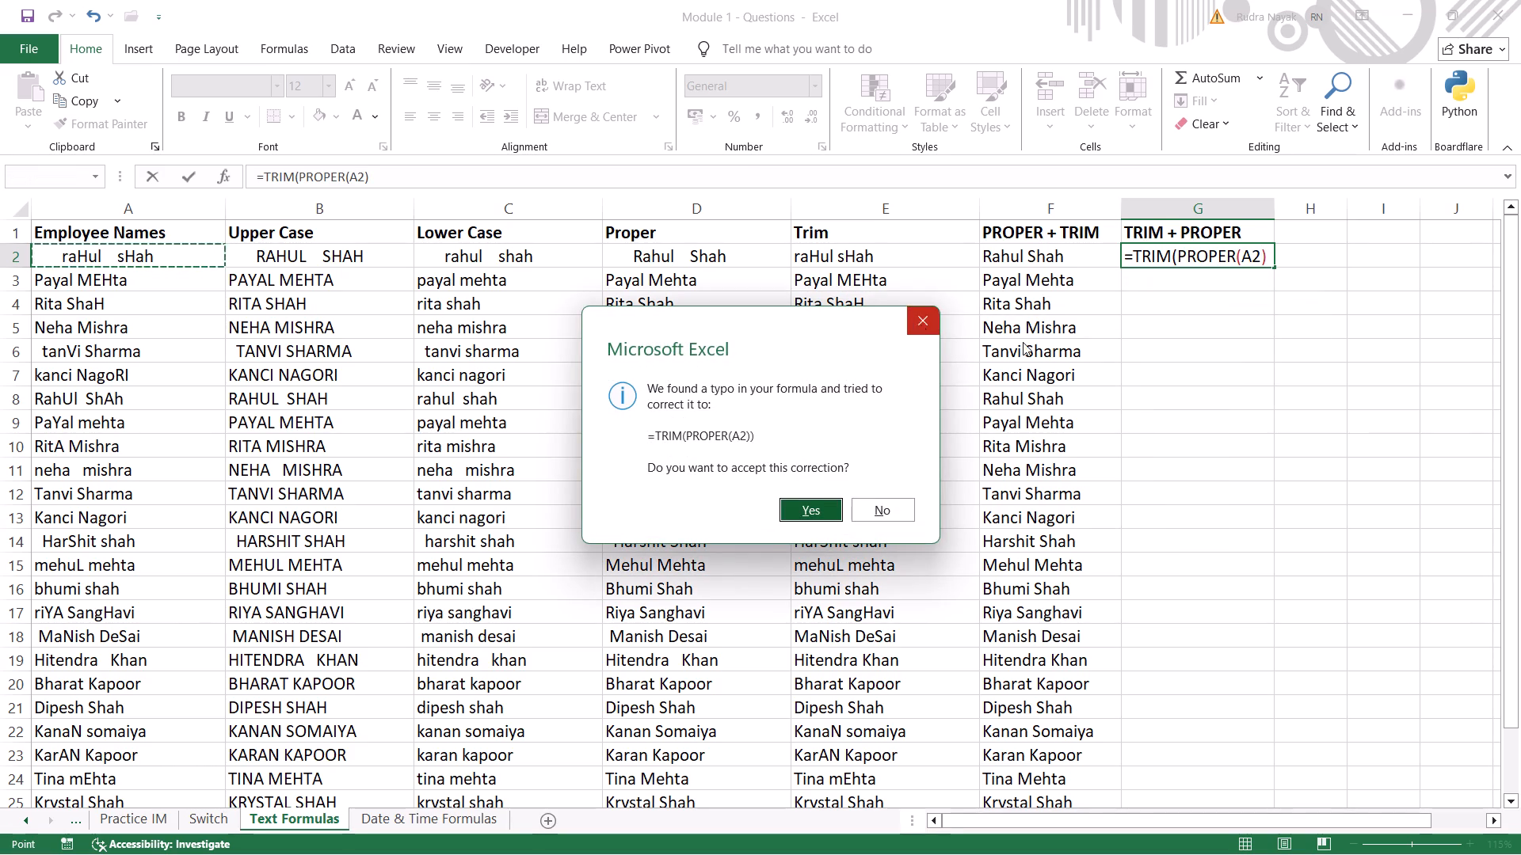
pyautogui.click(817, 505)
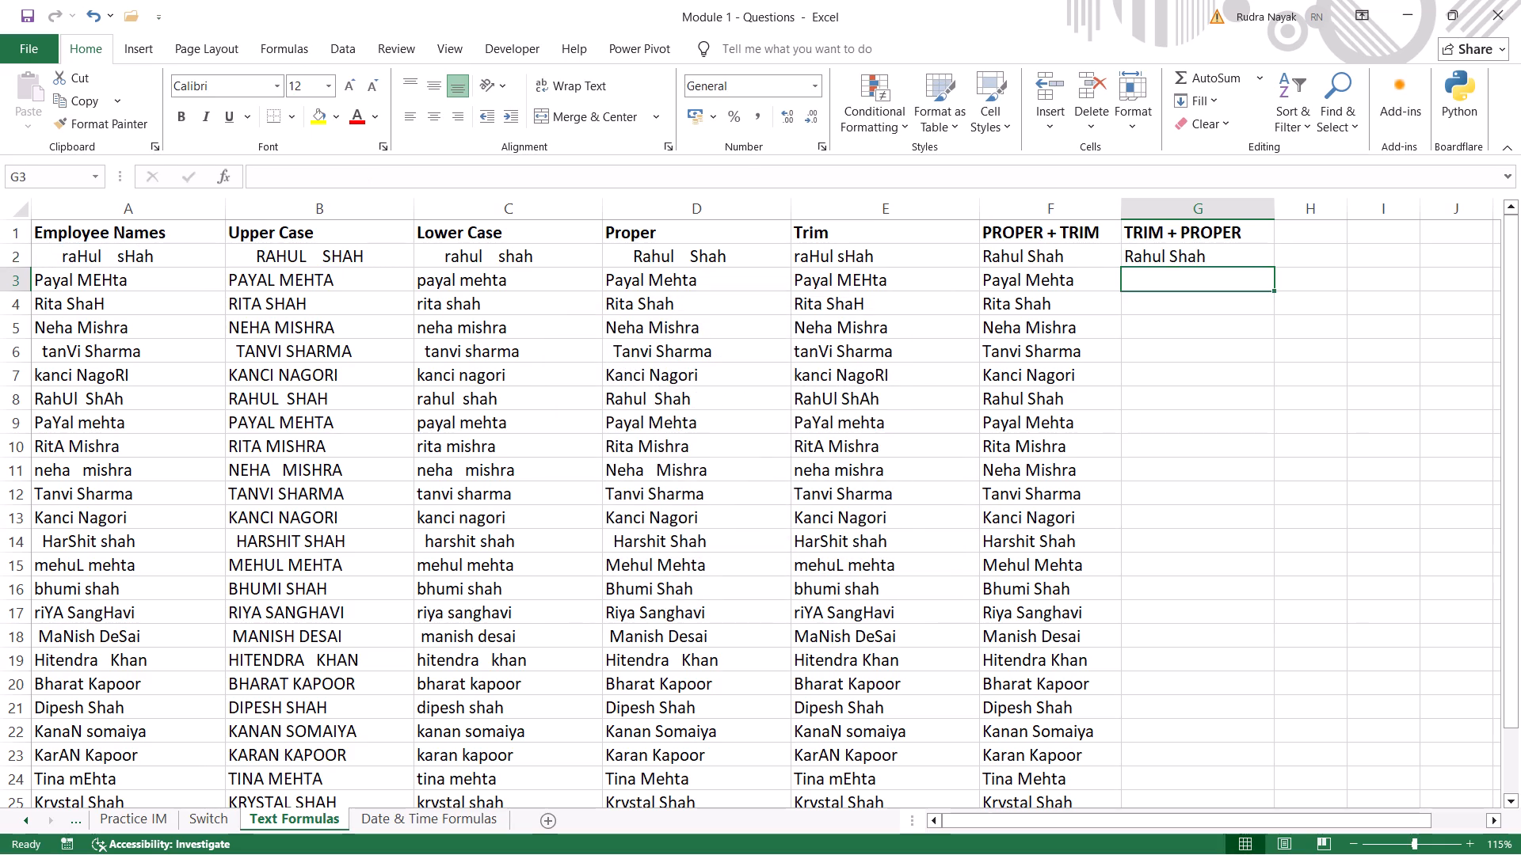
# Fill the =TRIM(PROPER(A2)) formula from G2 down the TRIM + PROPER column to row 27.
pyautogui.click(1210, 256)
pyautogui.doubleClick(1215, 256)
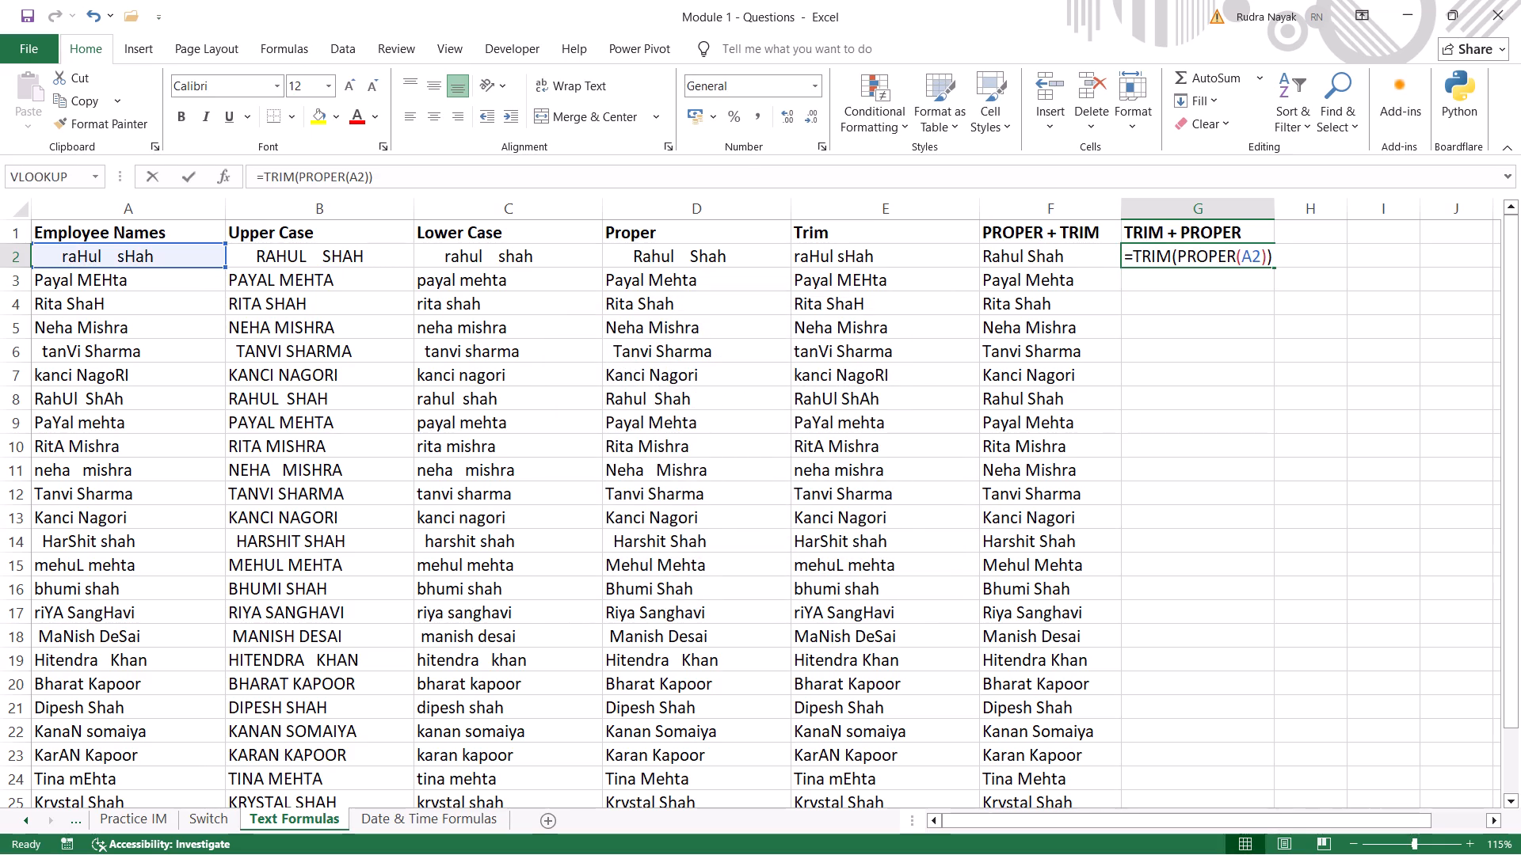
pyautogui.click(1229, 292)
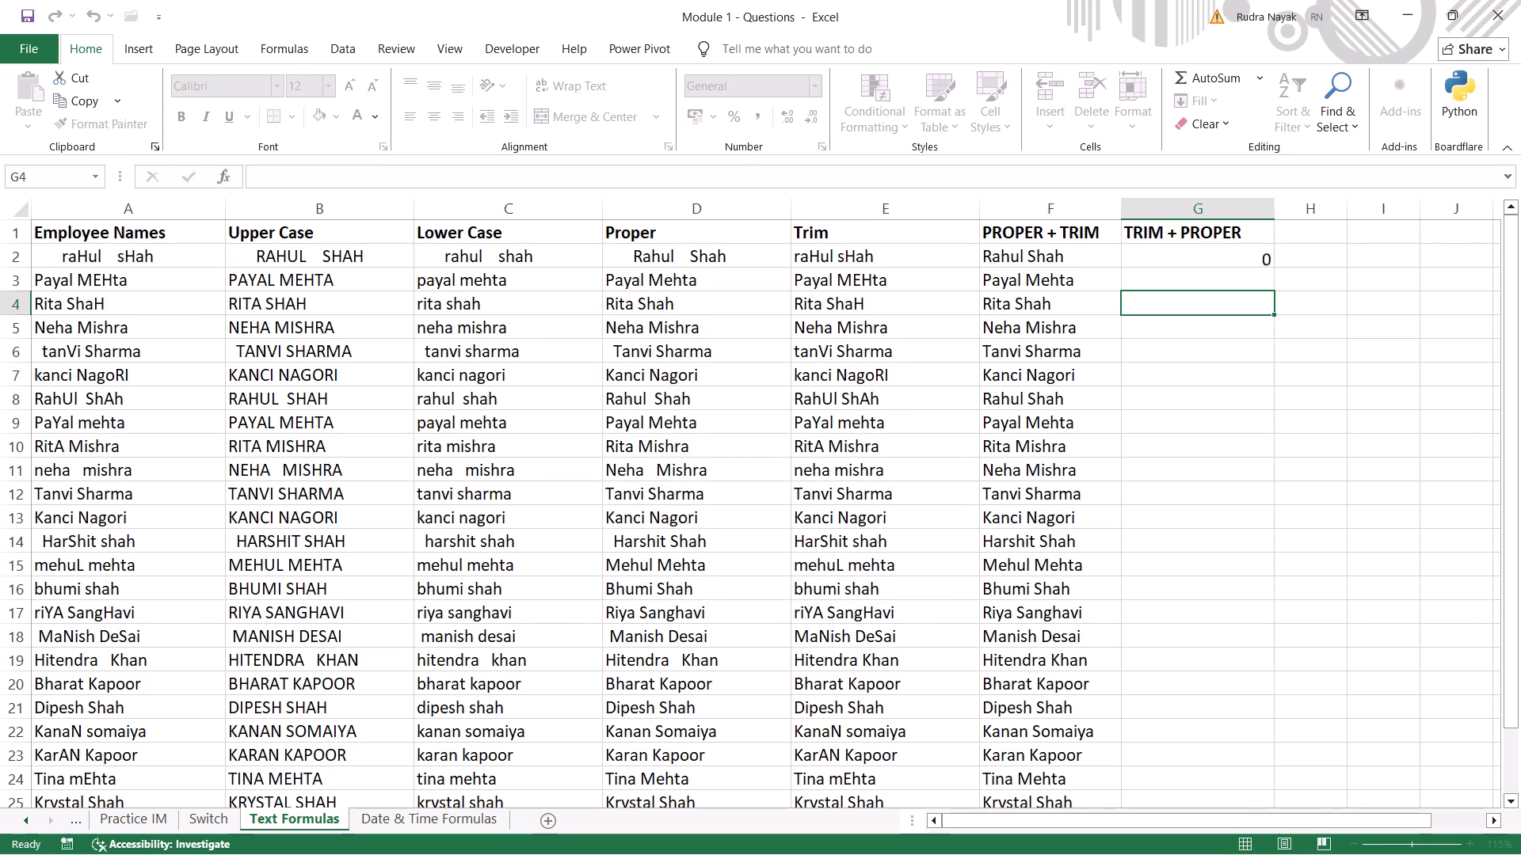
pyautogui.click(1221, 259)
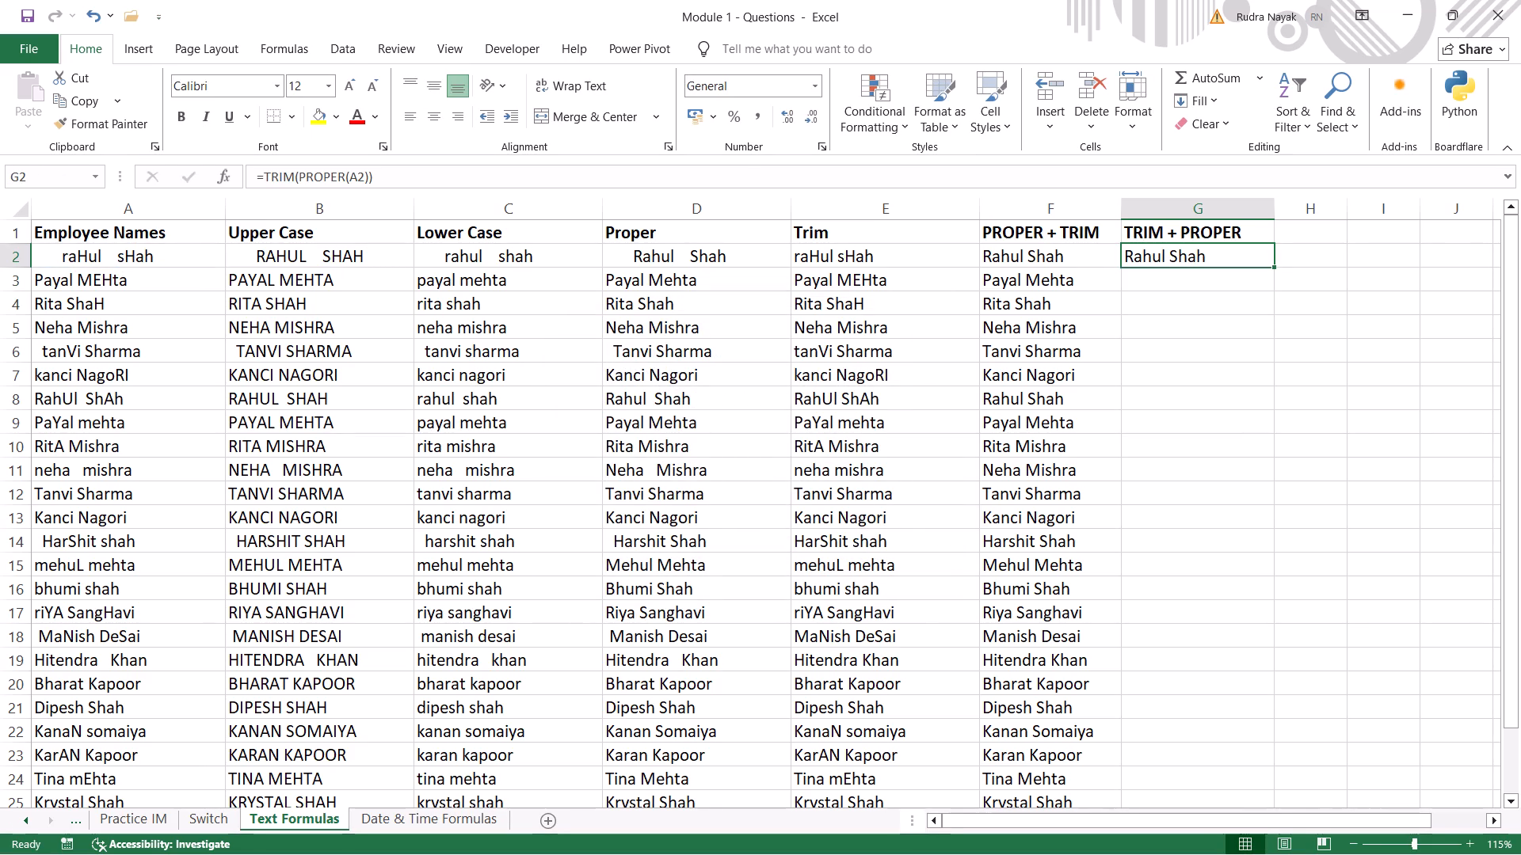
pyautogui.moveTo(1272, 266); pyautogui.dragTo(1245, 821)
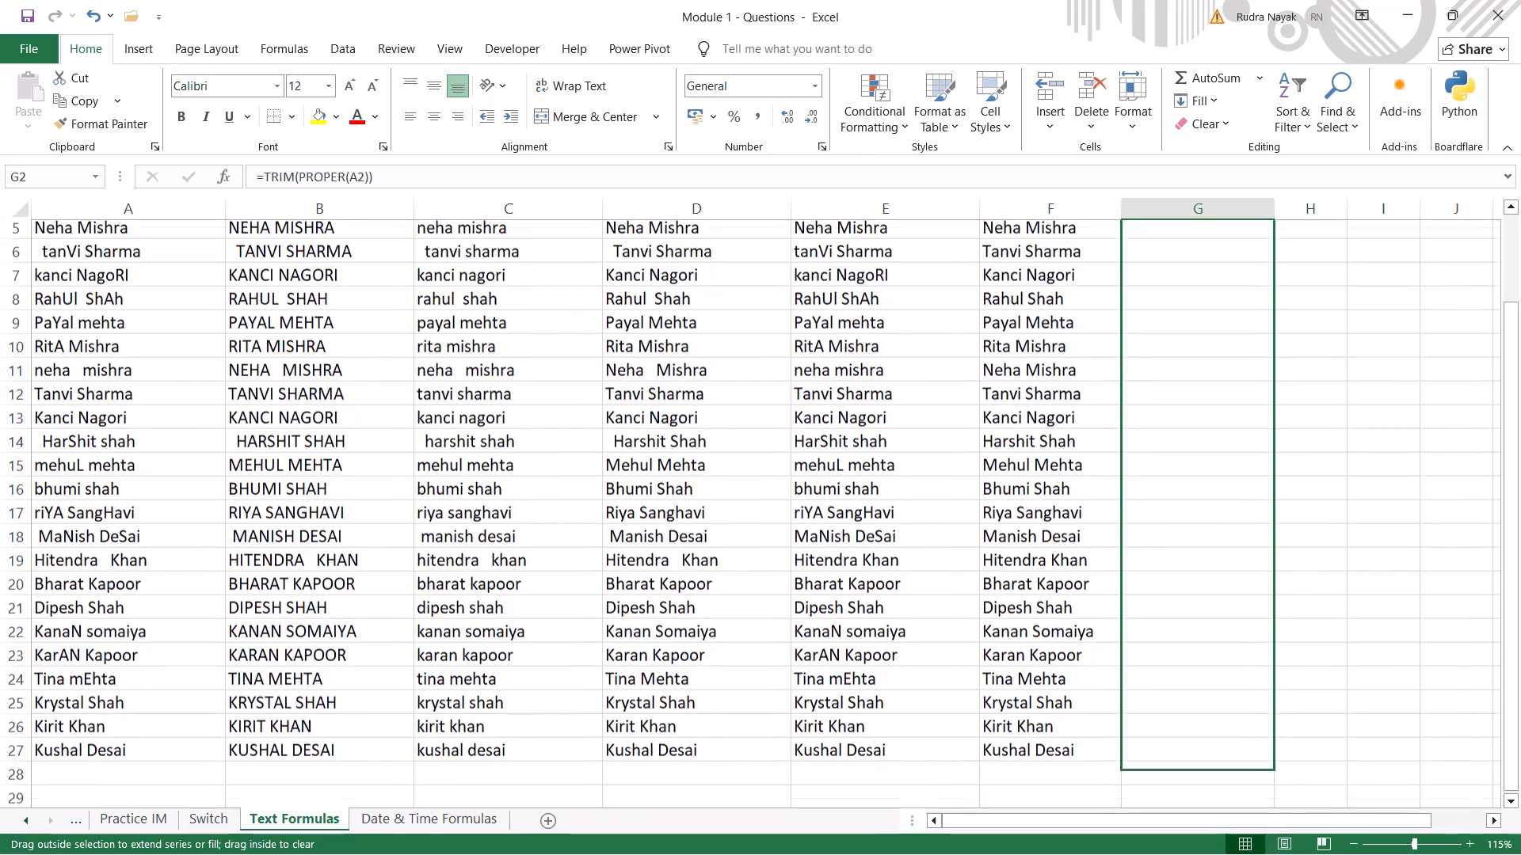
pyautogui.moveTo(1245, 821); pyautogui.dragTo(1198, 665)
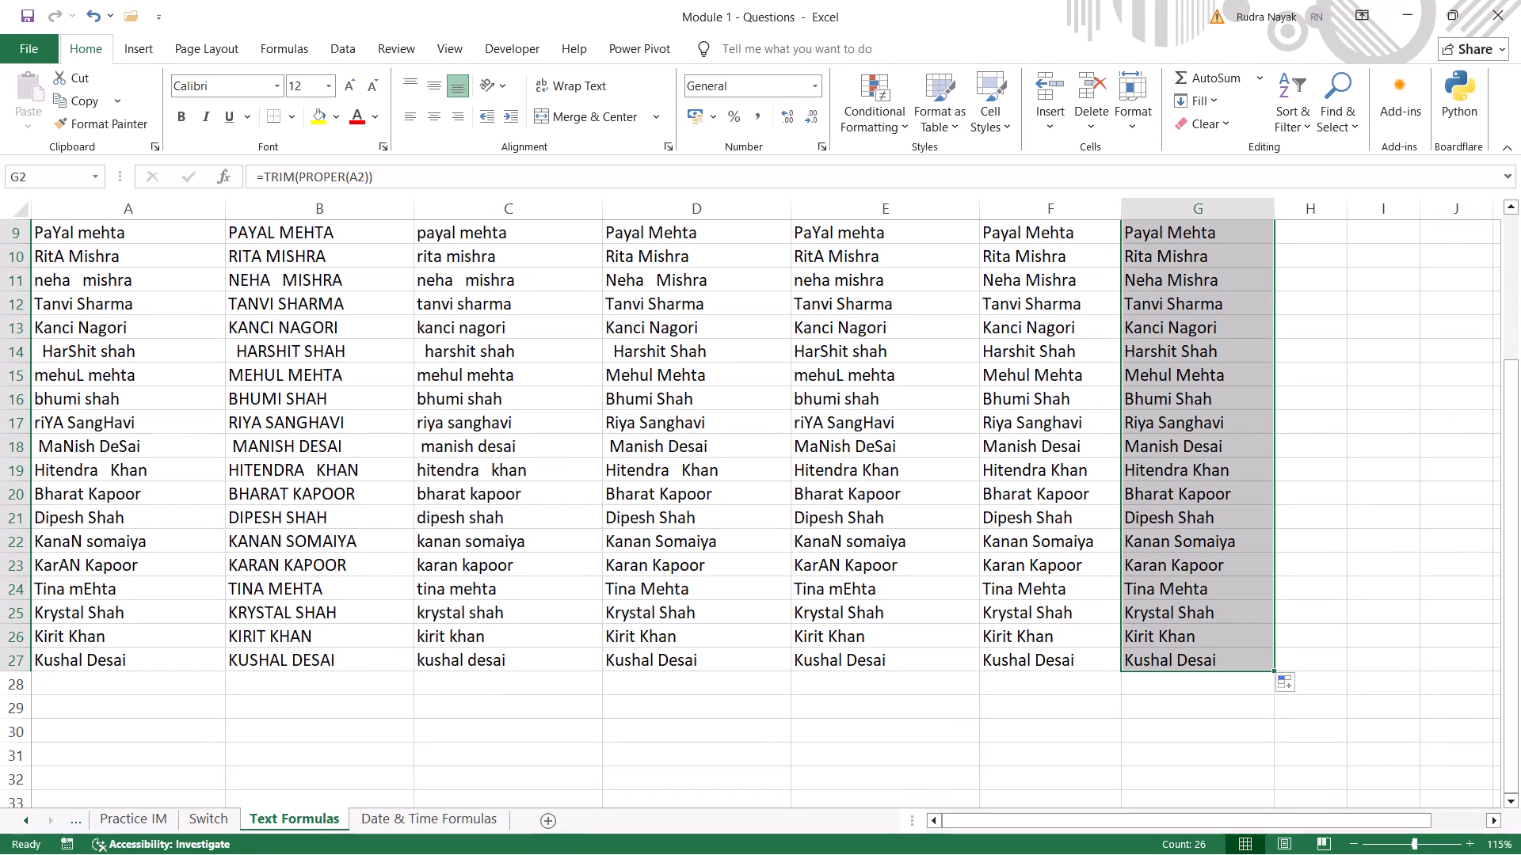
pyautogui.scroll(1, 700, 569)
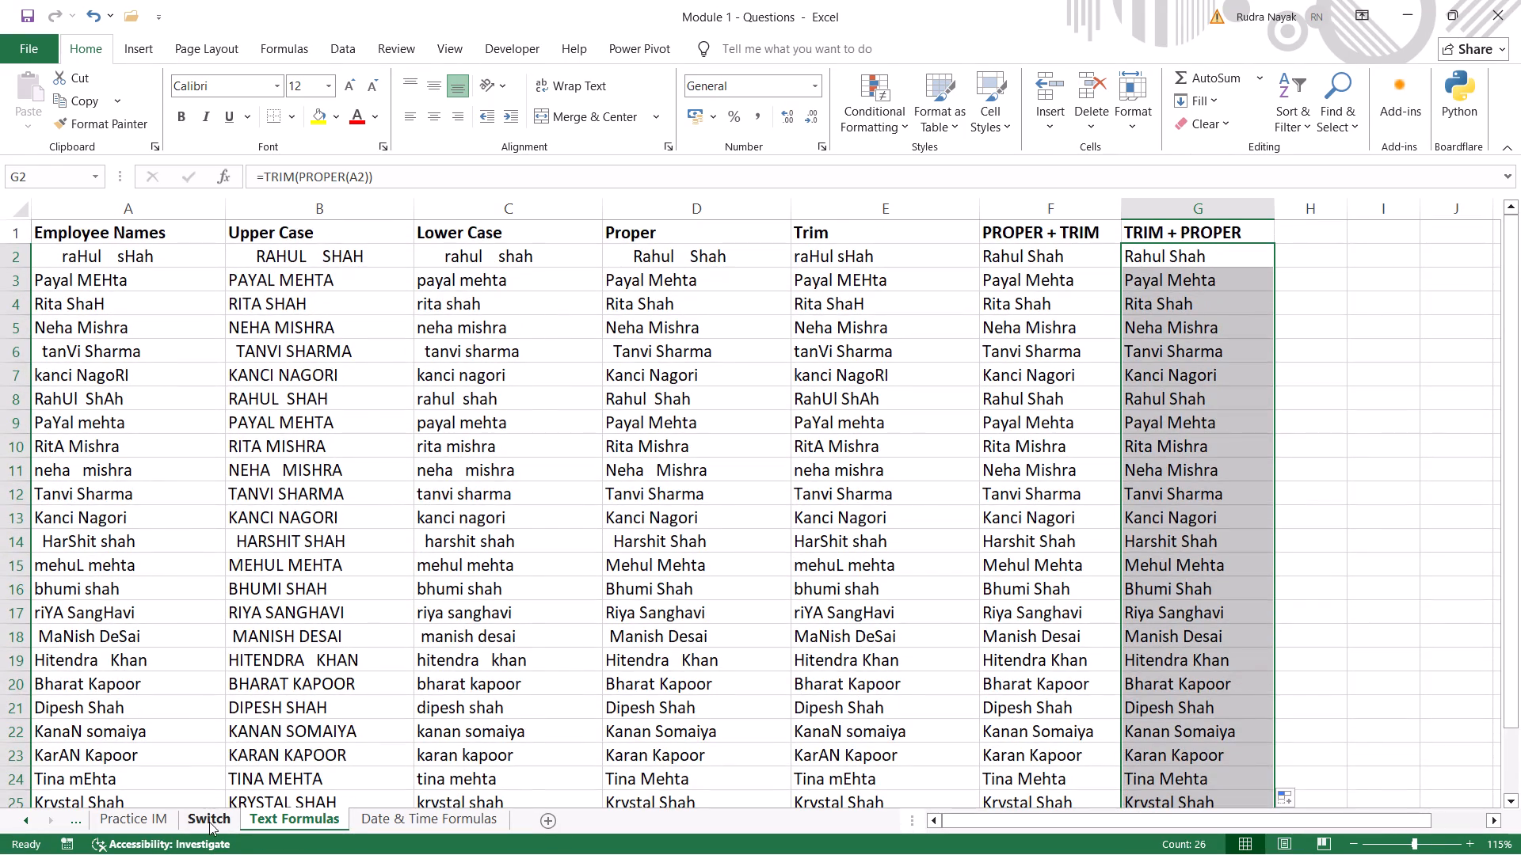
# Examine the size table and the SWITCH exercise on the Switch sheet.
pyautogui.click(209, 822)
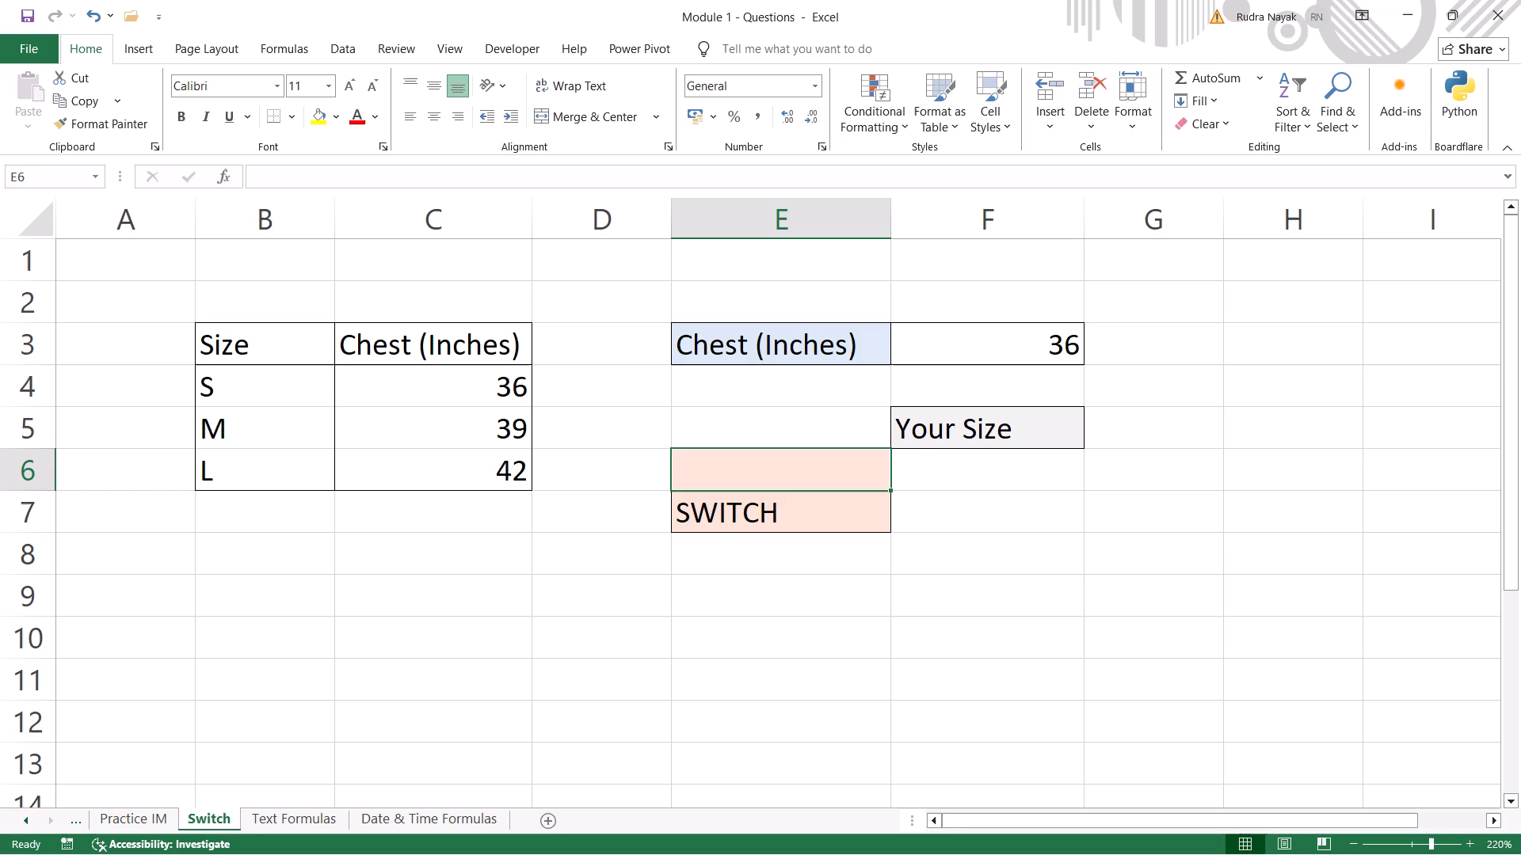
pyautogui.scroll(2, 878, 500)
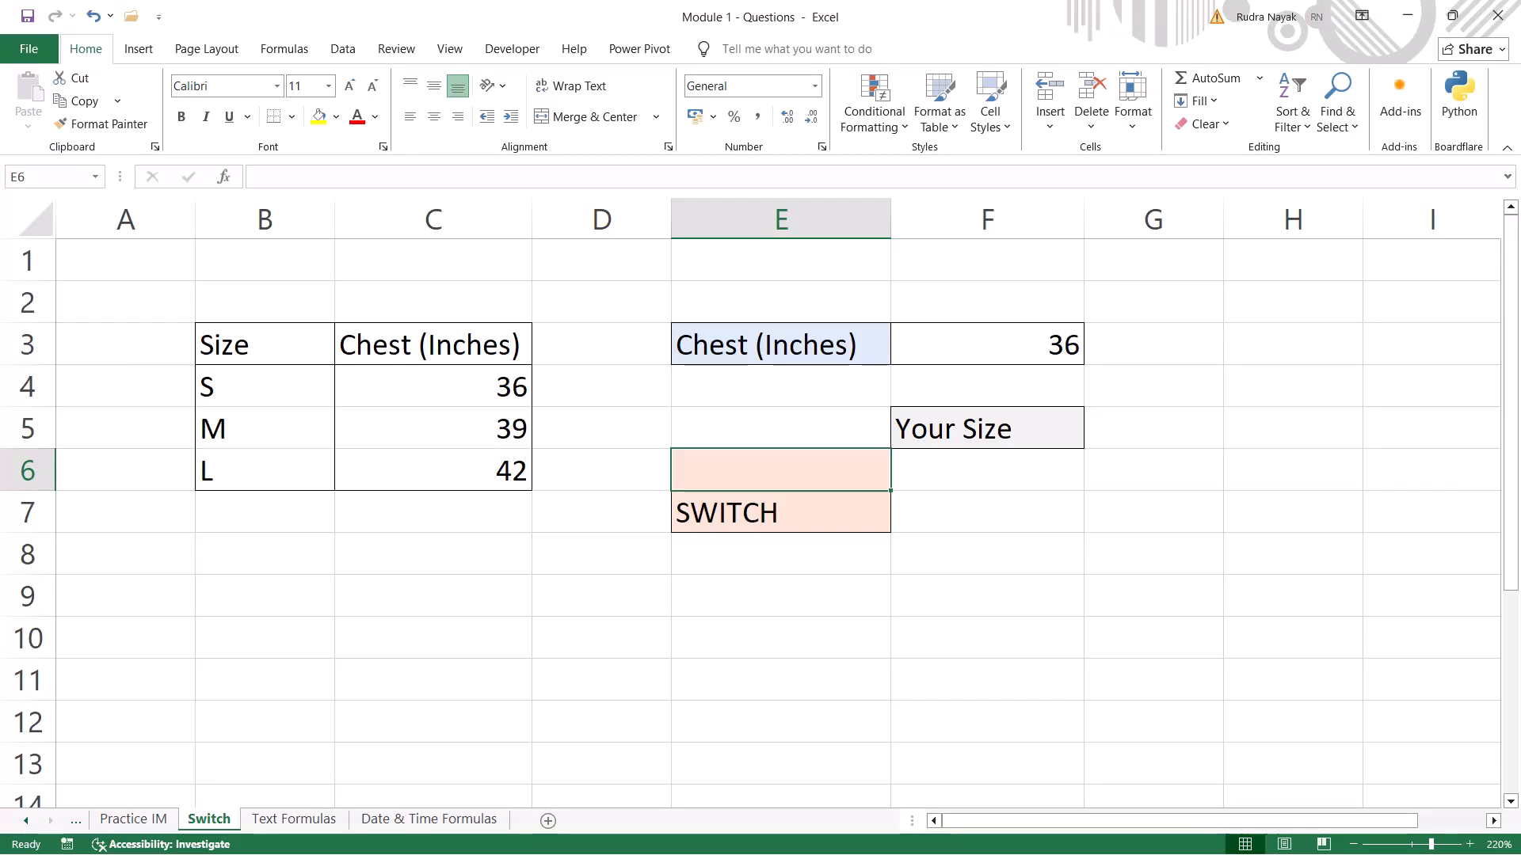
pyautogui.click(810, 461)
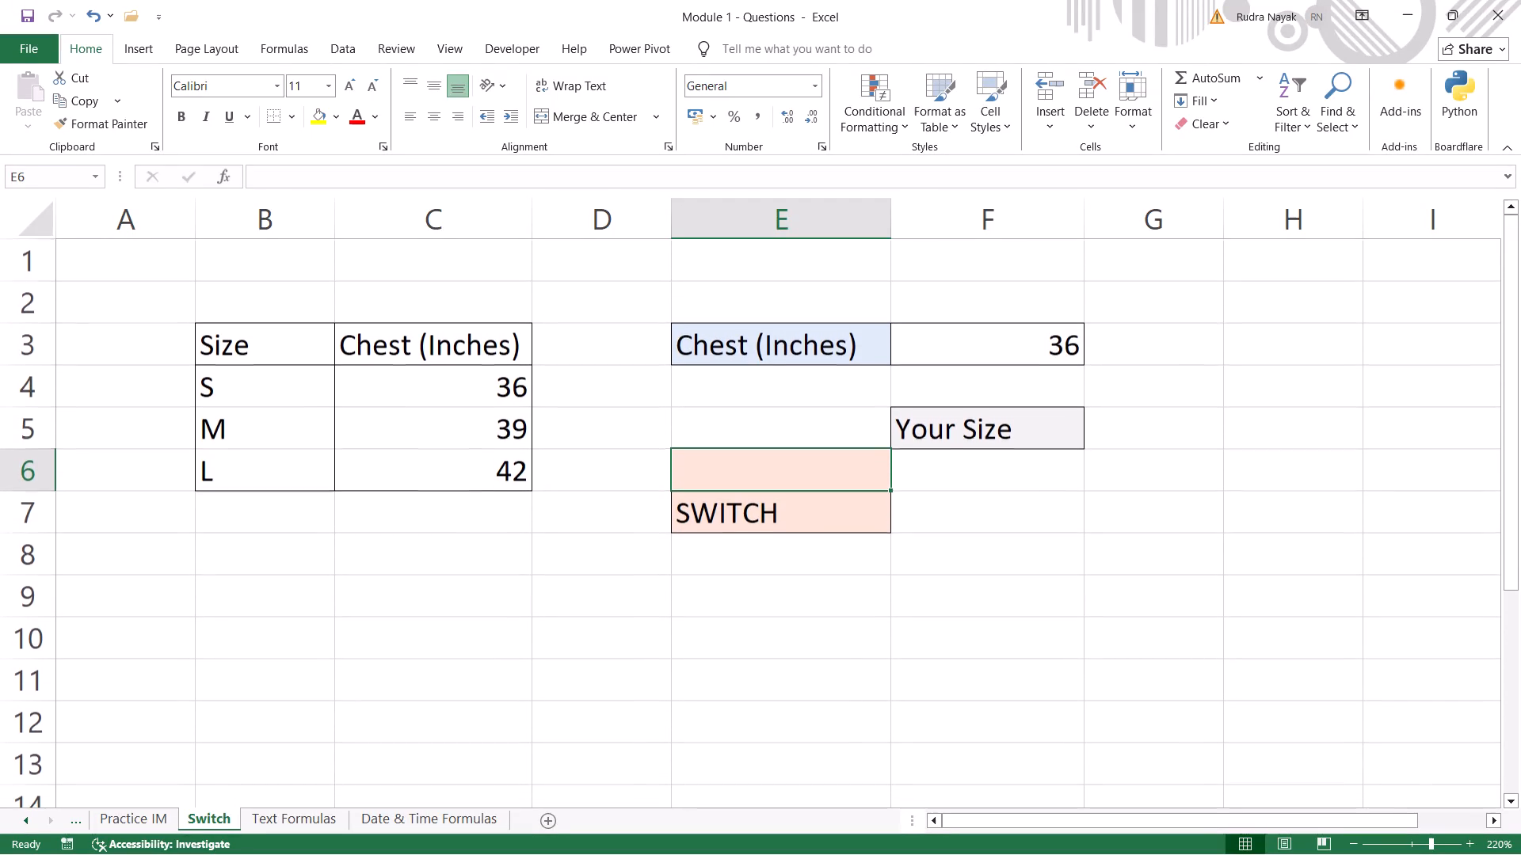
# Open the Practice IM sheet.
pyautogui.click(169, 814)
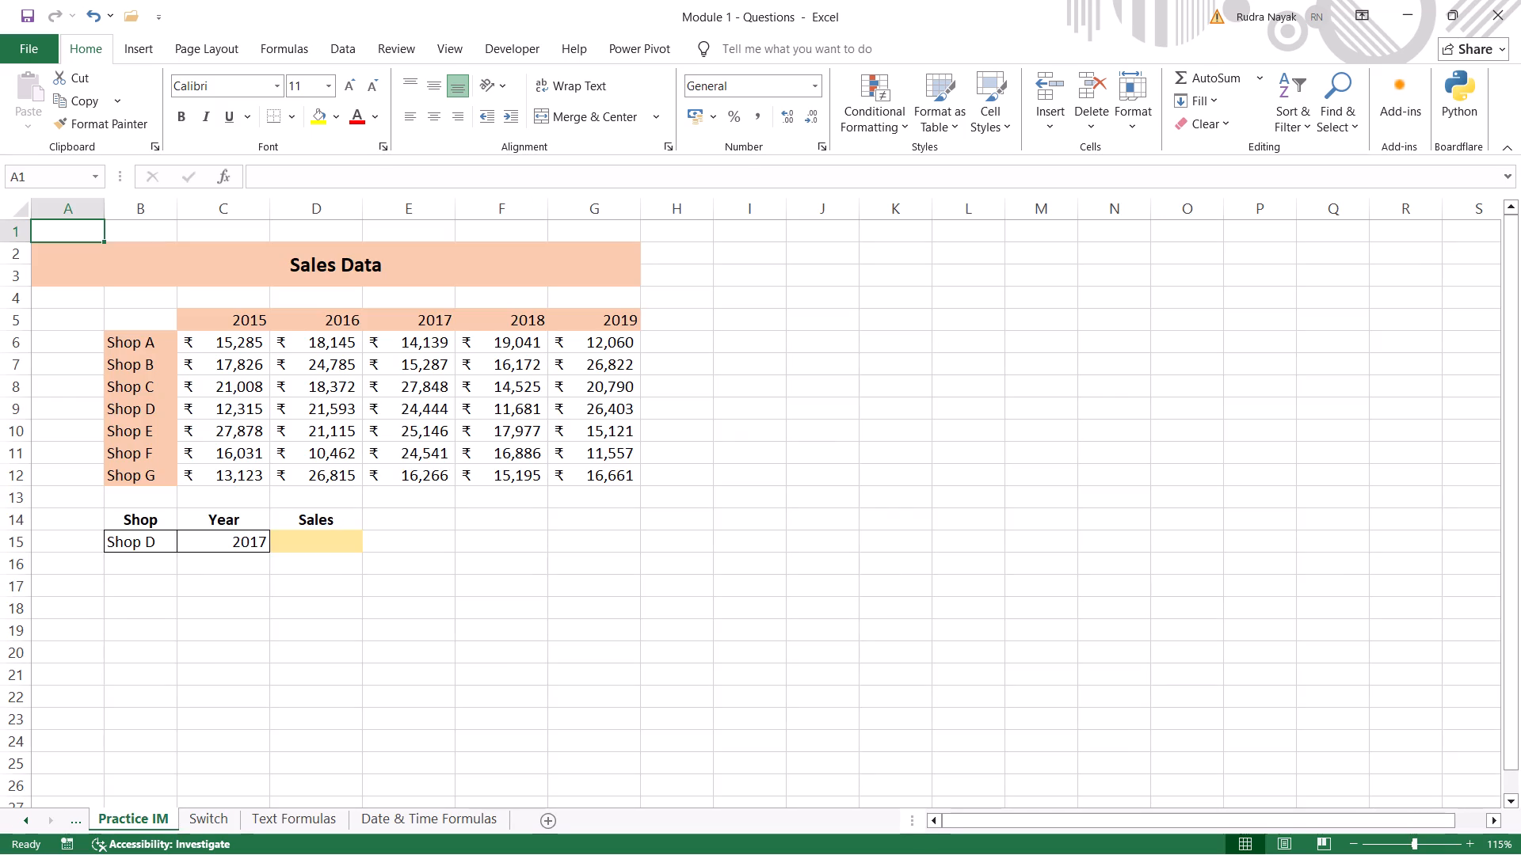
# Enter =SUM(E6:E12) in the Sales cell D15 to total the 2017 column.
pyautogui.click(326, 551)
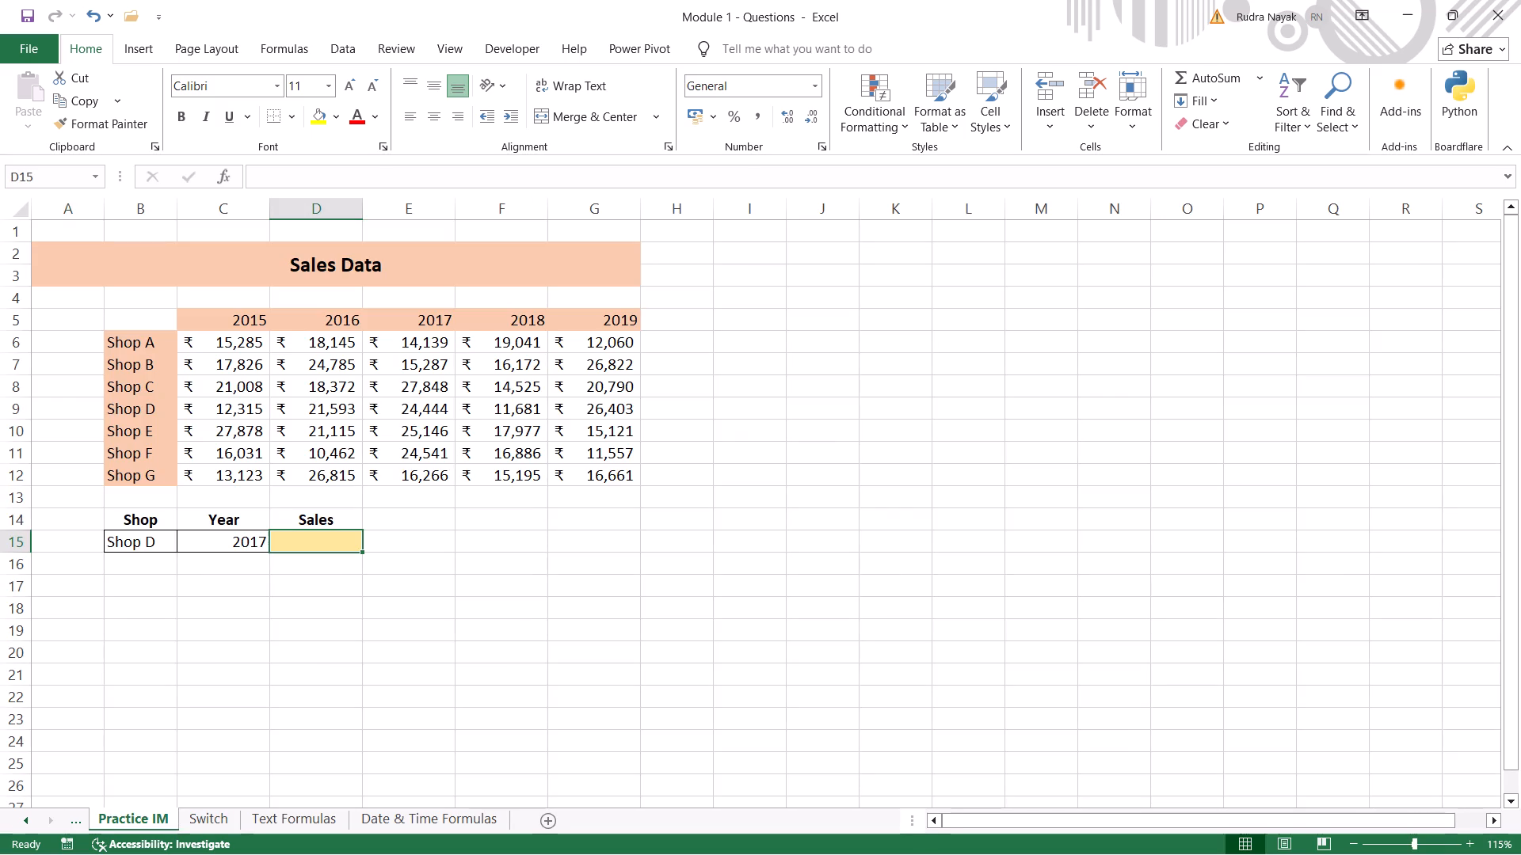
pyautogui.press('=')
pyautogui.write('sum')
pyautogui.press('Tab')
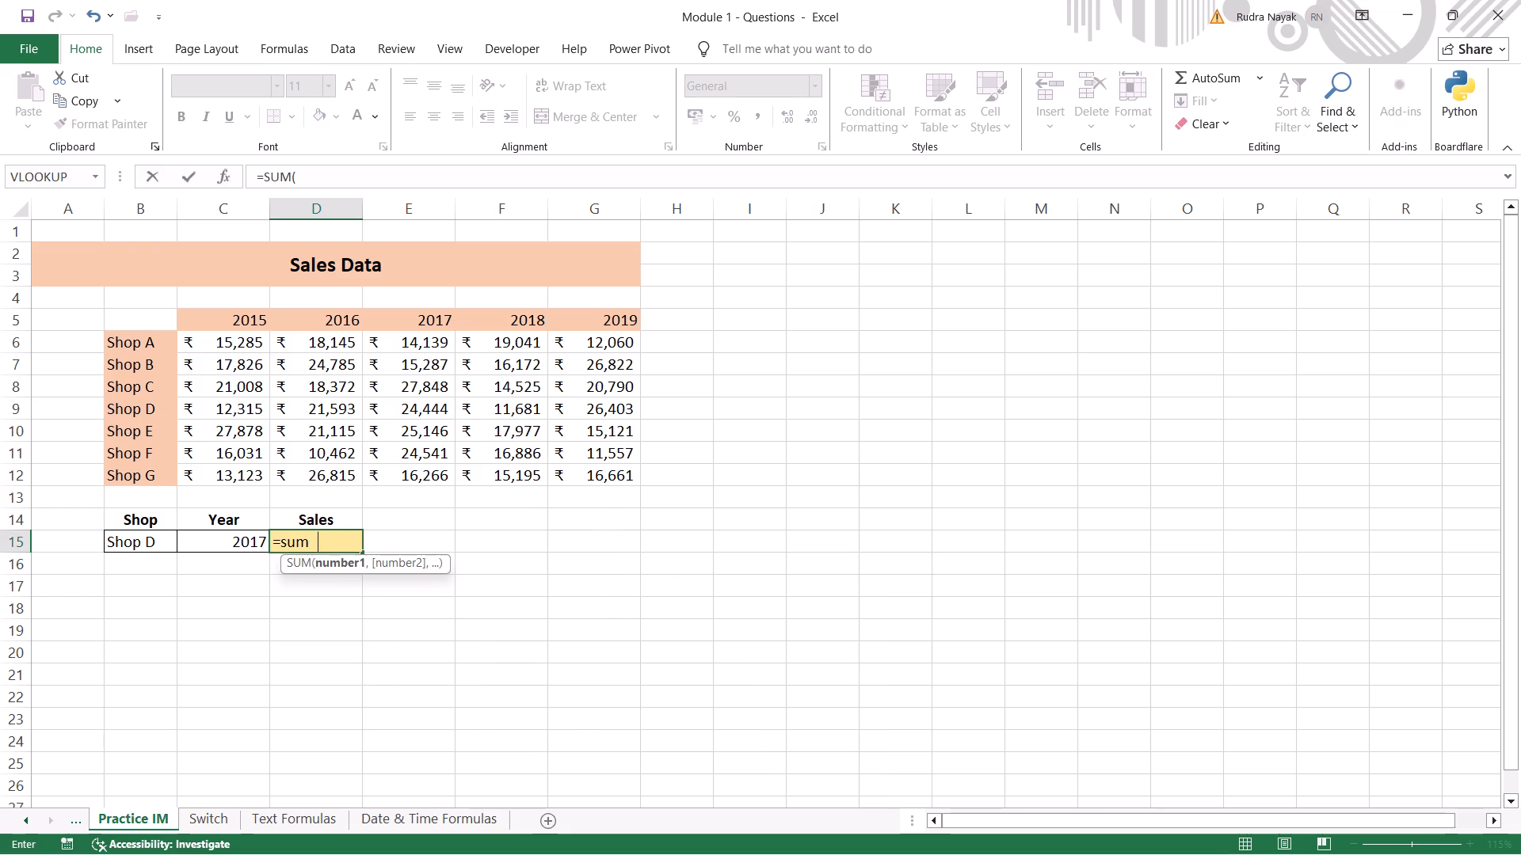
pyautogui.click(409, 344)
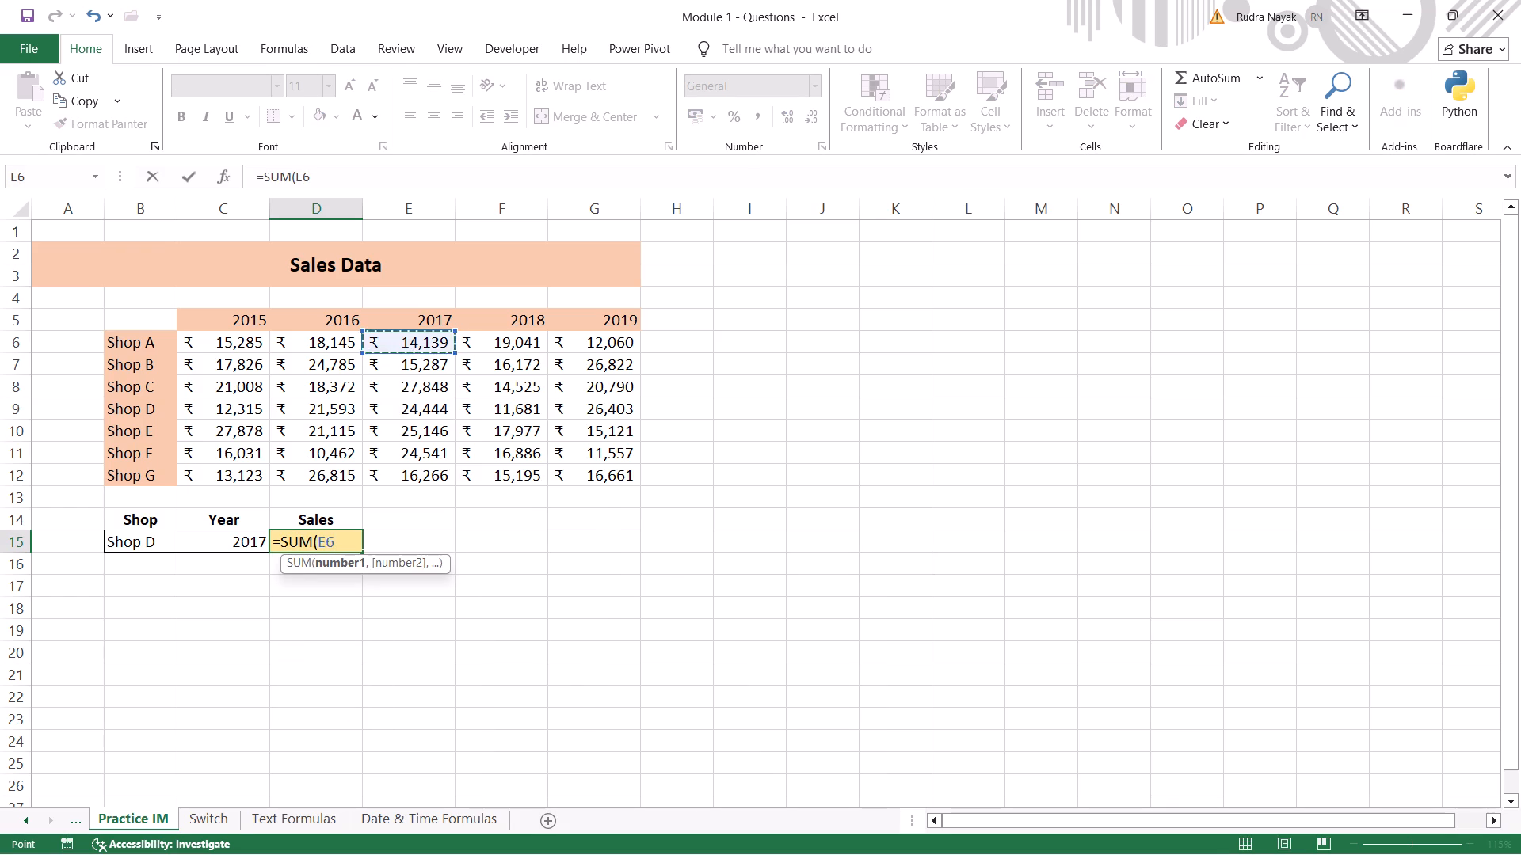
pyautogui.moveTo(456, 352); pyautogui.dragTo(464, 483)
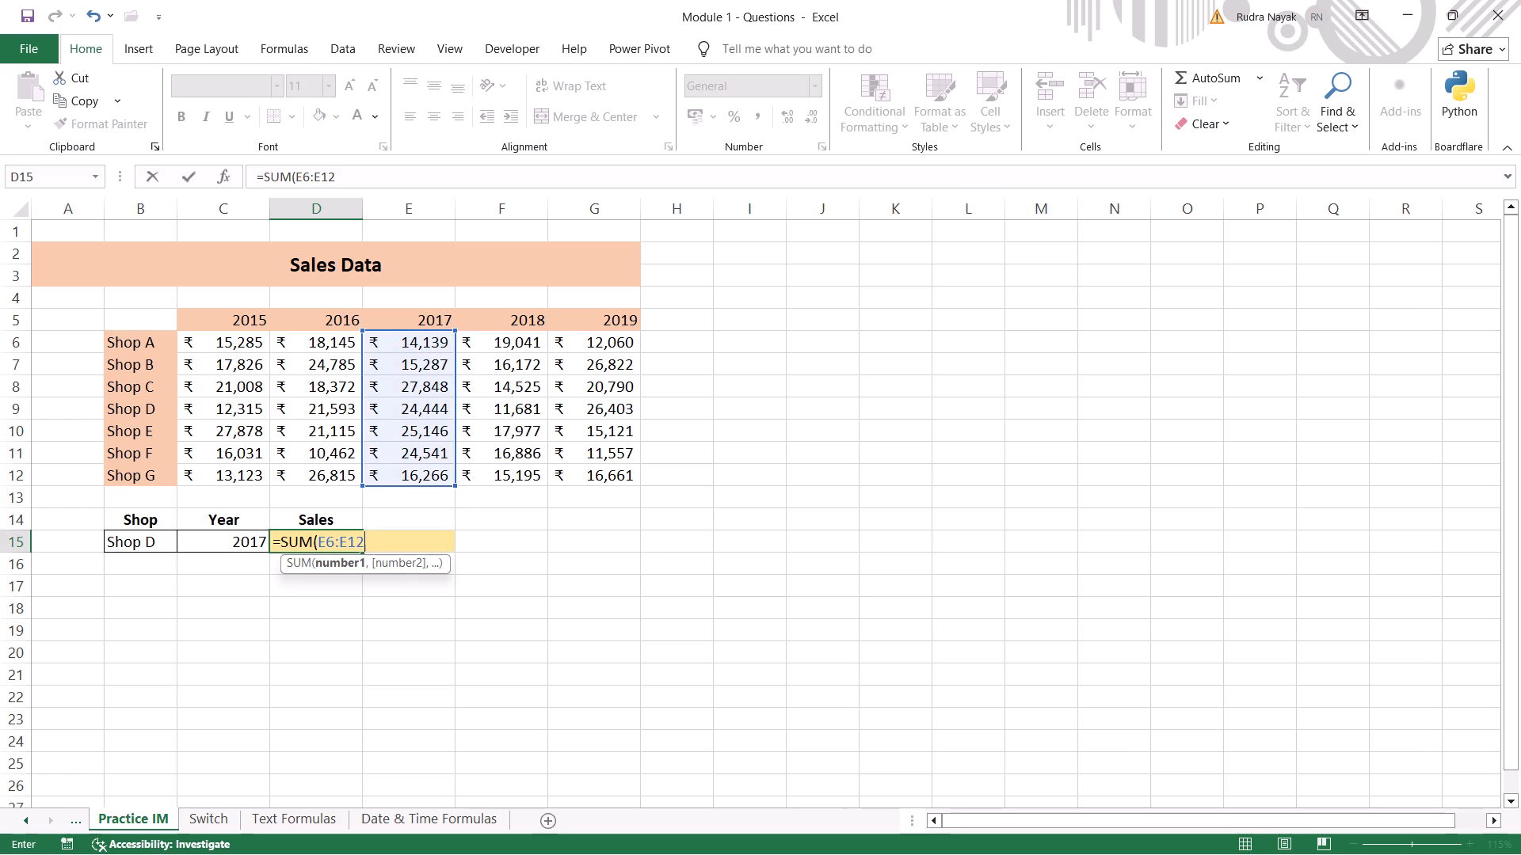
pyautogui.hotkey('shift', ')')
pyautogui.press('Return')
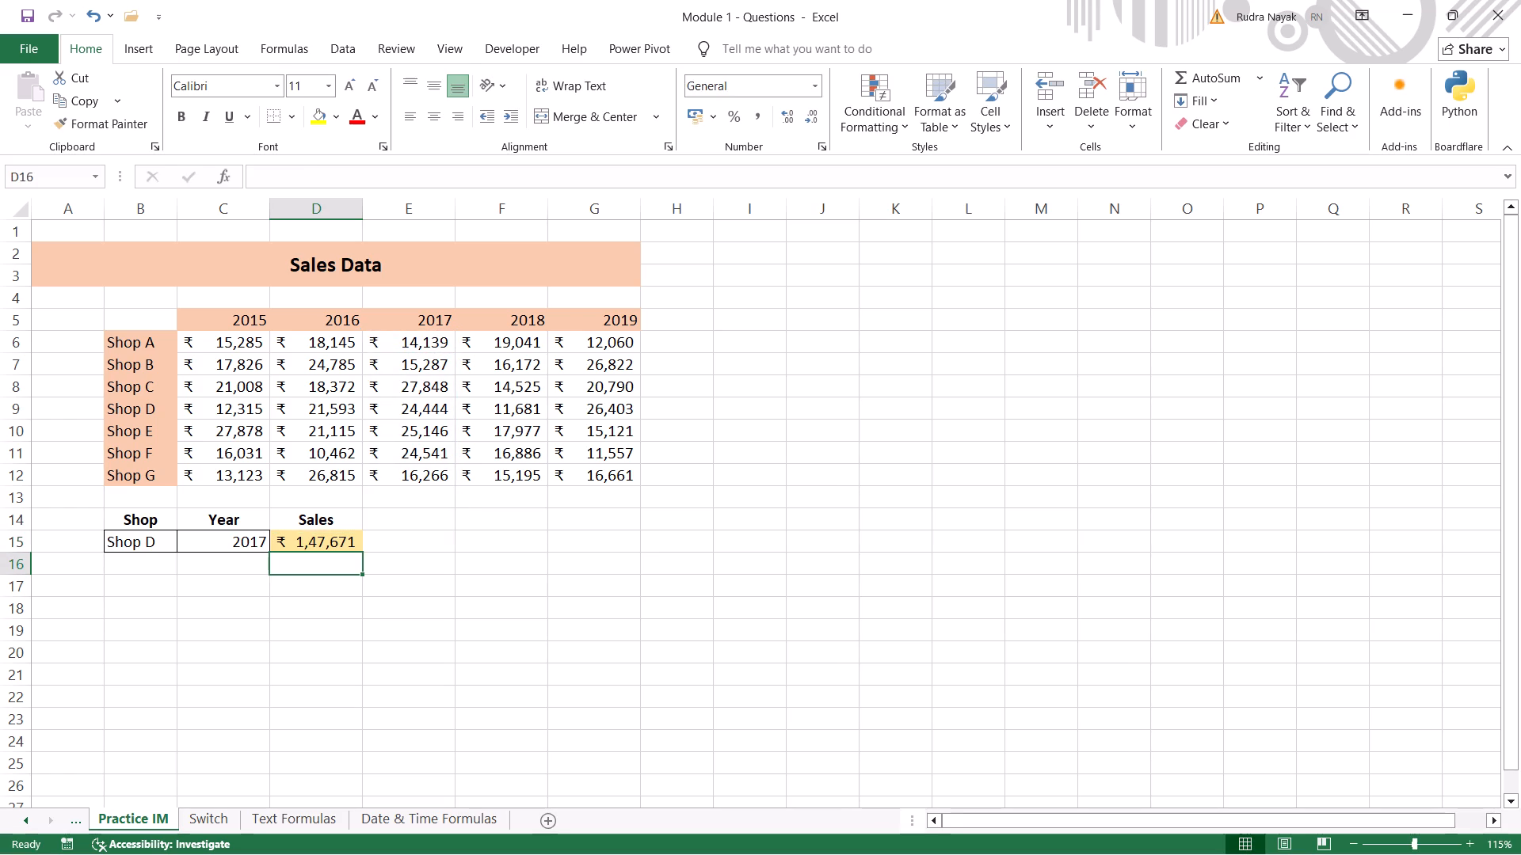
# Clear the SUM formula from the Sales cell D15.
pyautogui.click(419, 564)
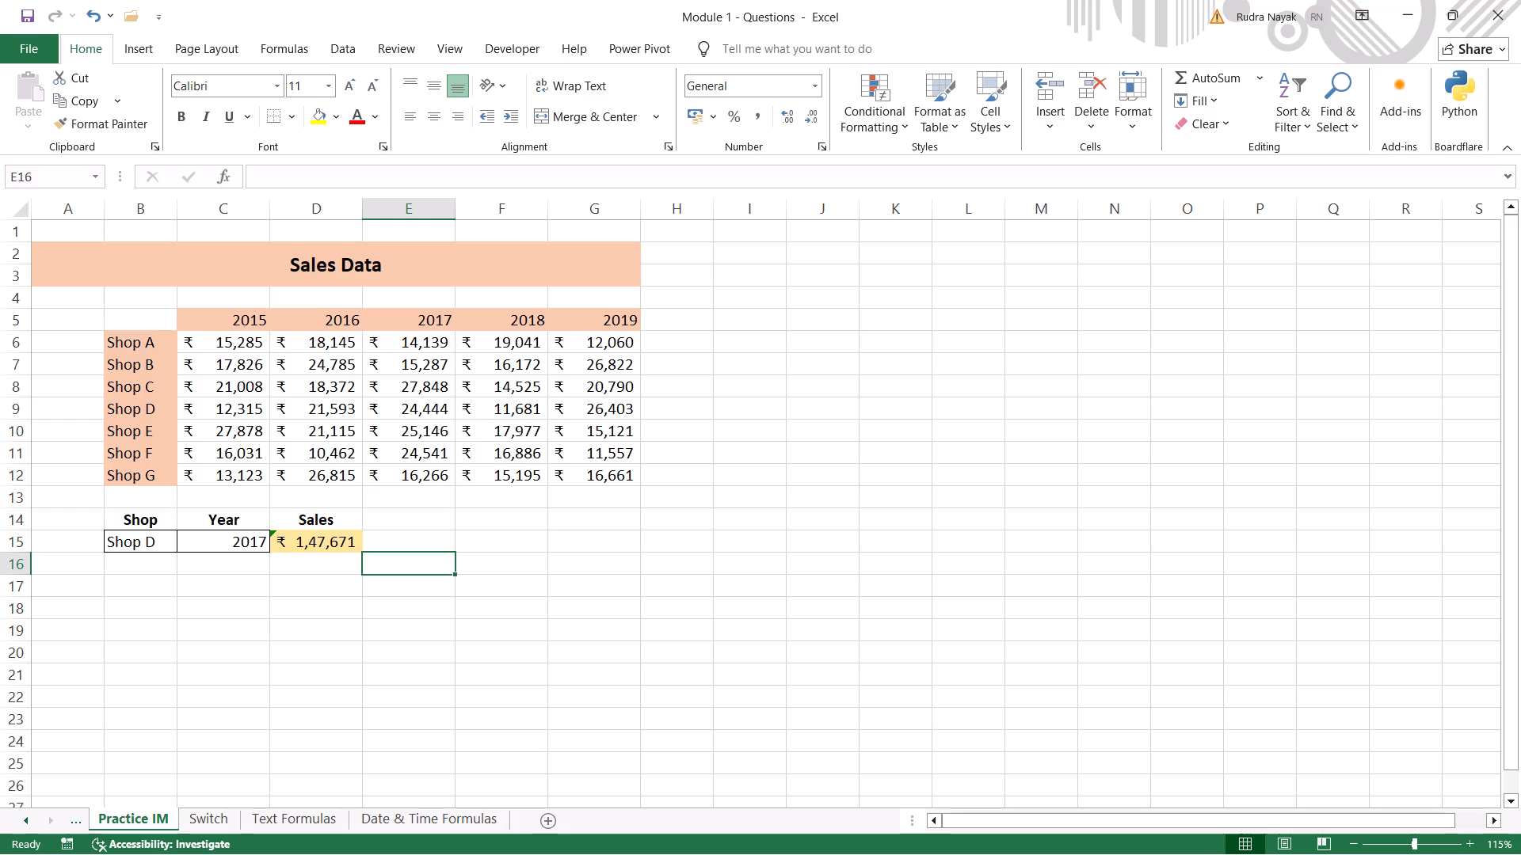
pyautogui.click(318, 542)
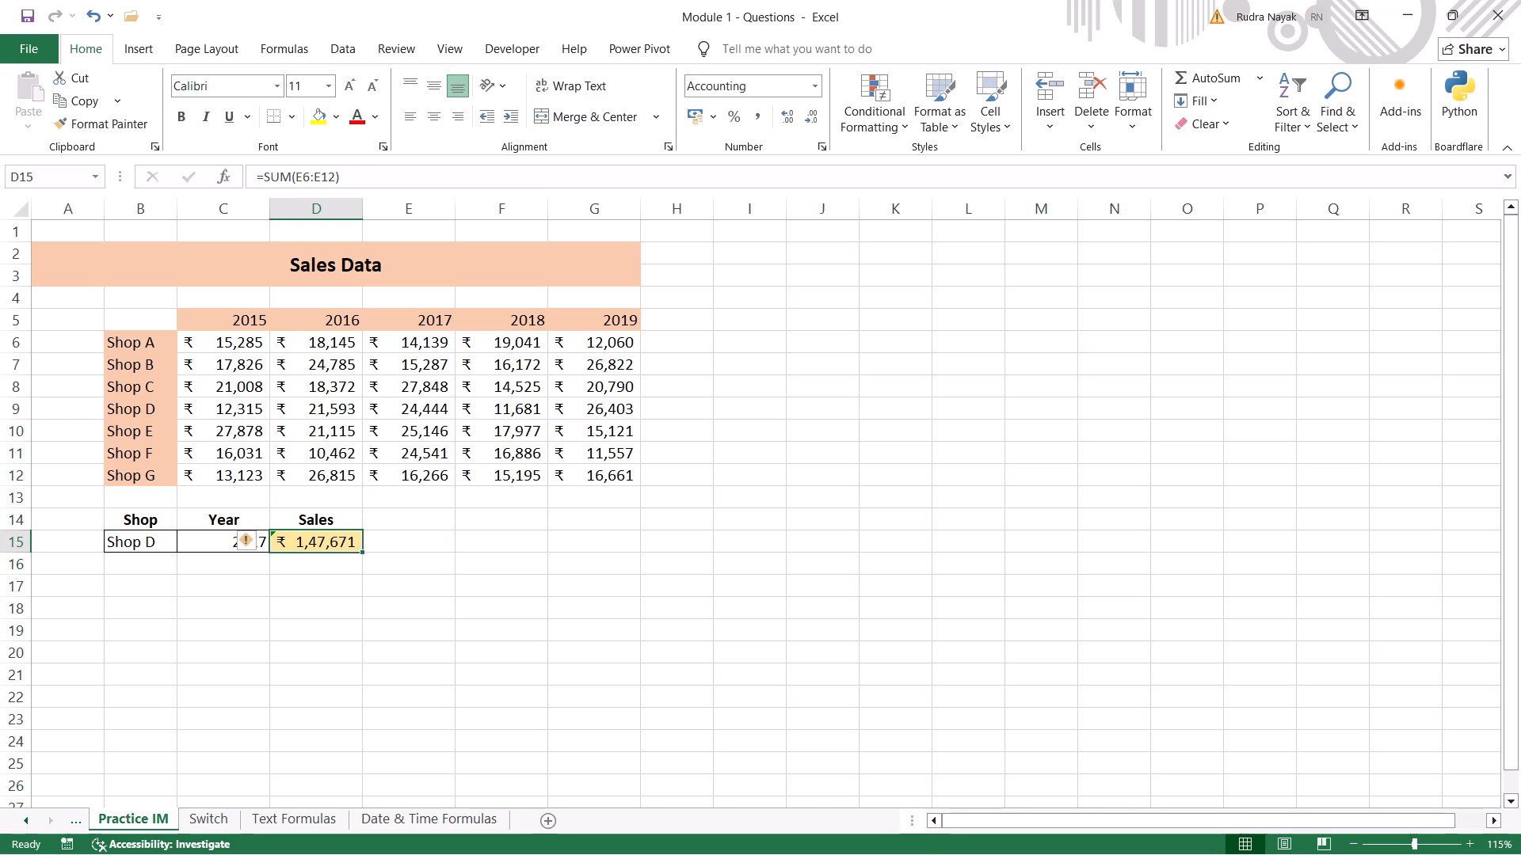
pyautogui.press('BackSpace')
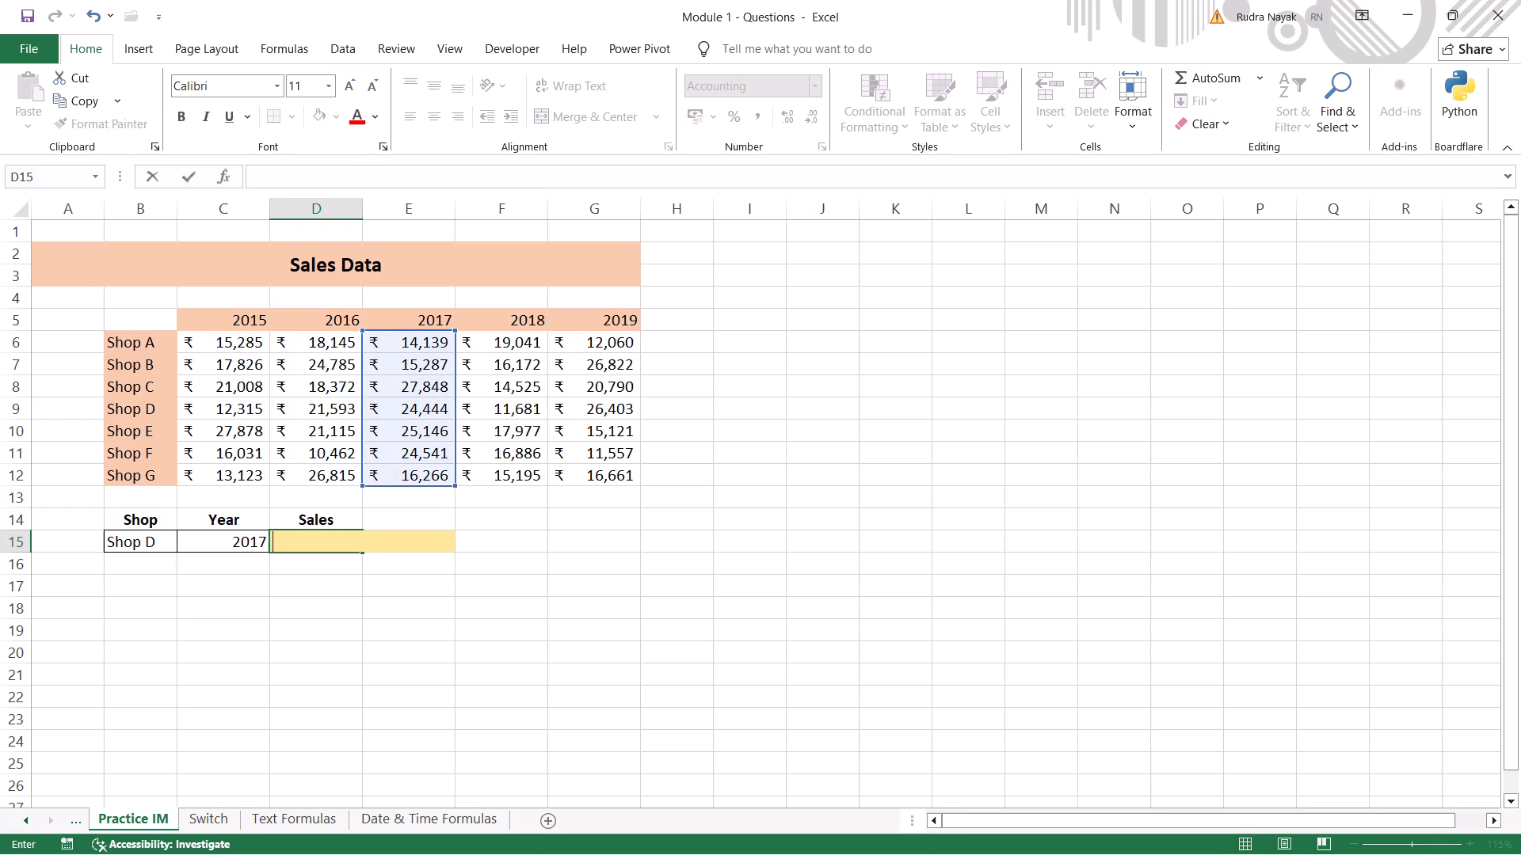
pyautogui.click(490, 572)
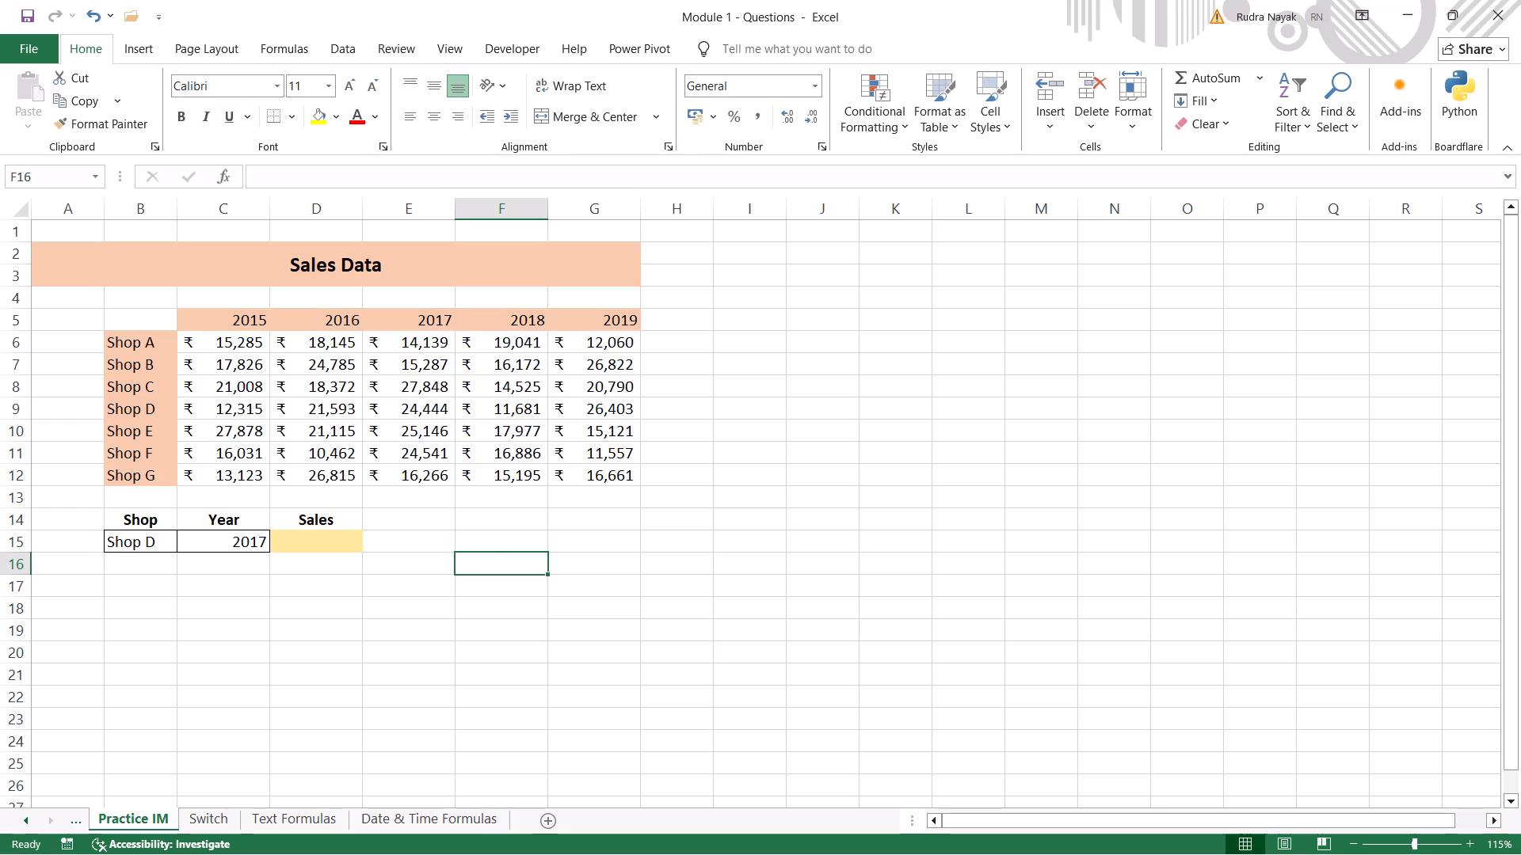
# Start a VLOOKUP formula in the Sales cell D15 with "Shop D" as the lookup value.
pyautogui.click(321, 536)
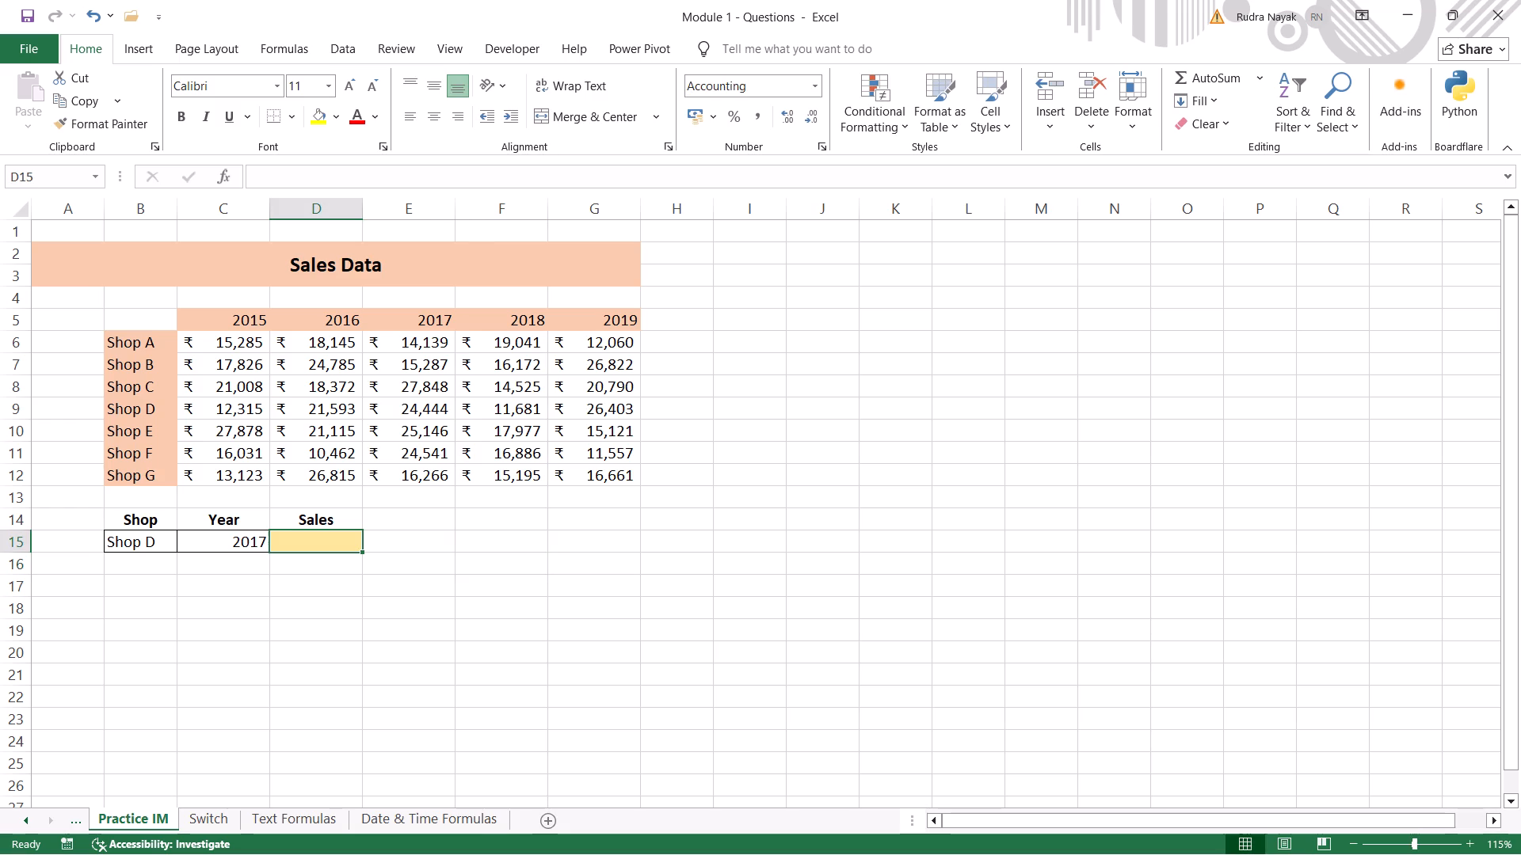
pyautogui.press('=')
pyautogui.write('vl')
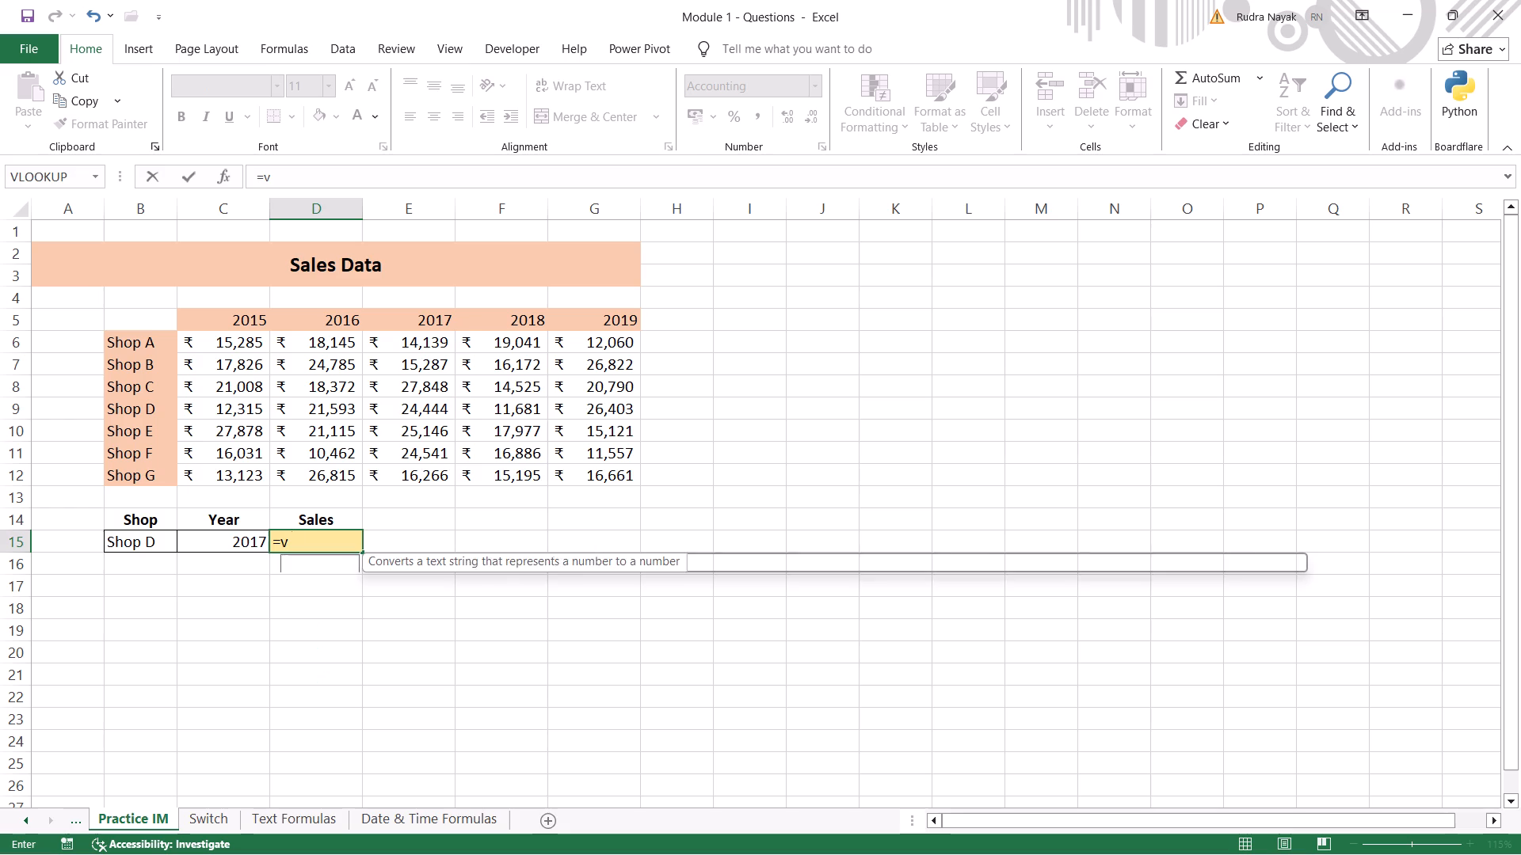
pyautogui.press('Tab')
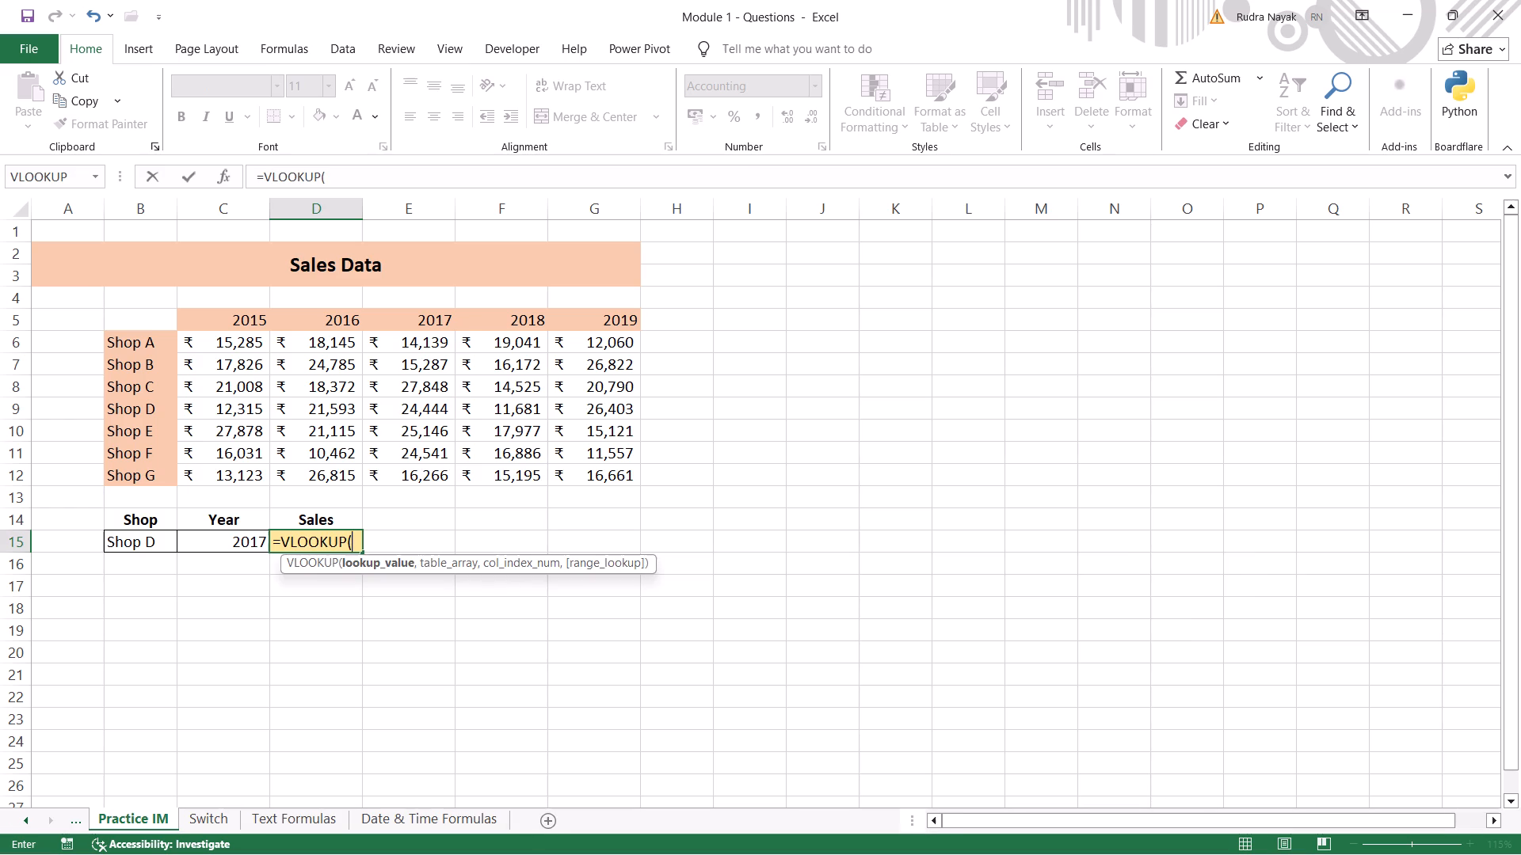
pyautogui.press('s')
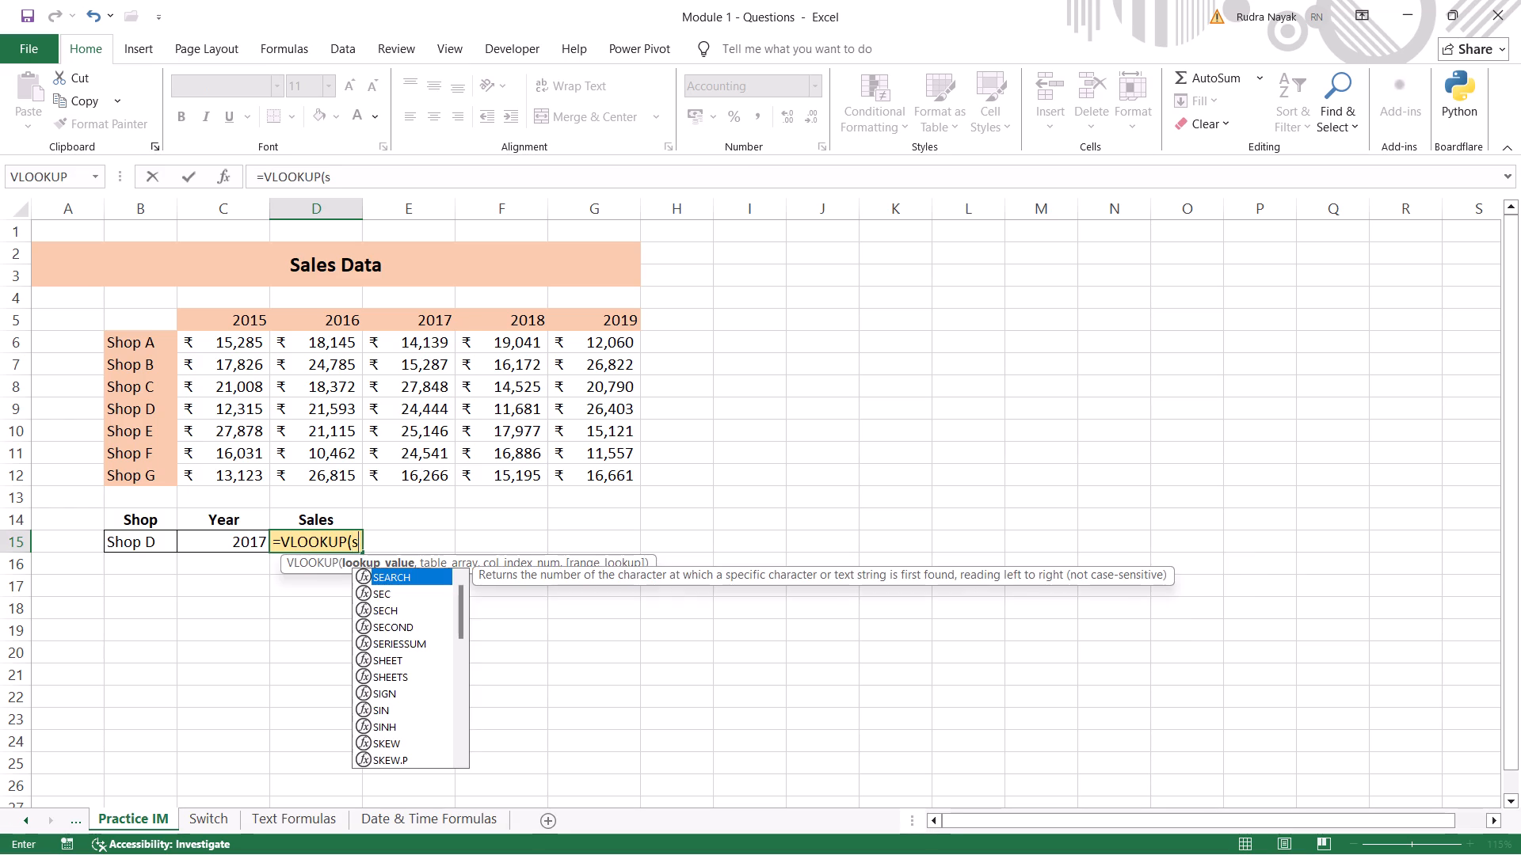
pyautogui.press('BackSpace')
pyautogui.hotkey('shift', '"')
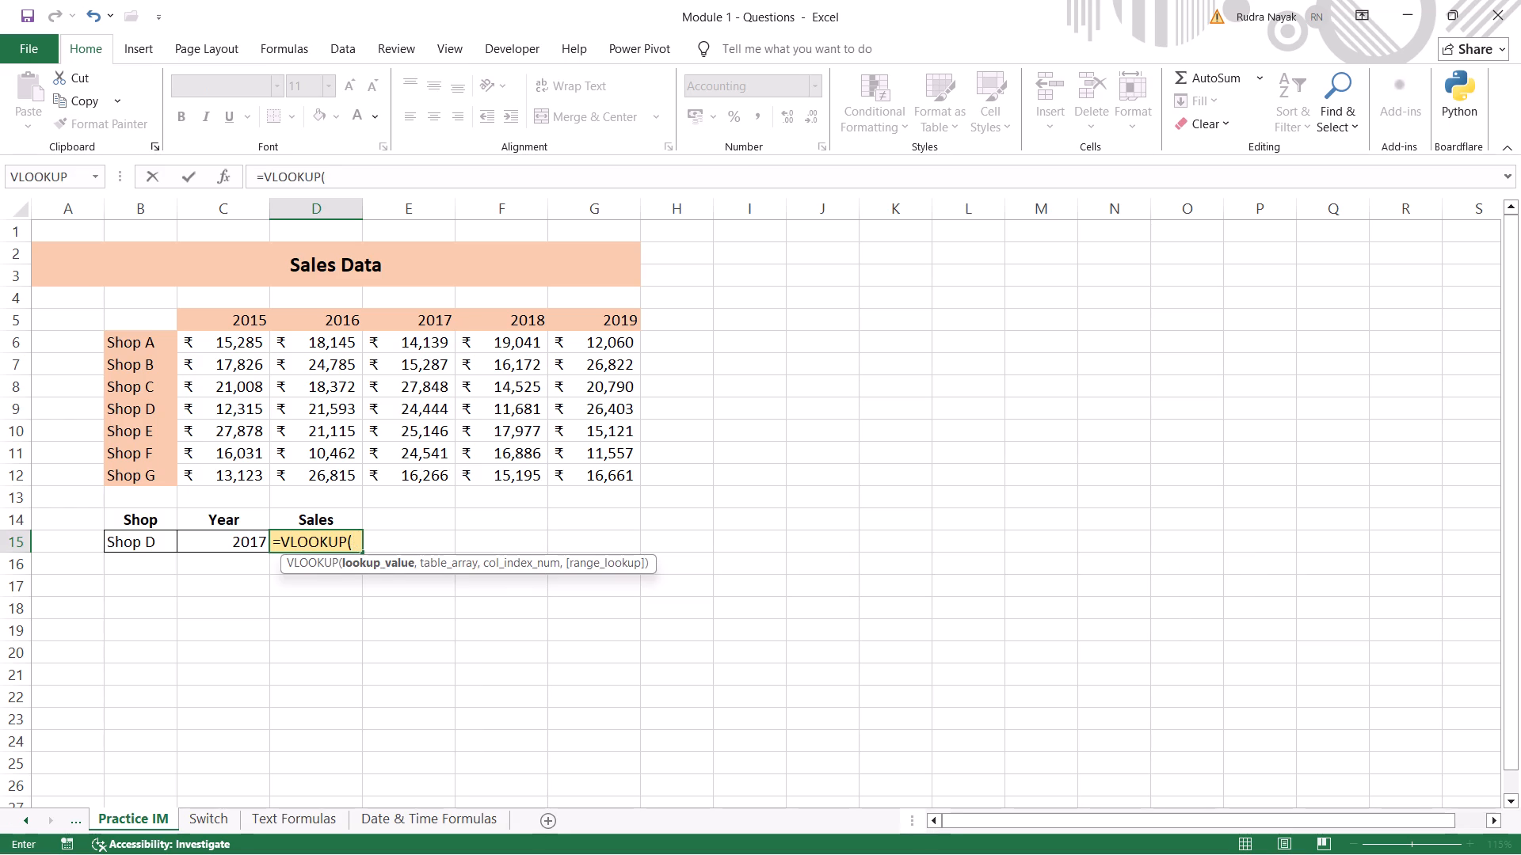
pyautogui.write('shop')
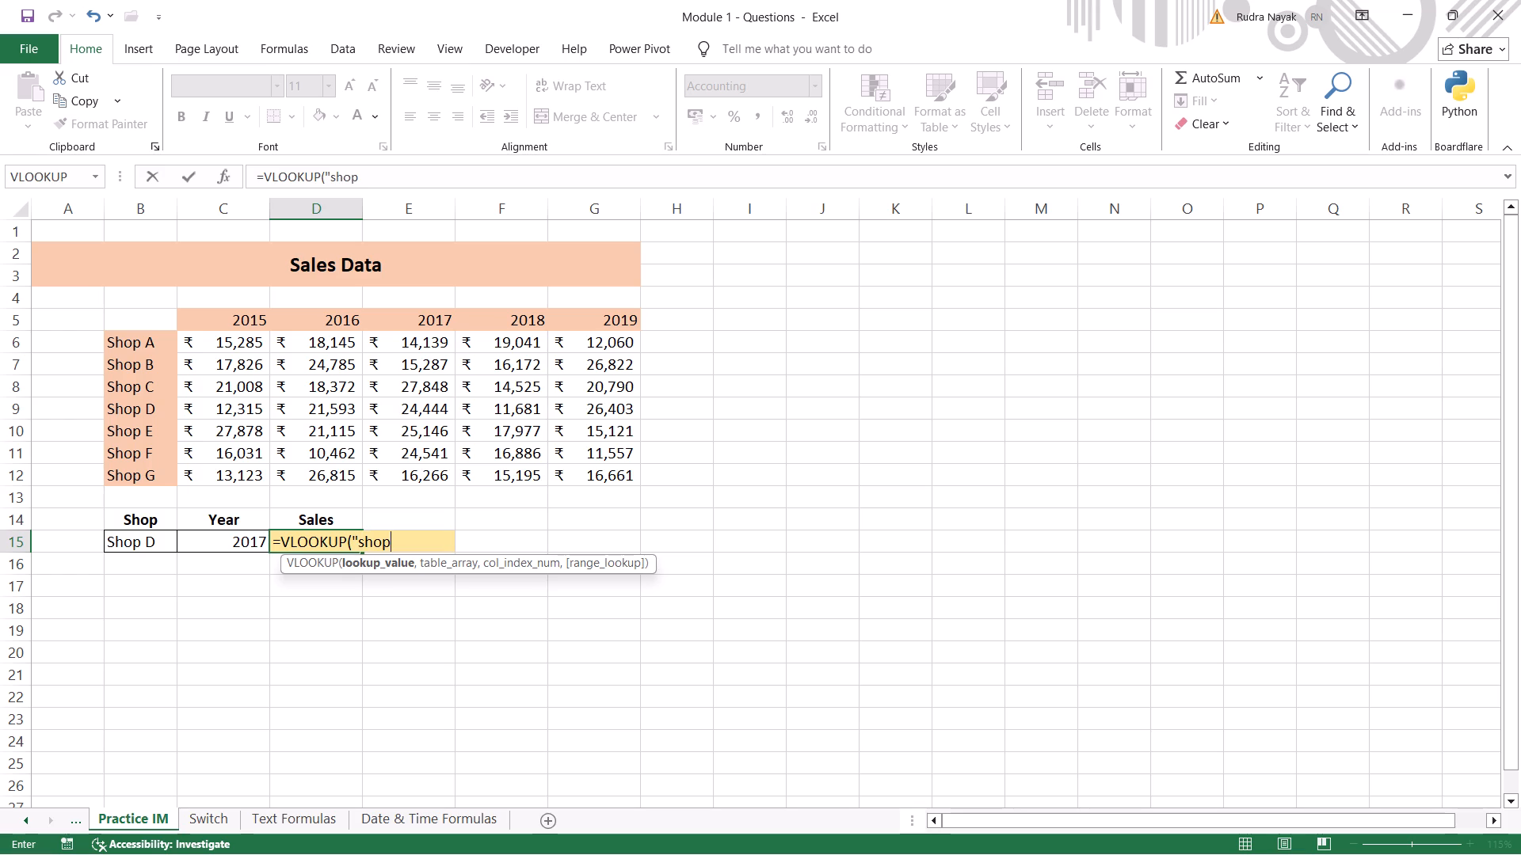
pyautogui.press('BackSpace')
pyautogui.press('BackSpace')
pyautogui.press('BackSpace')
pyautogui.press('BackSpace')
pyautogui.hotkey('shift', 's')
pyautogui.write('hop')
pyautogui.press('space')
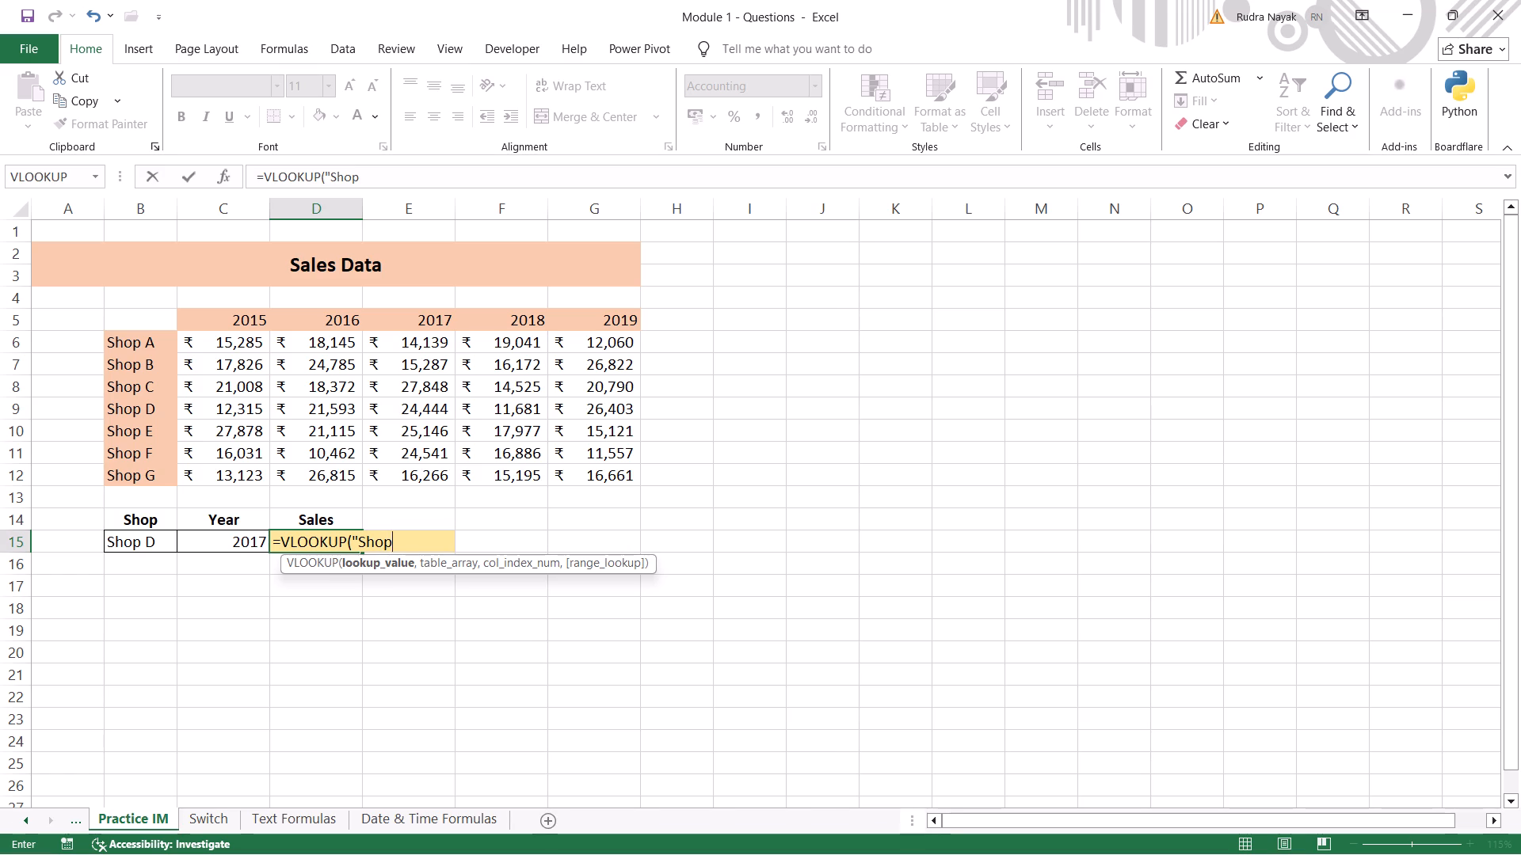
pyautogui.hotkey('shift', 'd')
pyautogui.hotkey('shift', '"')
# Complete the VLOOKUP in D15 with table range B5:G12, column index 3 and a blank range lookup argument.
pyautogui.write(',')
pyautogui.press('space')
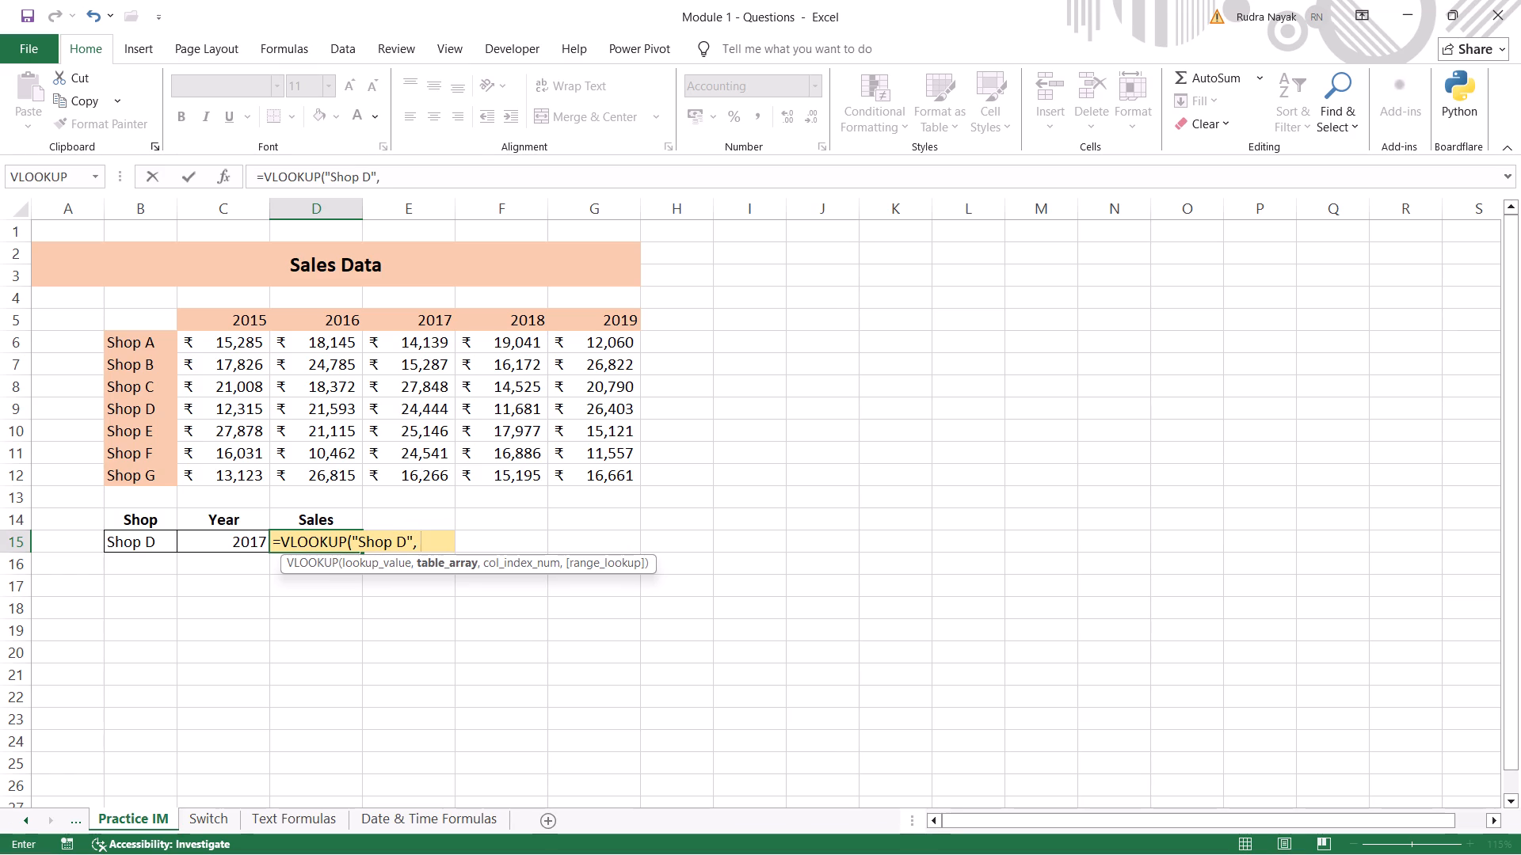
pyautogui.moveTo(108, 310); pyautogui.dragTo(606, 474)
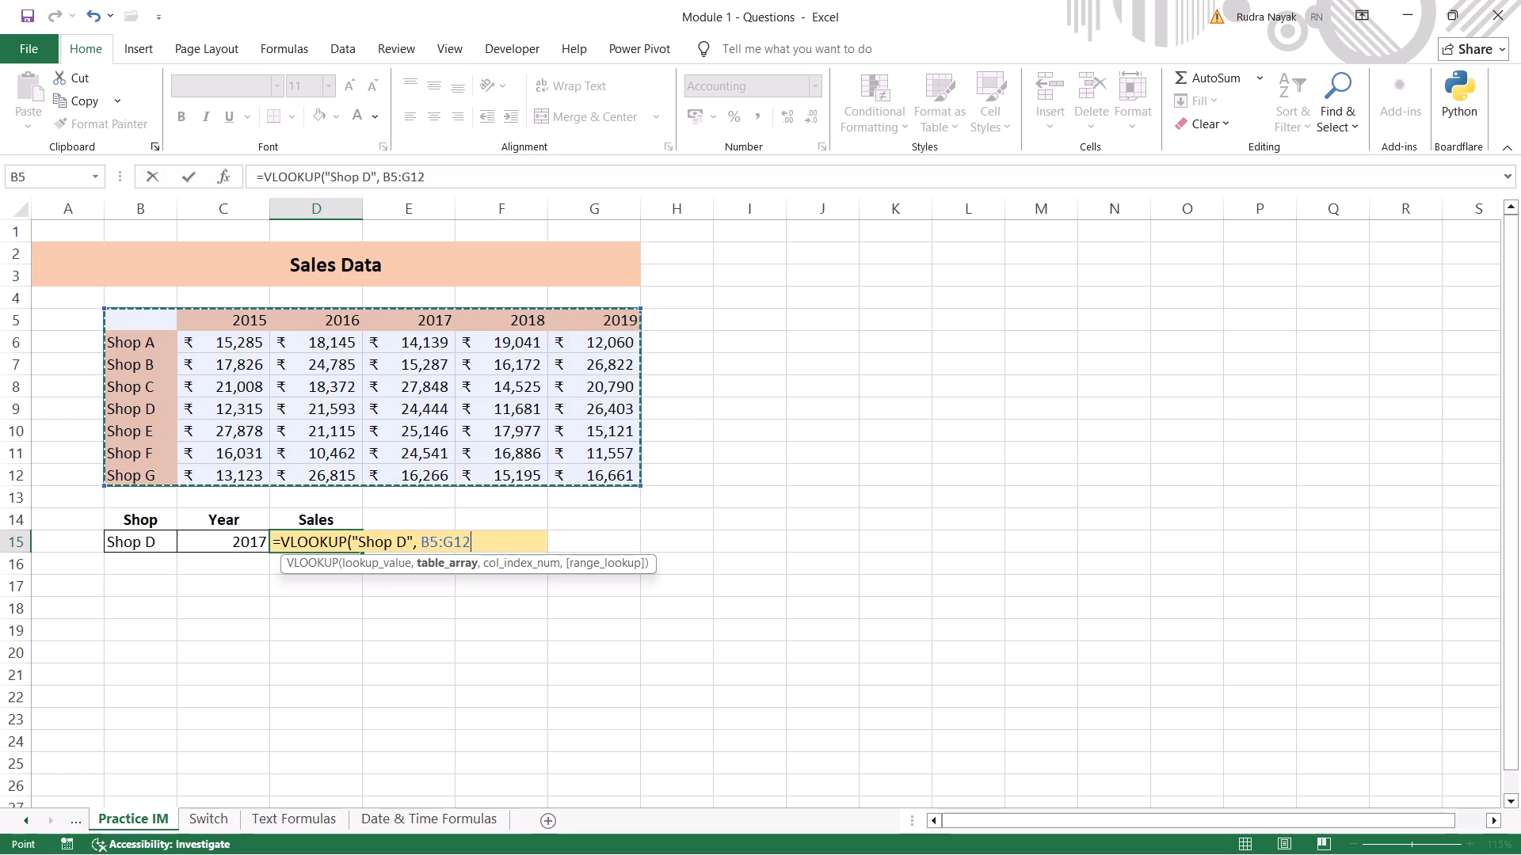
pyautogui.write(',')
pyautogui.press('space')
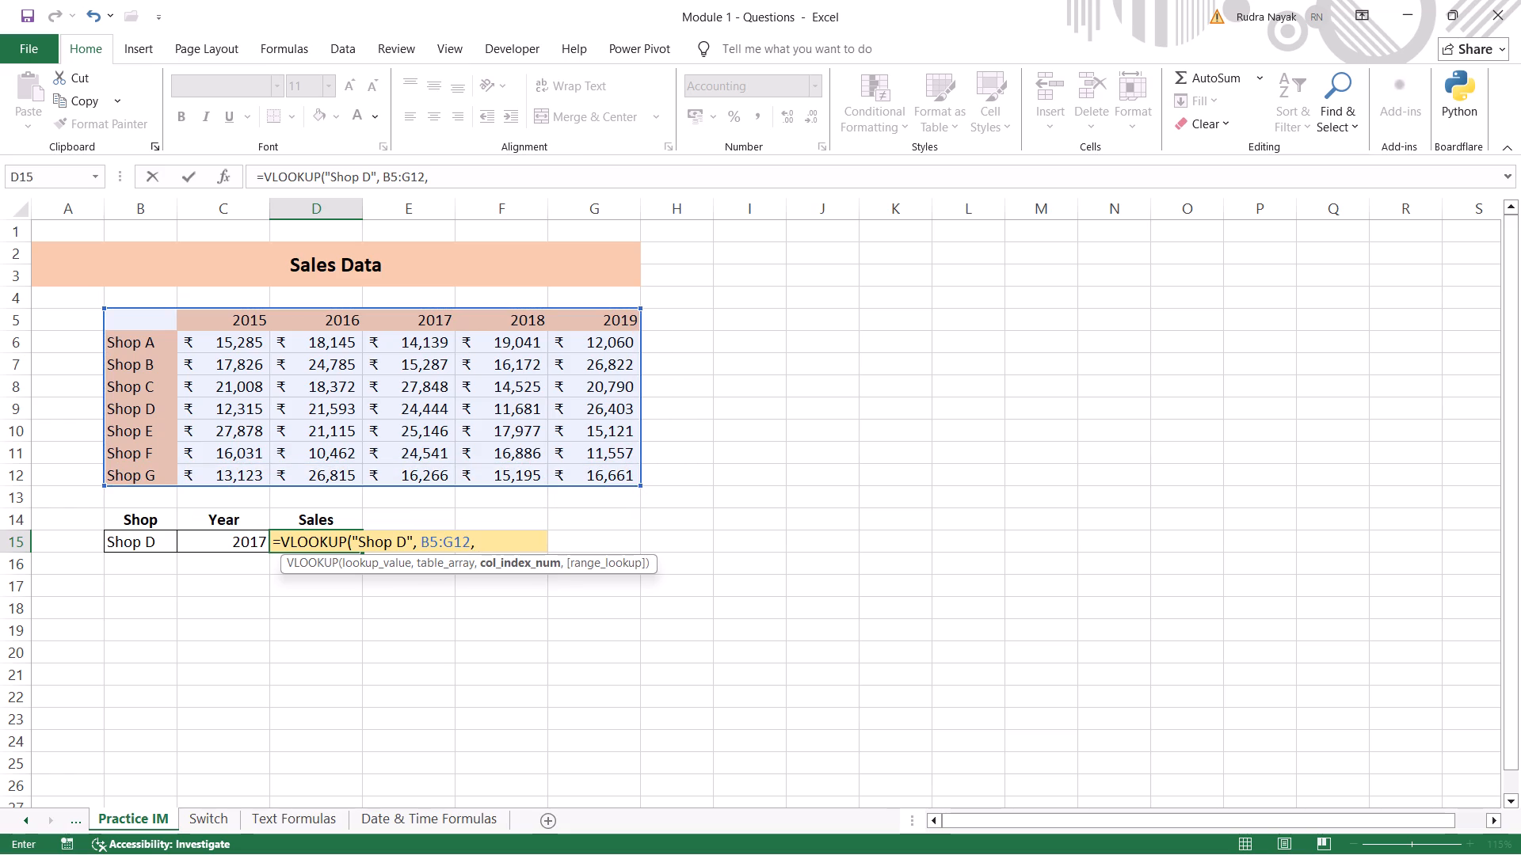
pyautogui.press('BackSpace')
pyautogui.press('3')
pyautogui.press(',')
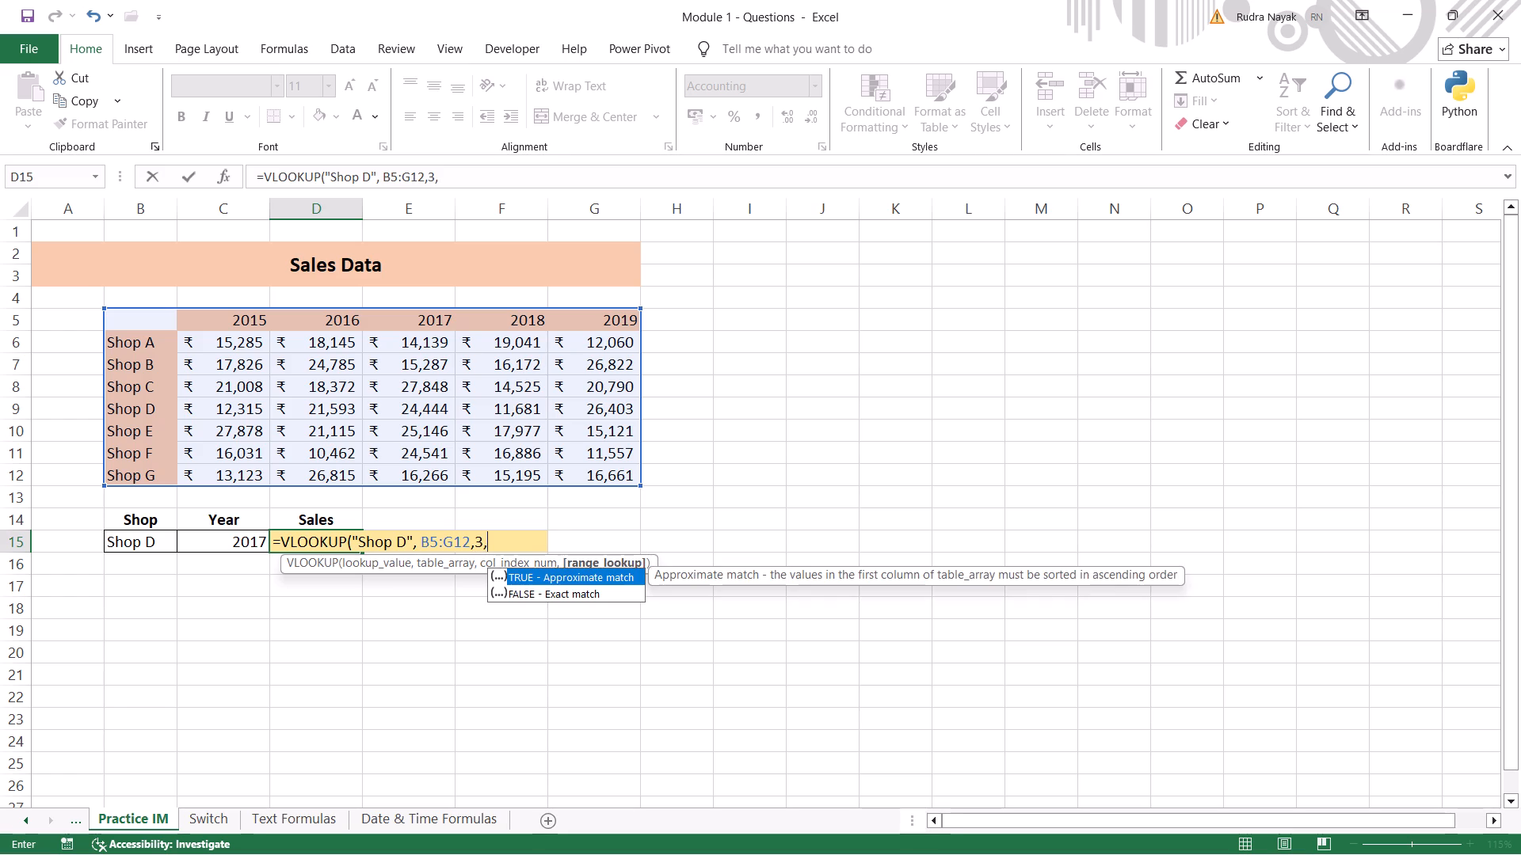
pyautogui.press('Return')
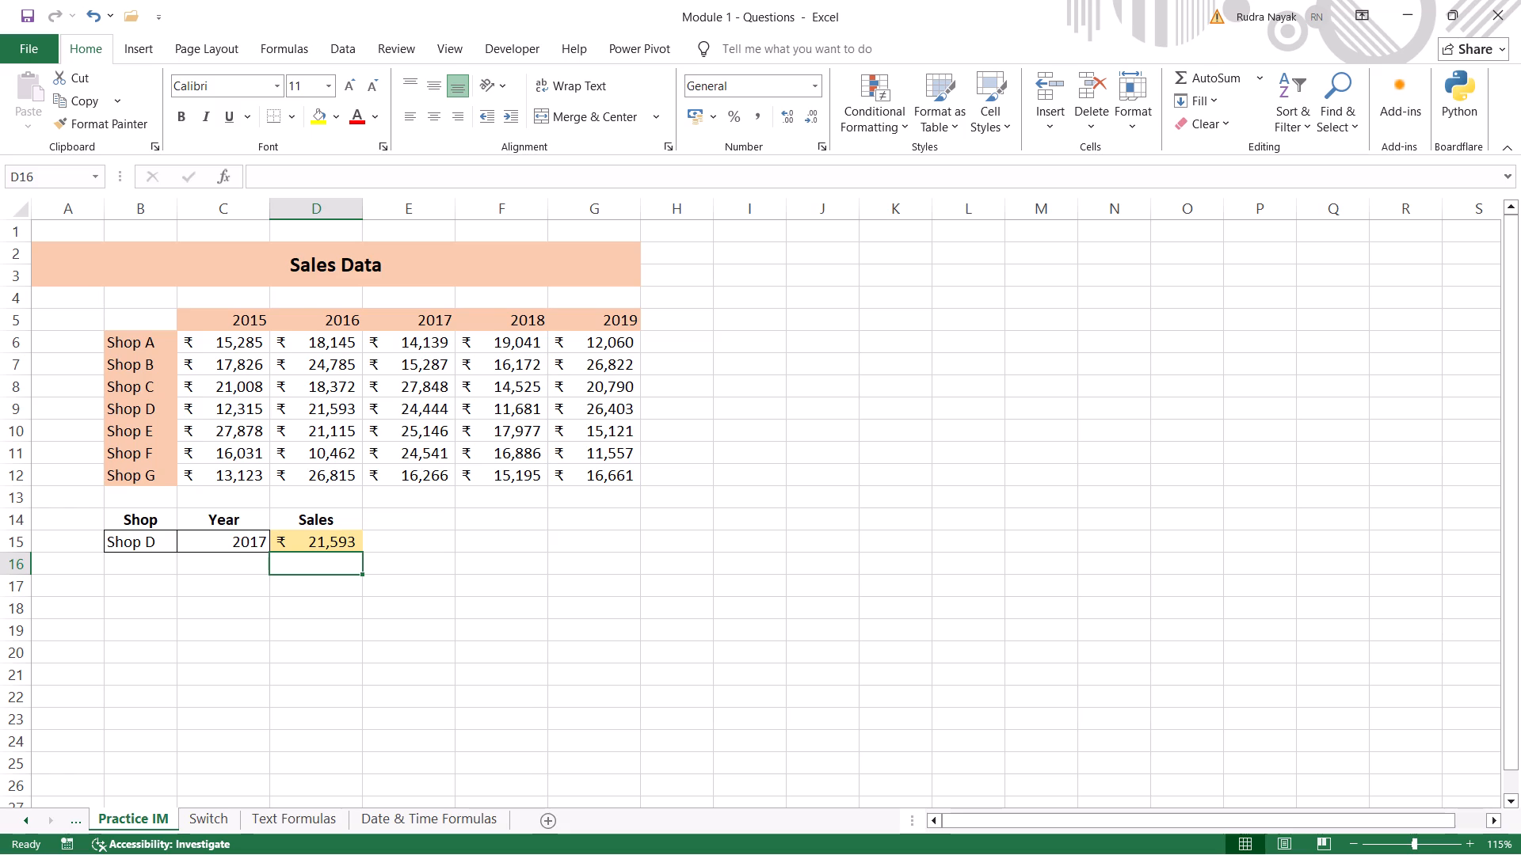
# Change the D15 VLOOKUP's column index to 4 and set its range lookup argument to TRUE.
pyautogui.click(334, 536)
pyautogui.doubleClick(334, 536)
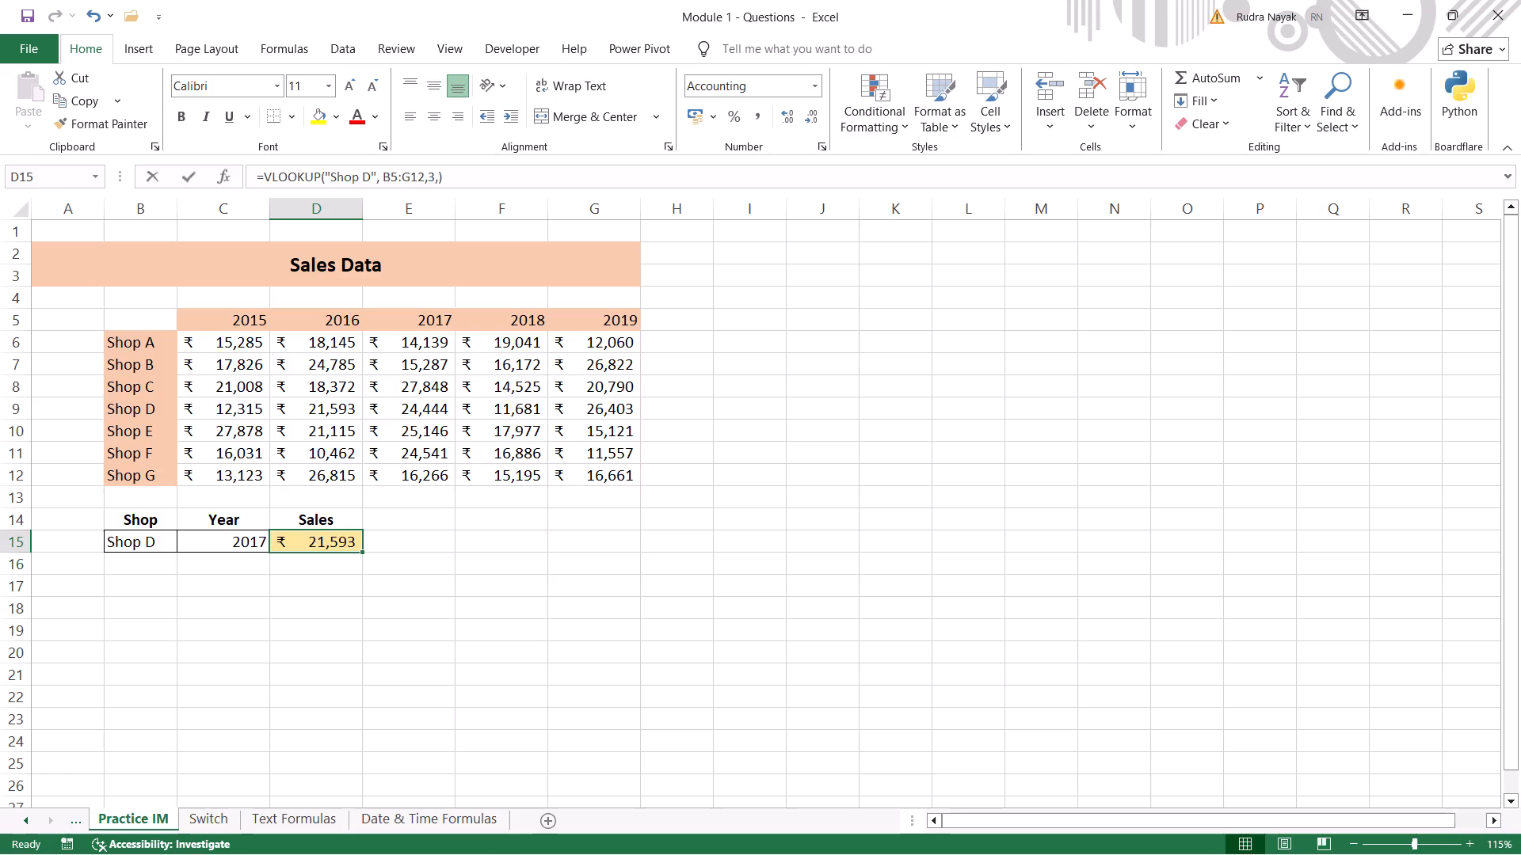
pyautogui.click(482, 541)
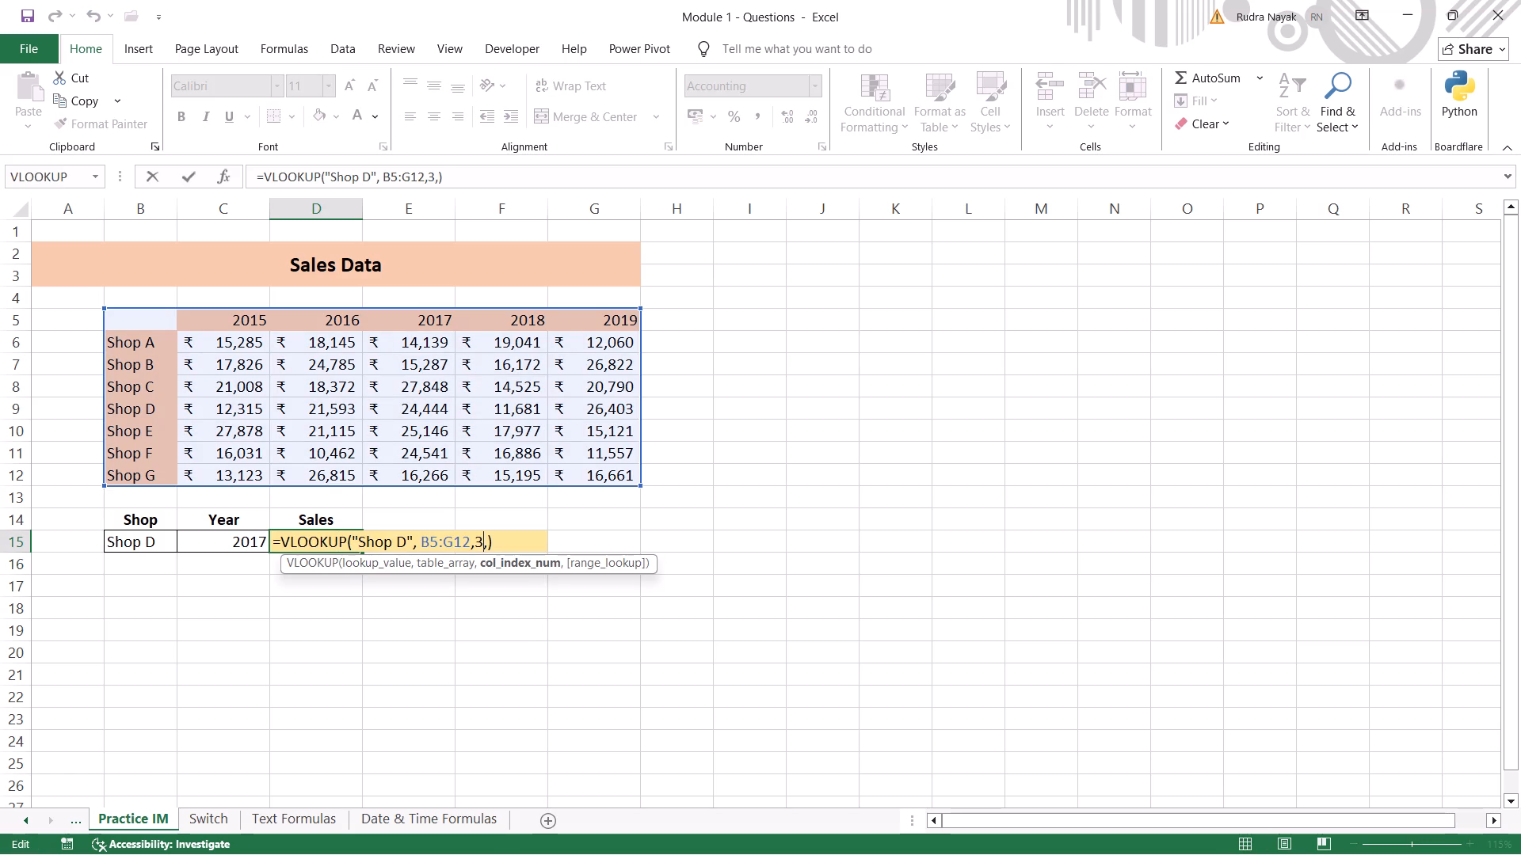
pyautogui.press('BackSpace')
pyautogui.press('4')
pyautogui.press('Right')
pyautogui.write('tr')
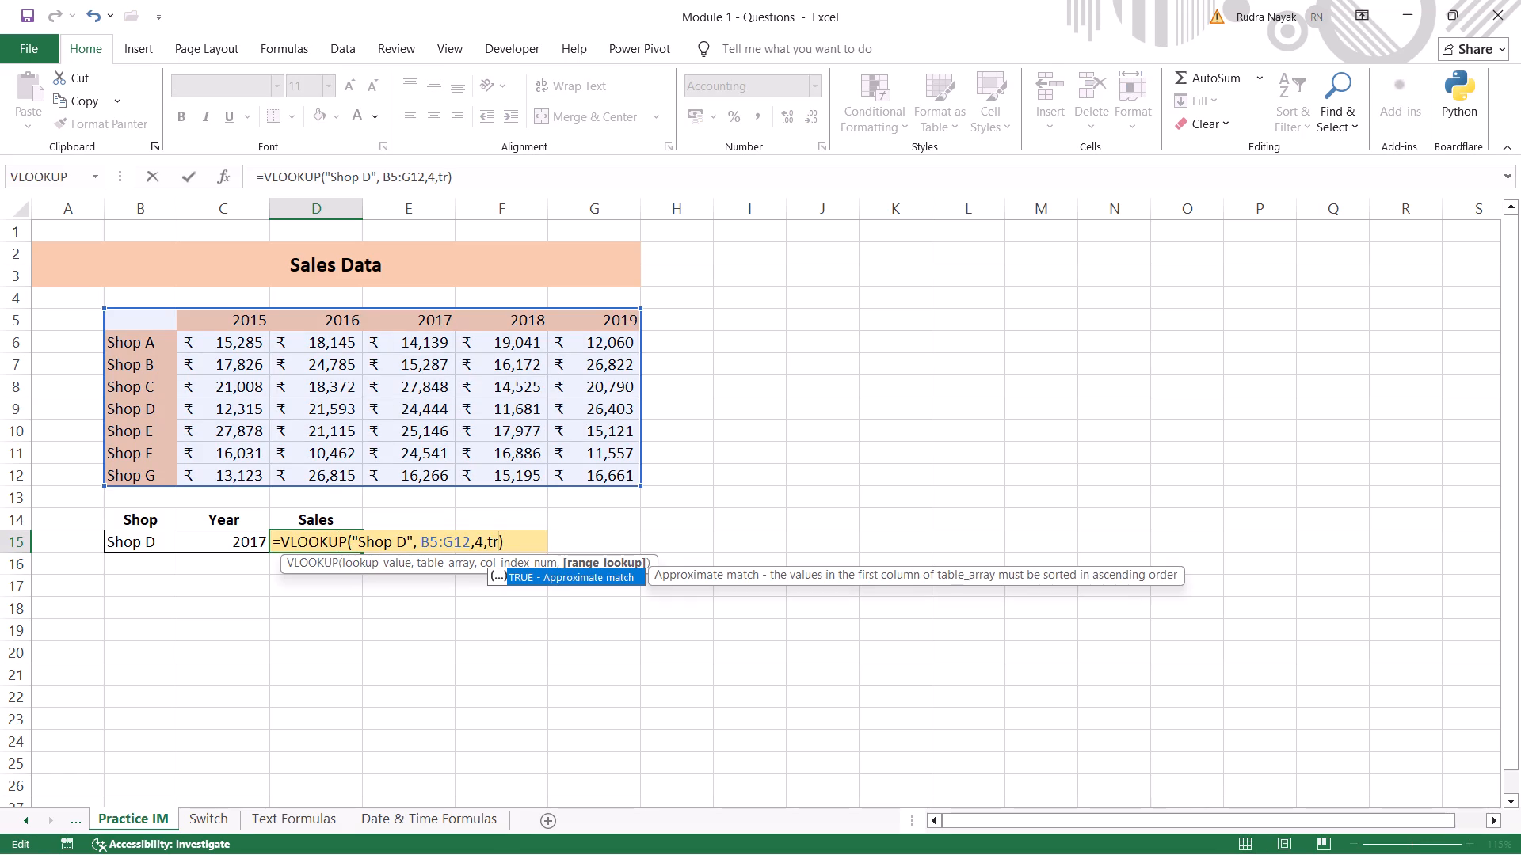
pyautogui.press('Tab')
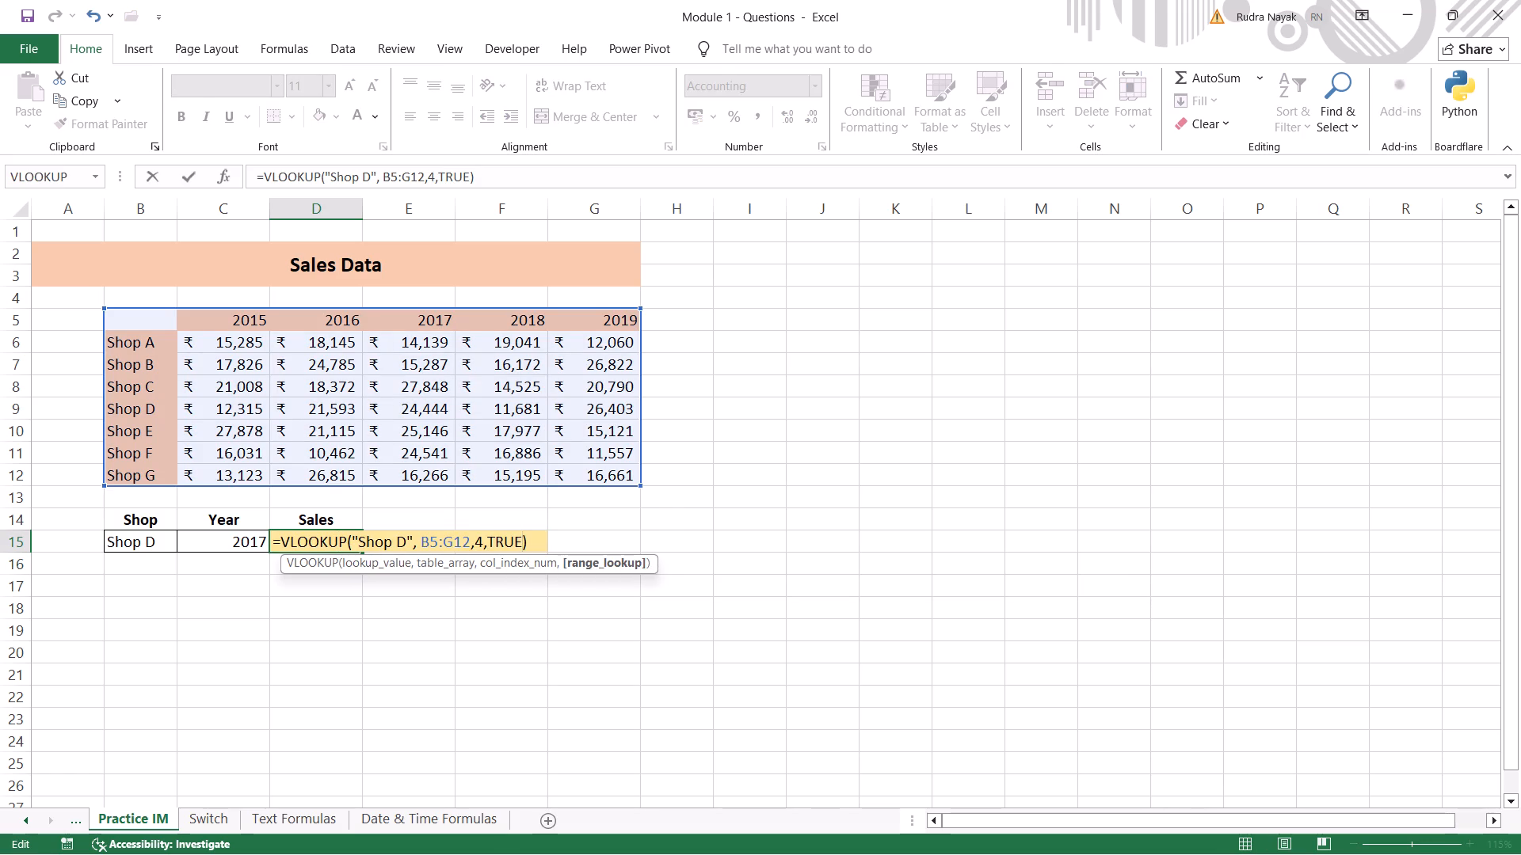
pyautogui.press('Return')
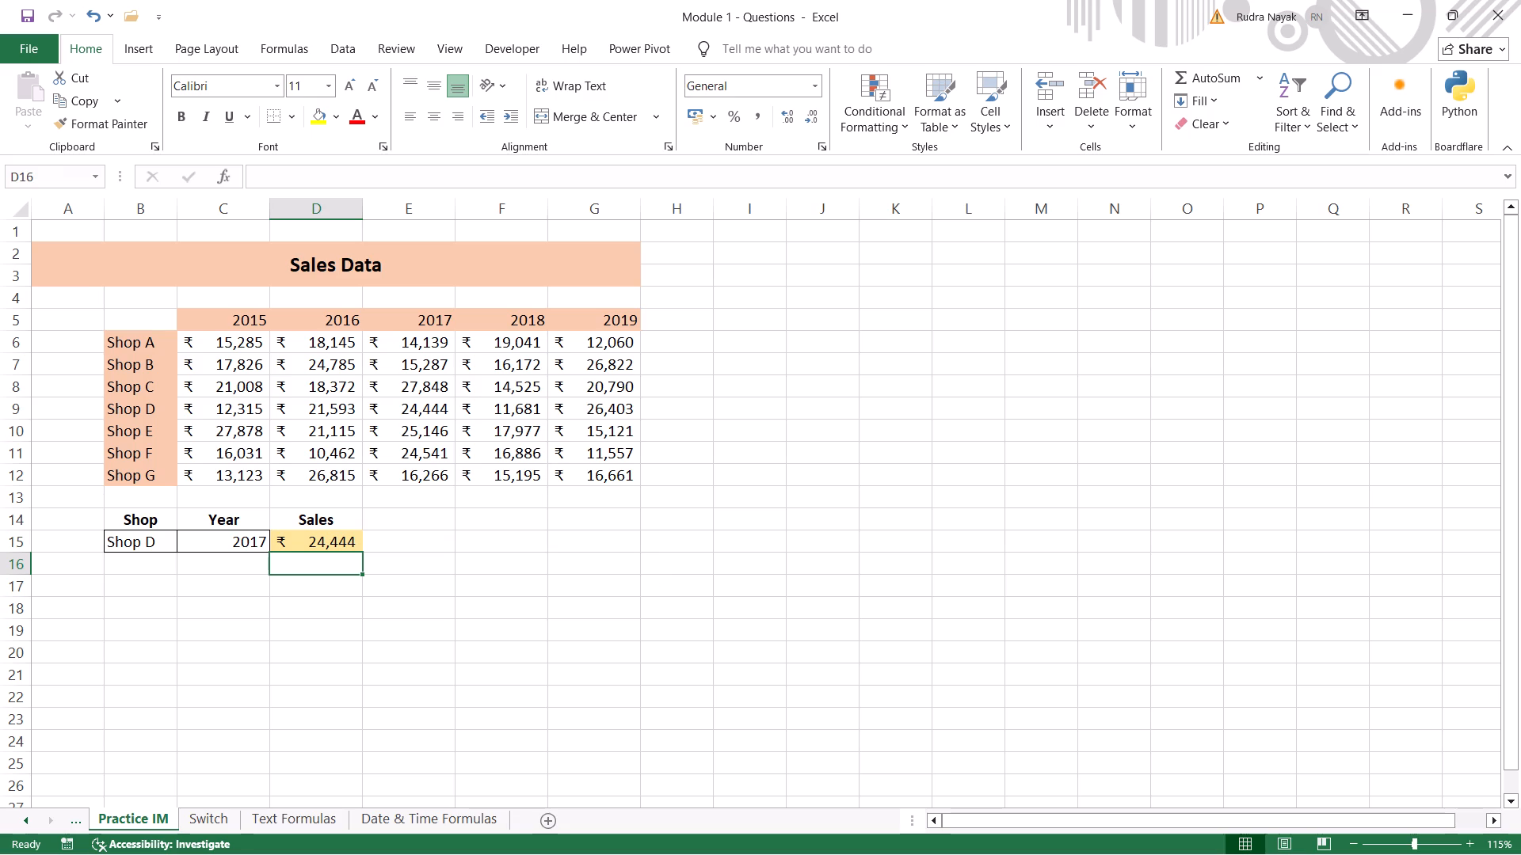
pyautogui.click(433, 624)
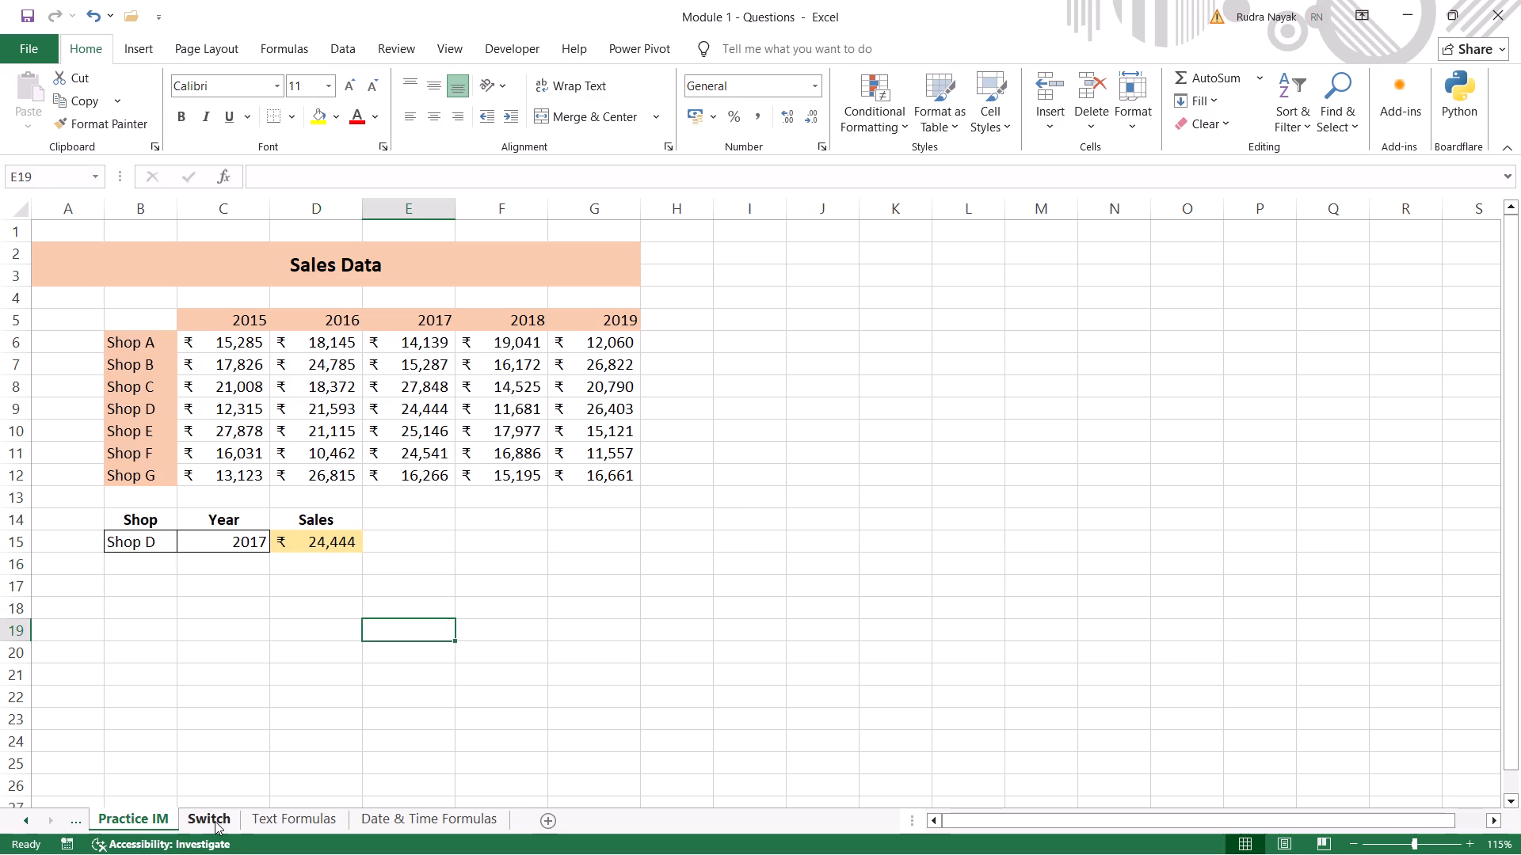
# Open the Switch sheet.
pyautogui.click(215, 821)
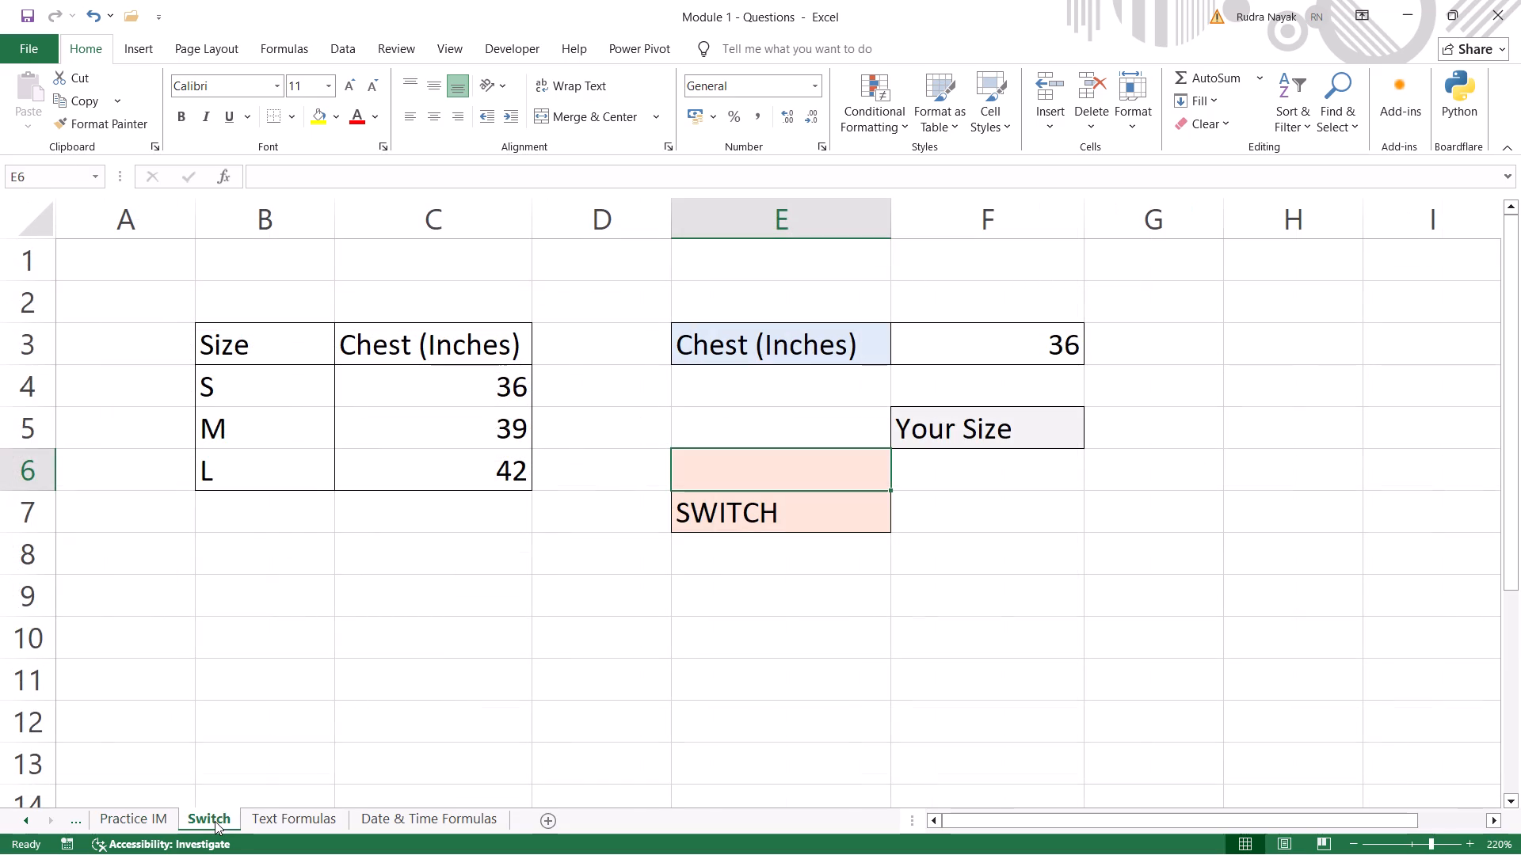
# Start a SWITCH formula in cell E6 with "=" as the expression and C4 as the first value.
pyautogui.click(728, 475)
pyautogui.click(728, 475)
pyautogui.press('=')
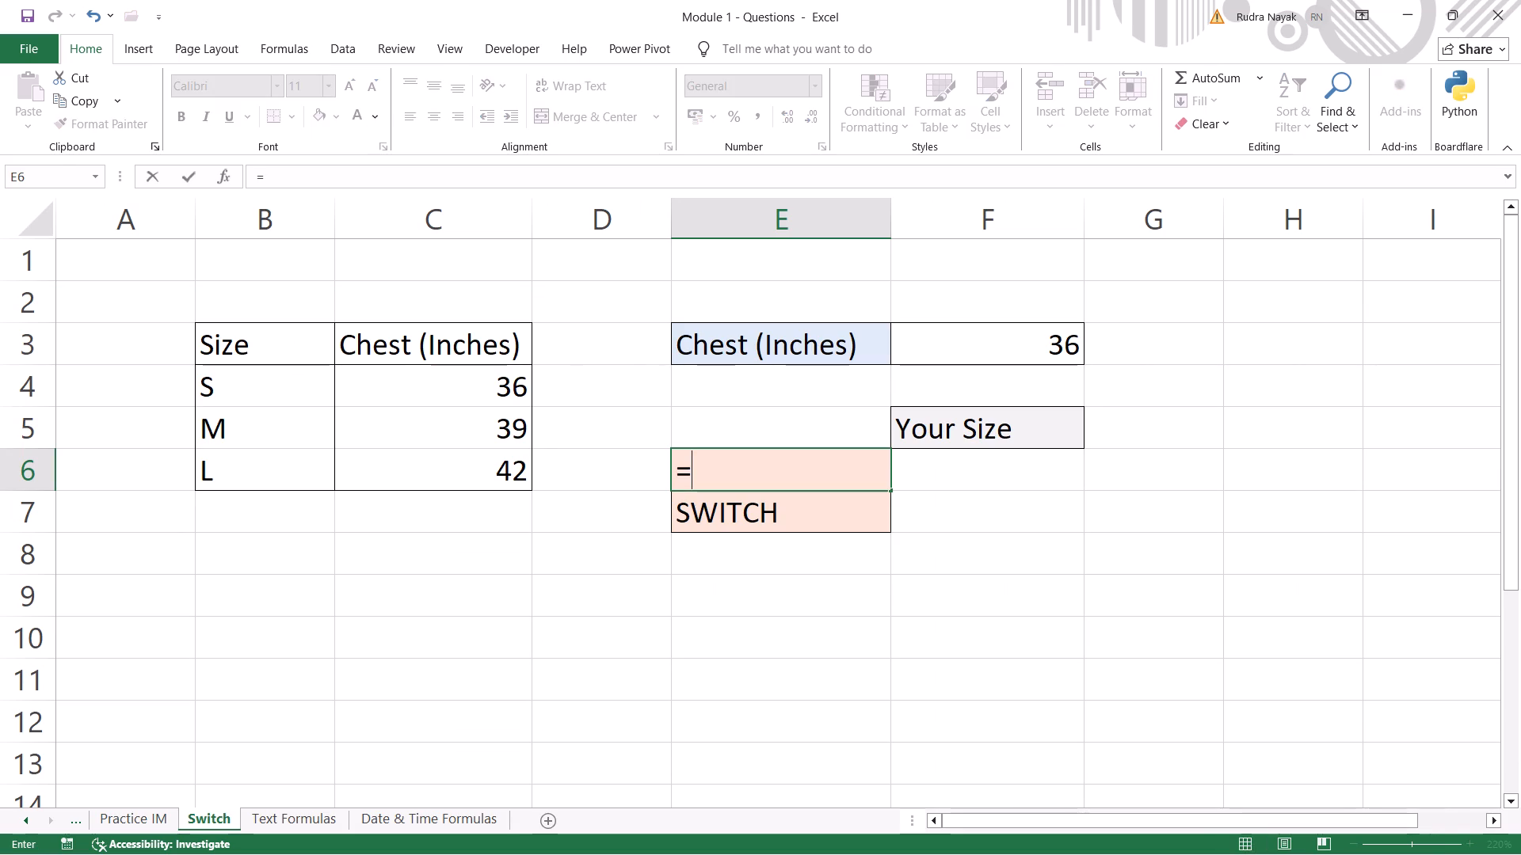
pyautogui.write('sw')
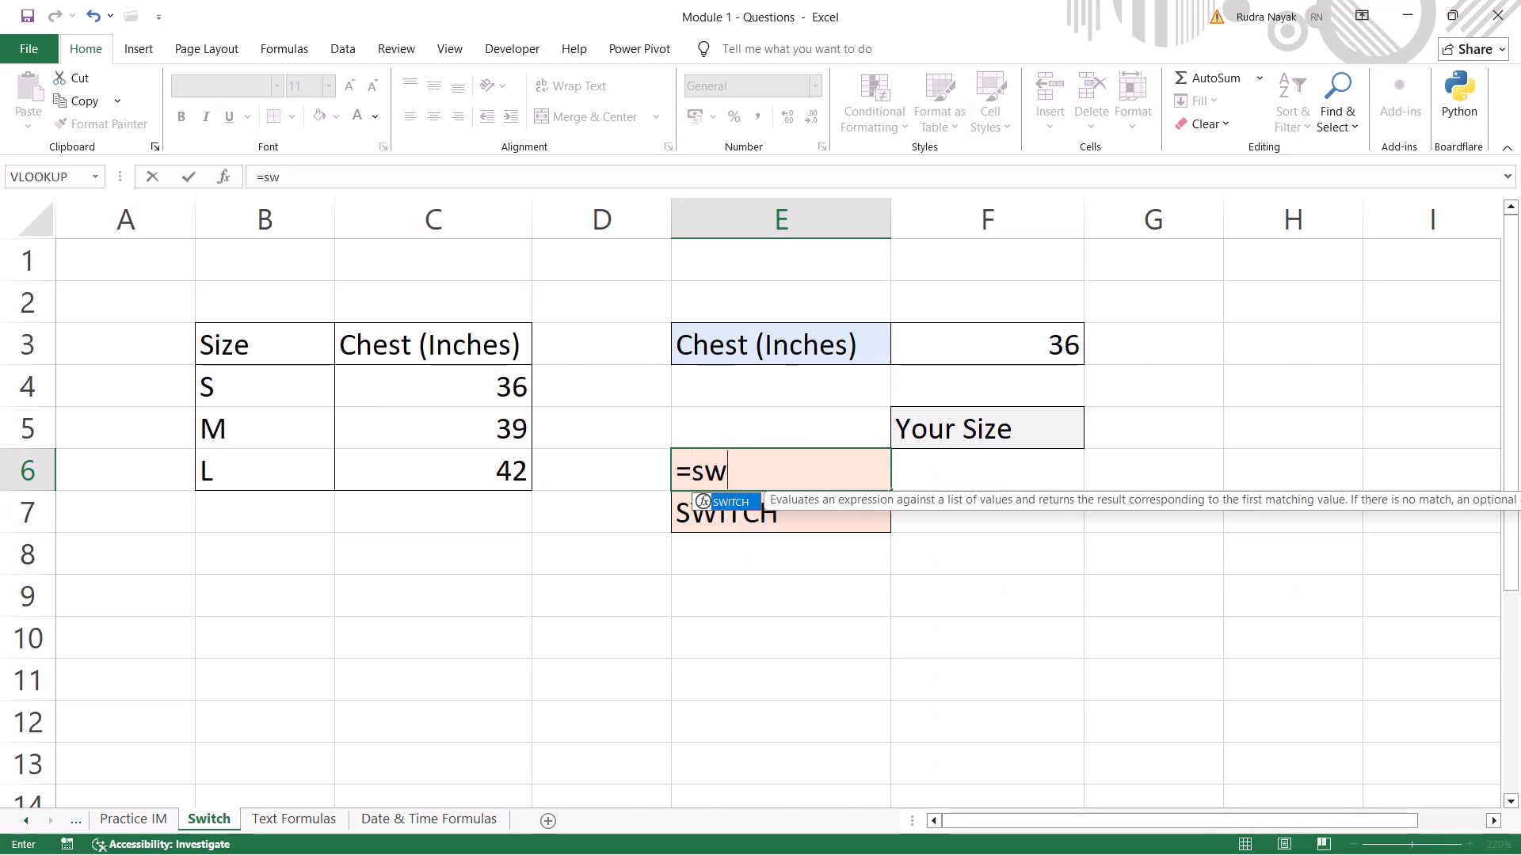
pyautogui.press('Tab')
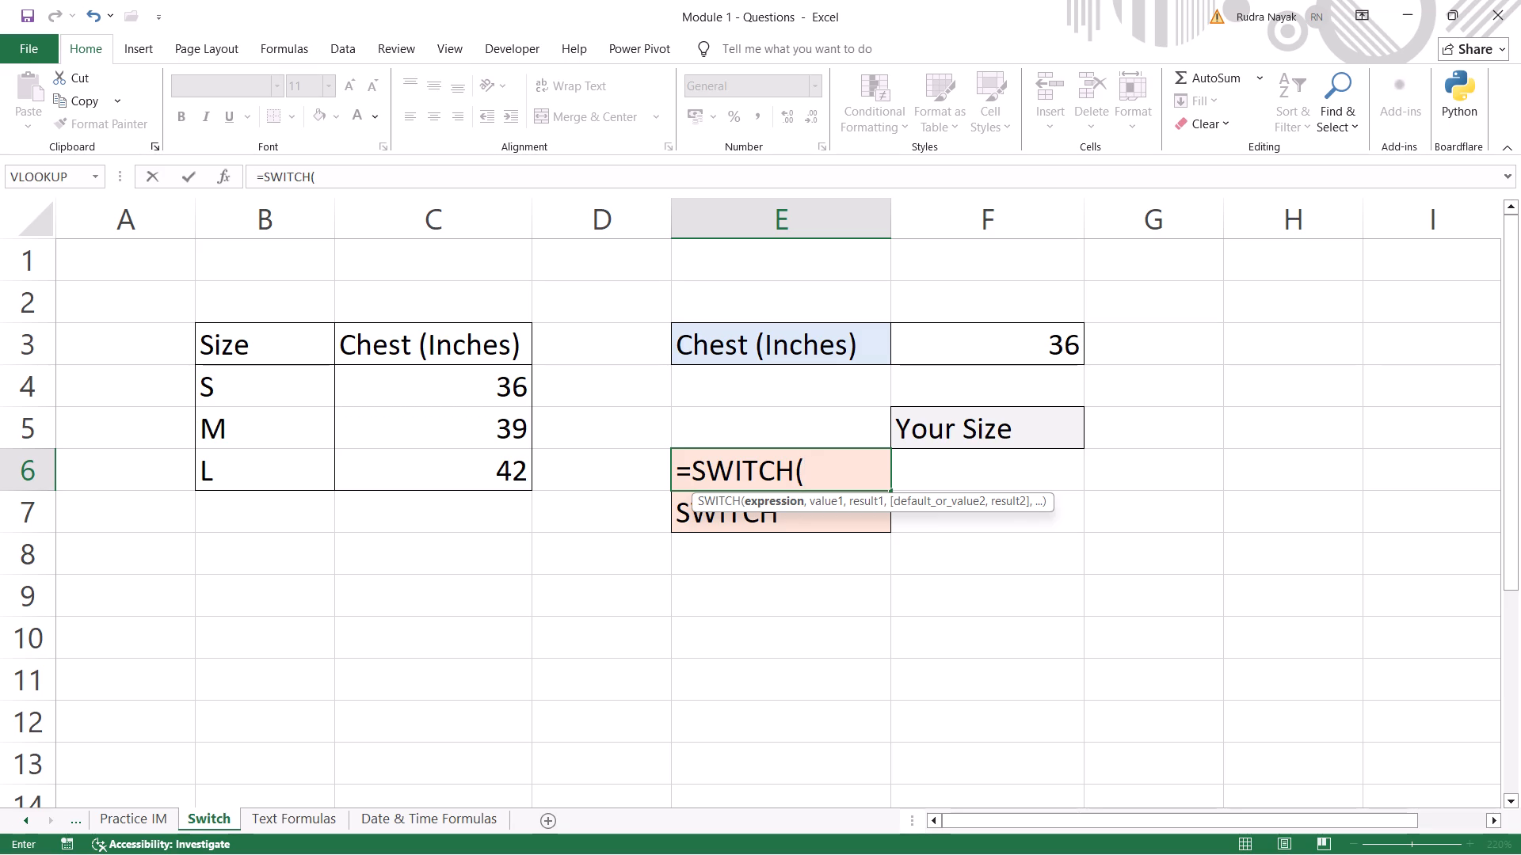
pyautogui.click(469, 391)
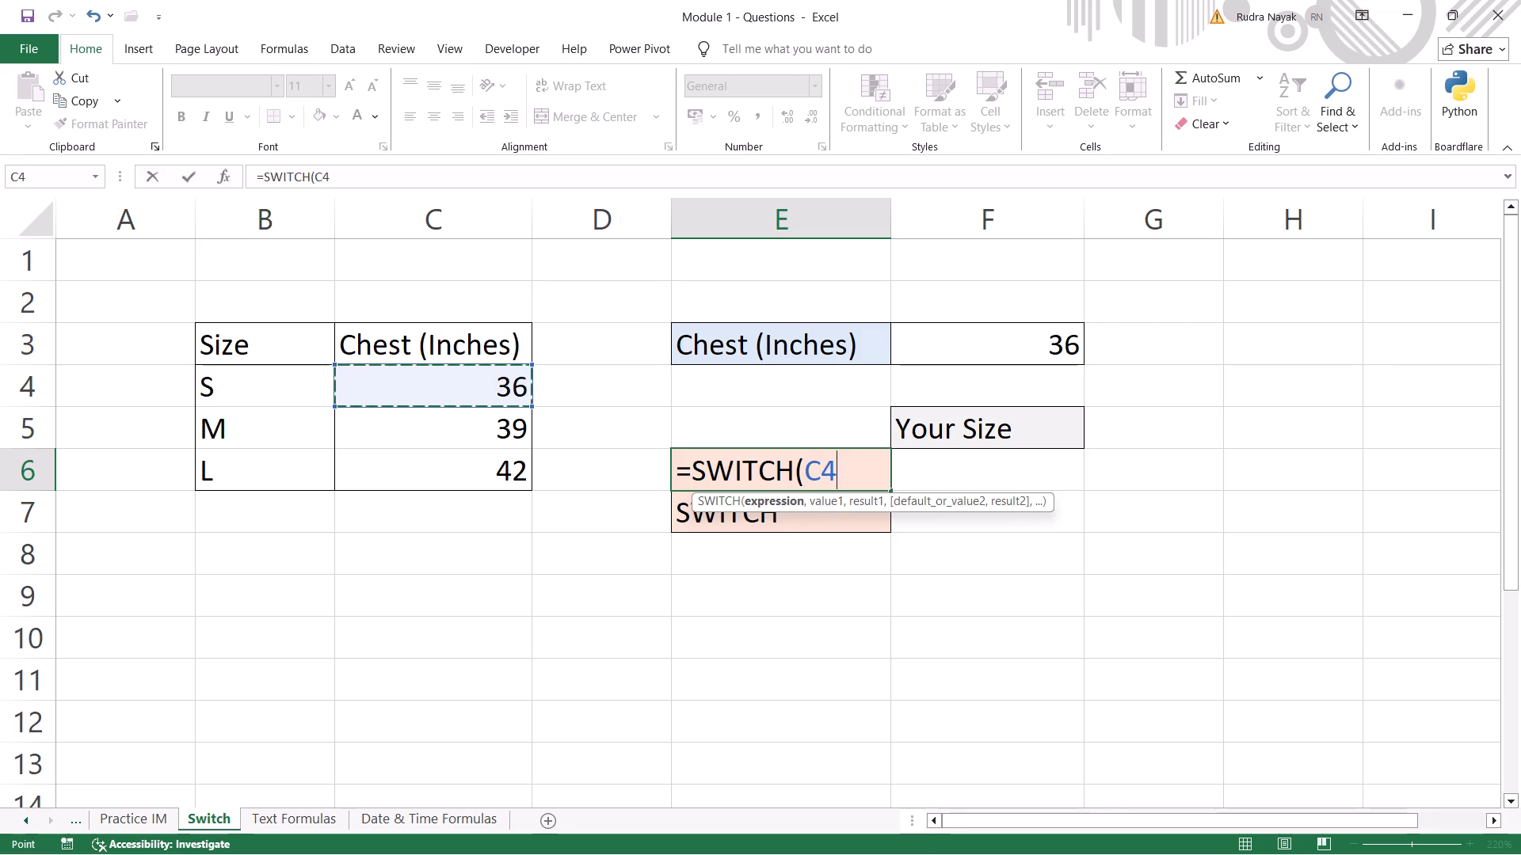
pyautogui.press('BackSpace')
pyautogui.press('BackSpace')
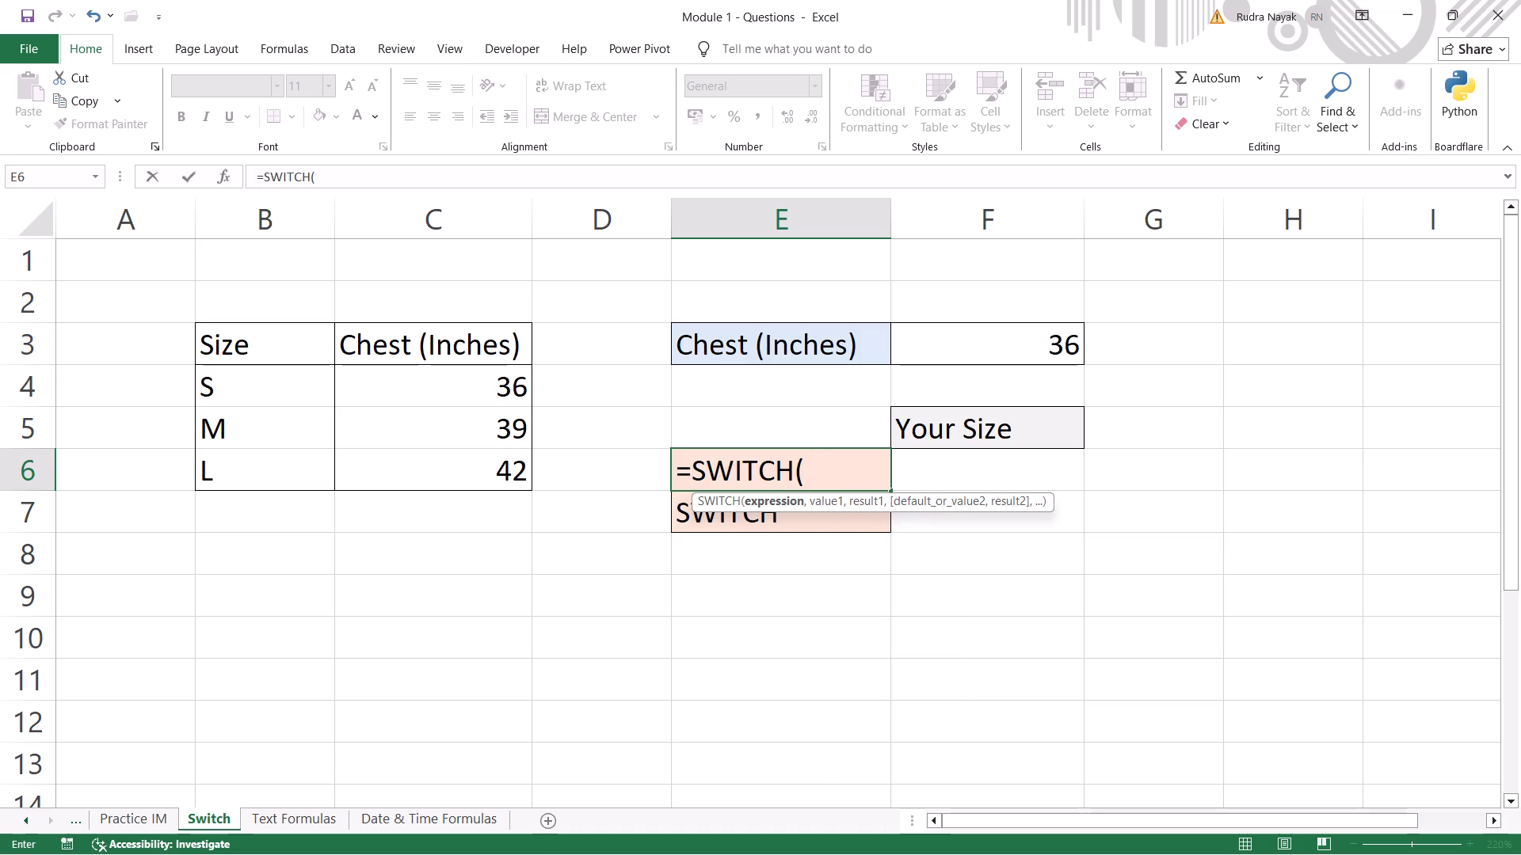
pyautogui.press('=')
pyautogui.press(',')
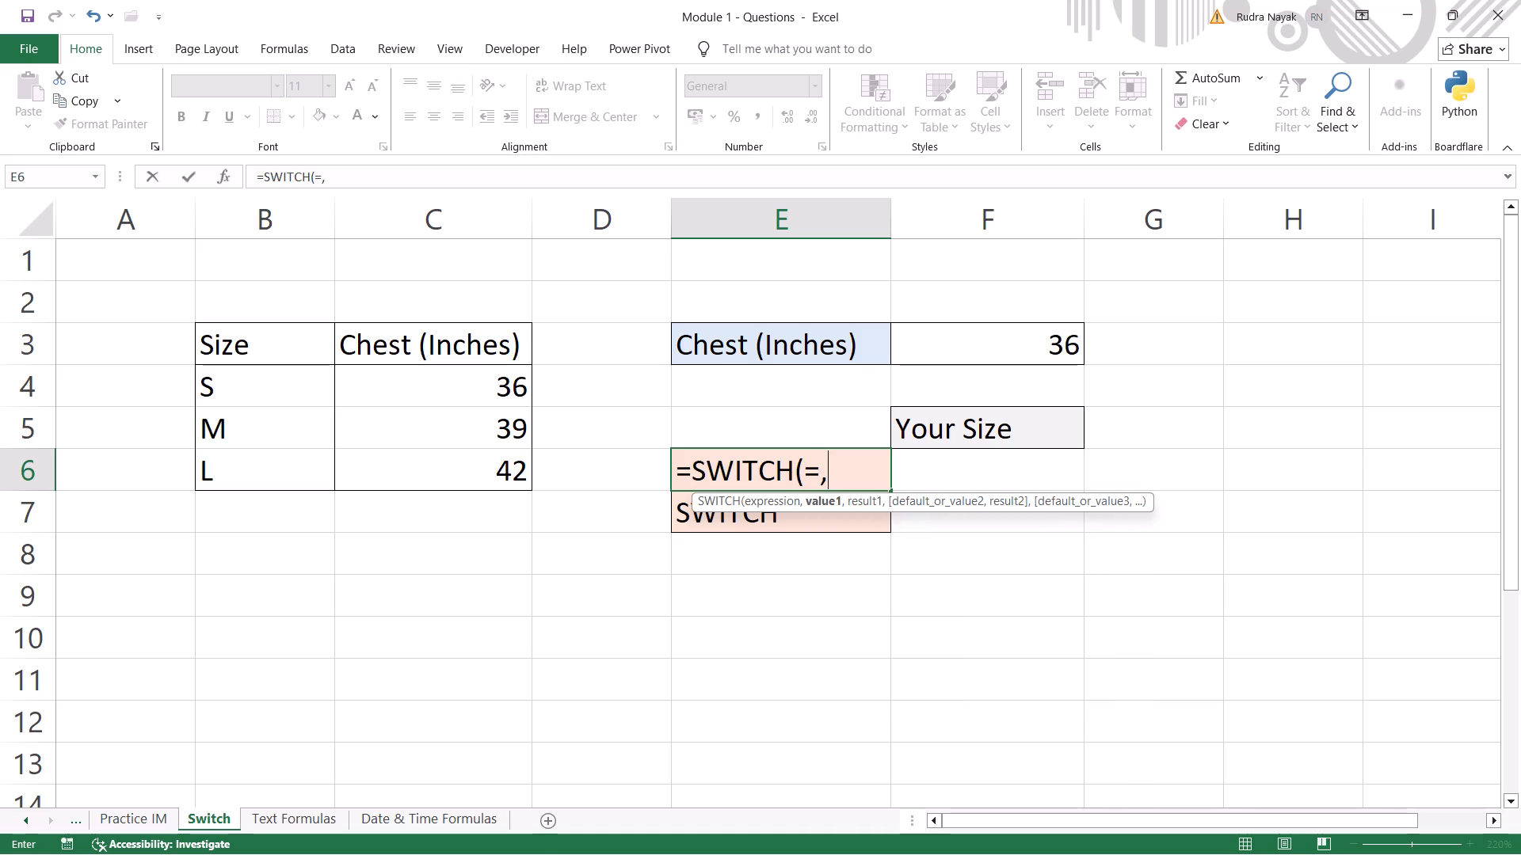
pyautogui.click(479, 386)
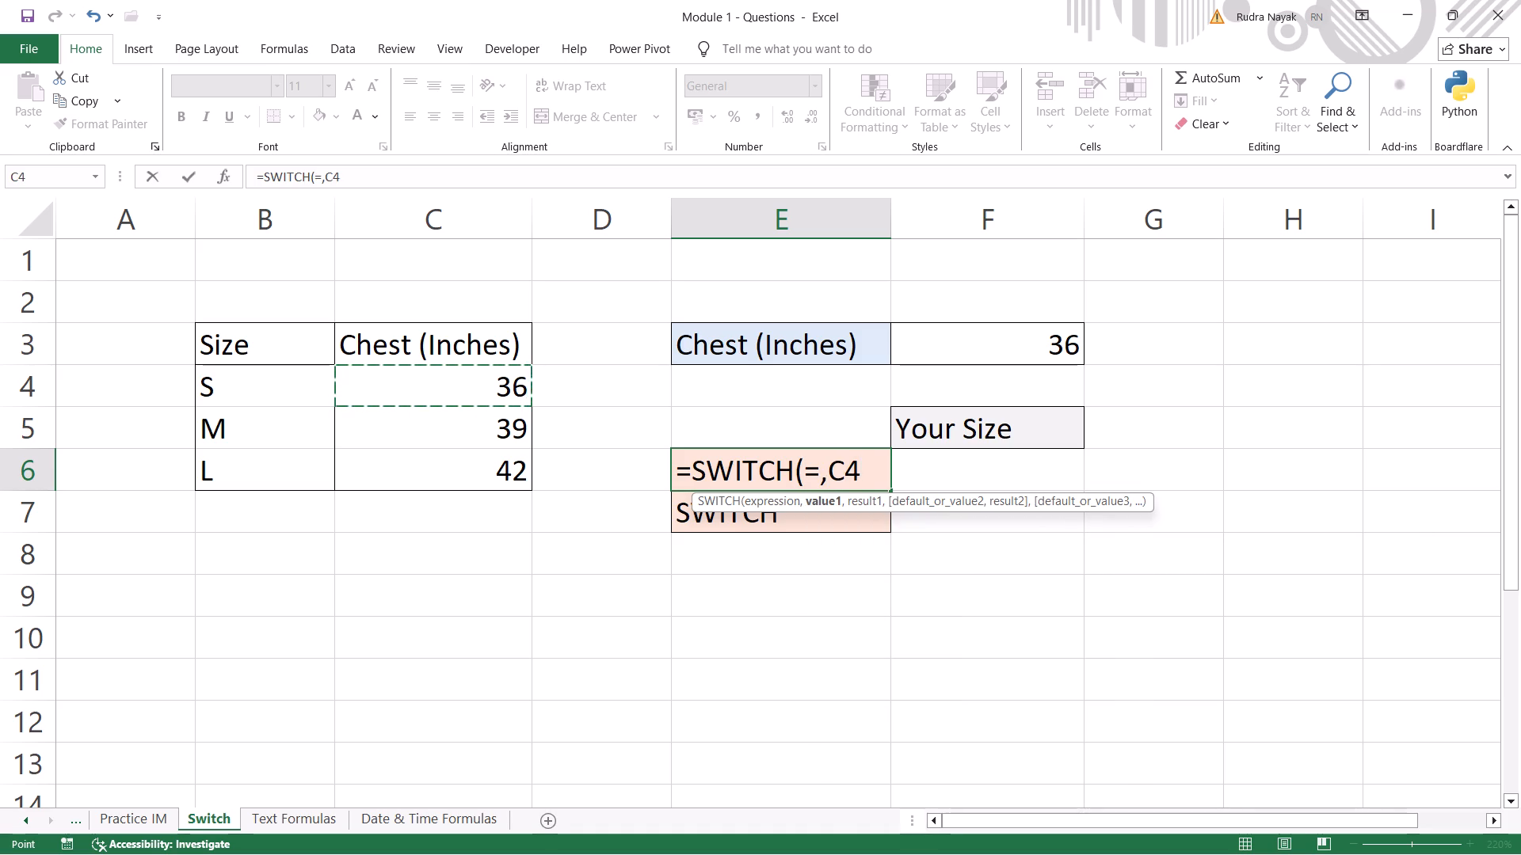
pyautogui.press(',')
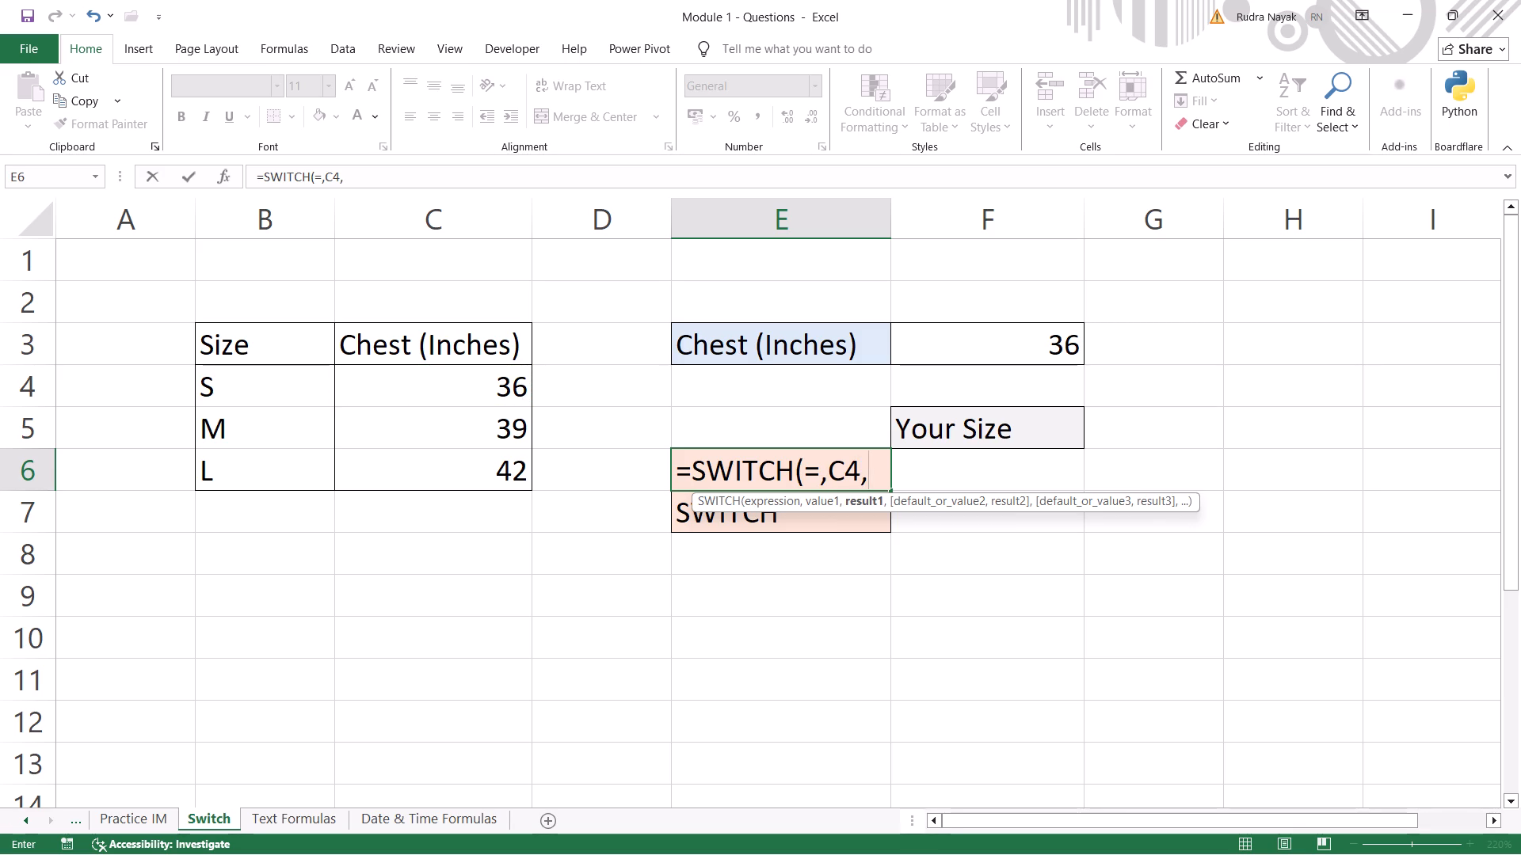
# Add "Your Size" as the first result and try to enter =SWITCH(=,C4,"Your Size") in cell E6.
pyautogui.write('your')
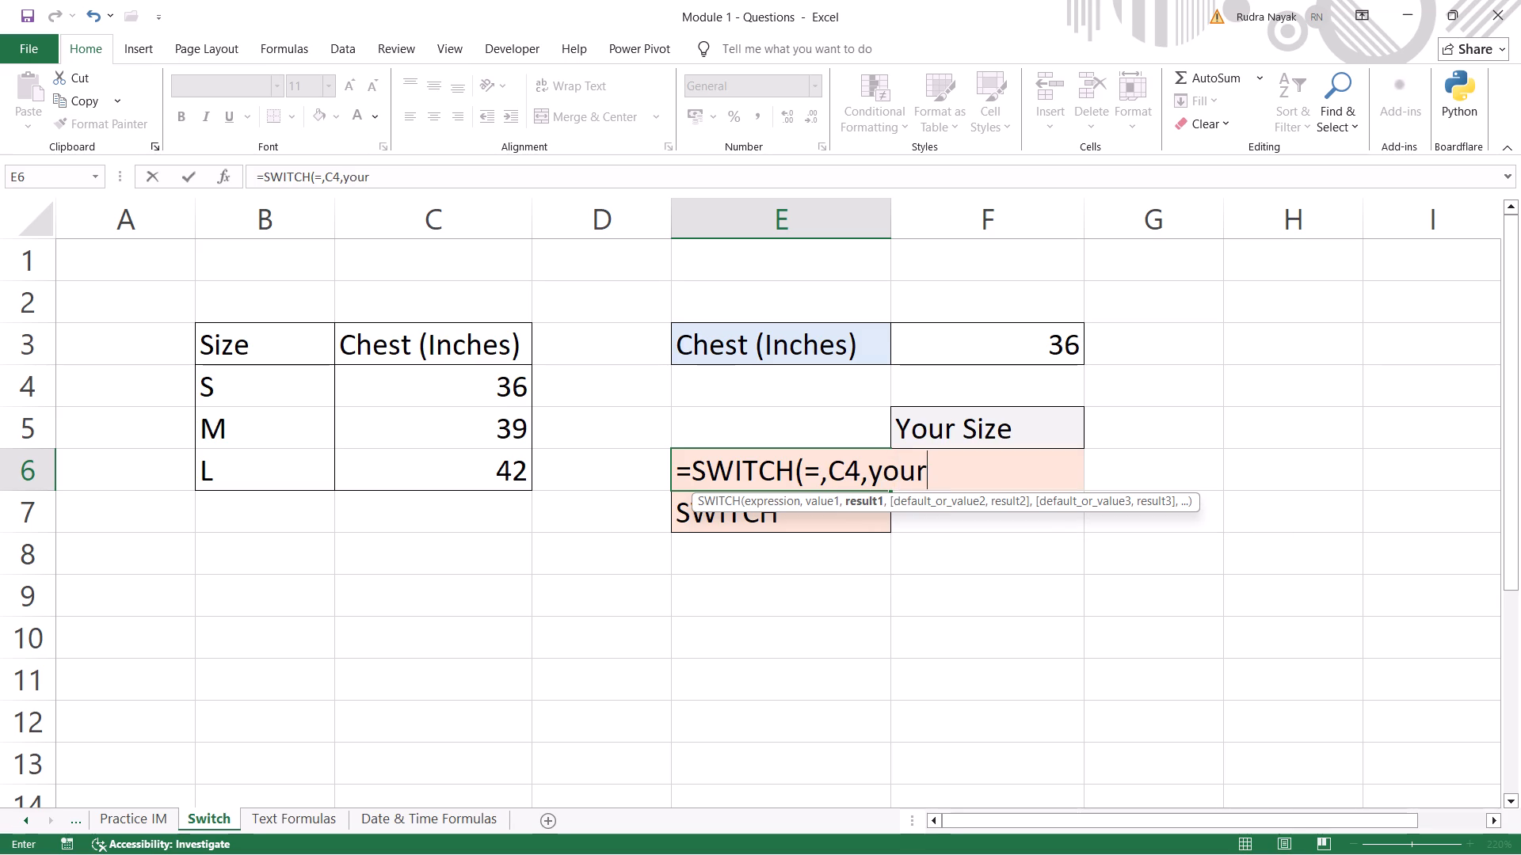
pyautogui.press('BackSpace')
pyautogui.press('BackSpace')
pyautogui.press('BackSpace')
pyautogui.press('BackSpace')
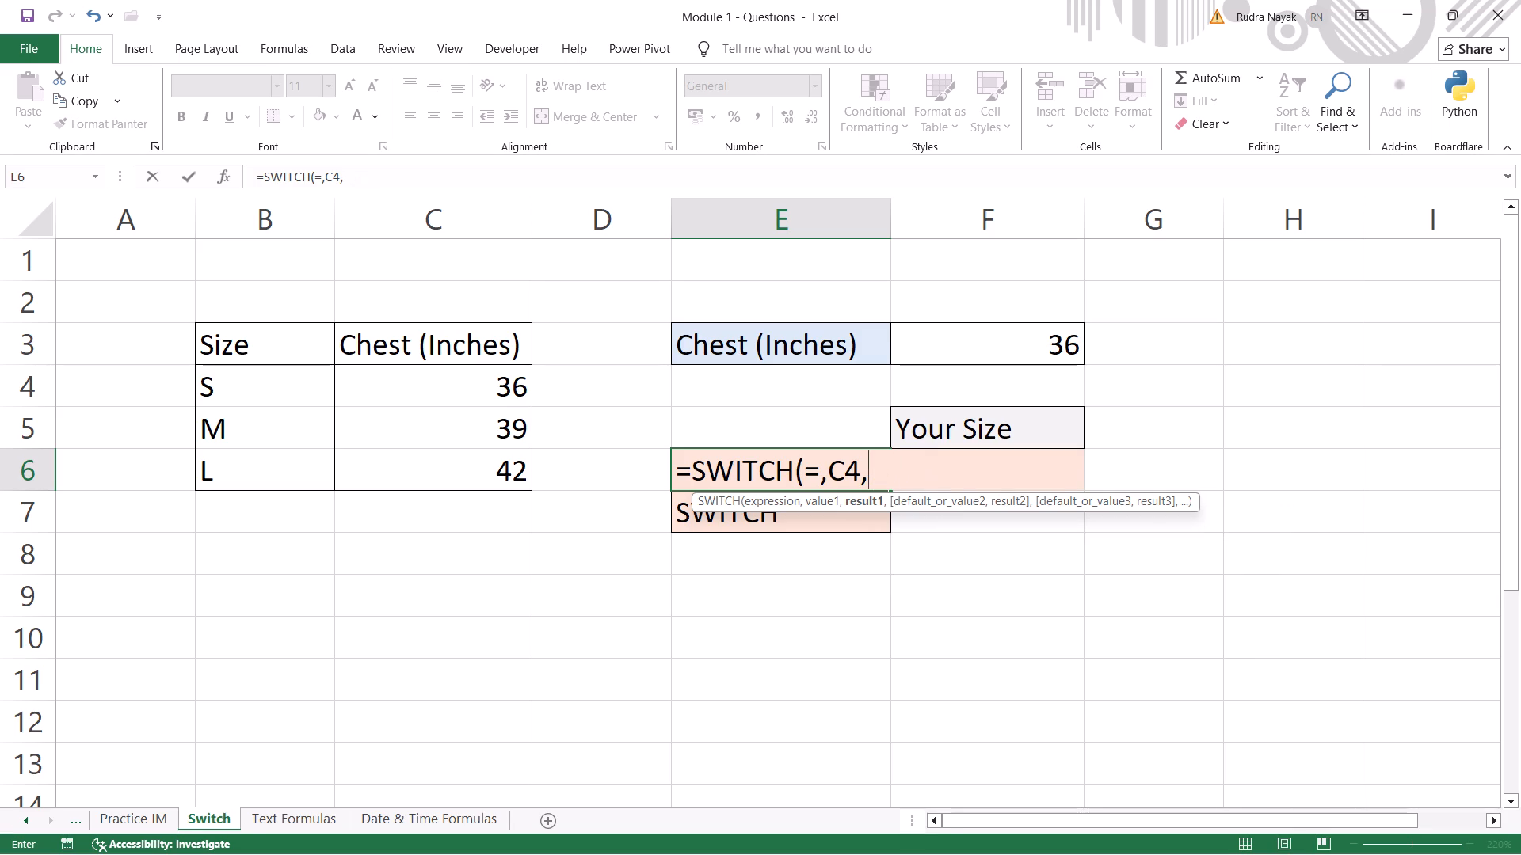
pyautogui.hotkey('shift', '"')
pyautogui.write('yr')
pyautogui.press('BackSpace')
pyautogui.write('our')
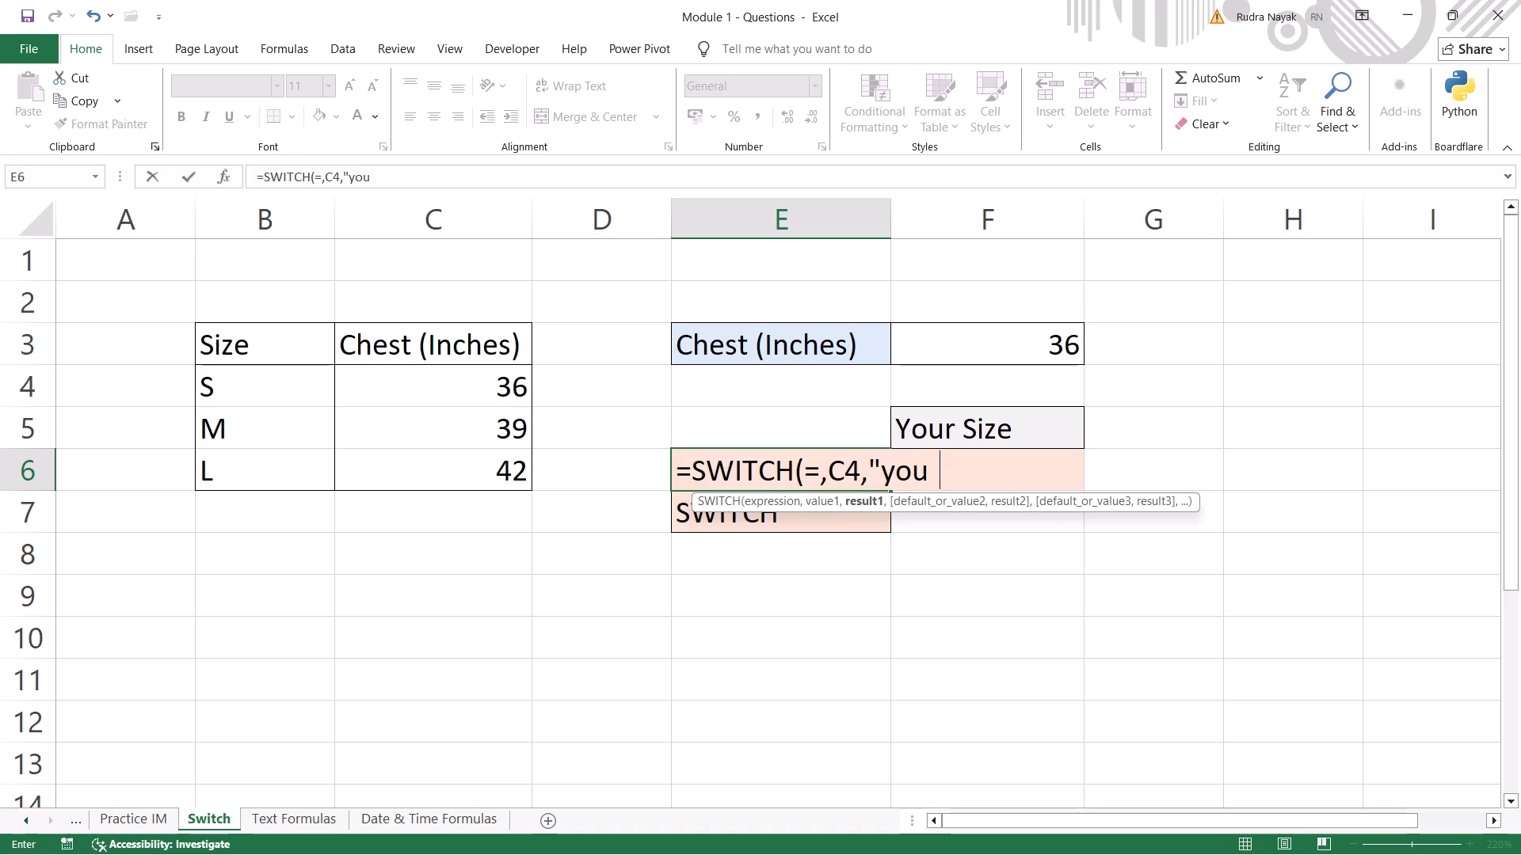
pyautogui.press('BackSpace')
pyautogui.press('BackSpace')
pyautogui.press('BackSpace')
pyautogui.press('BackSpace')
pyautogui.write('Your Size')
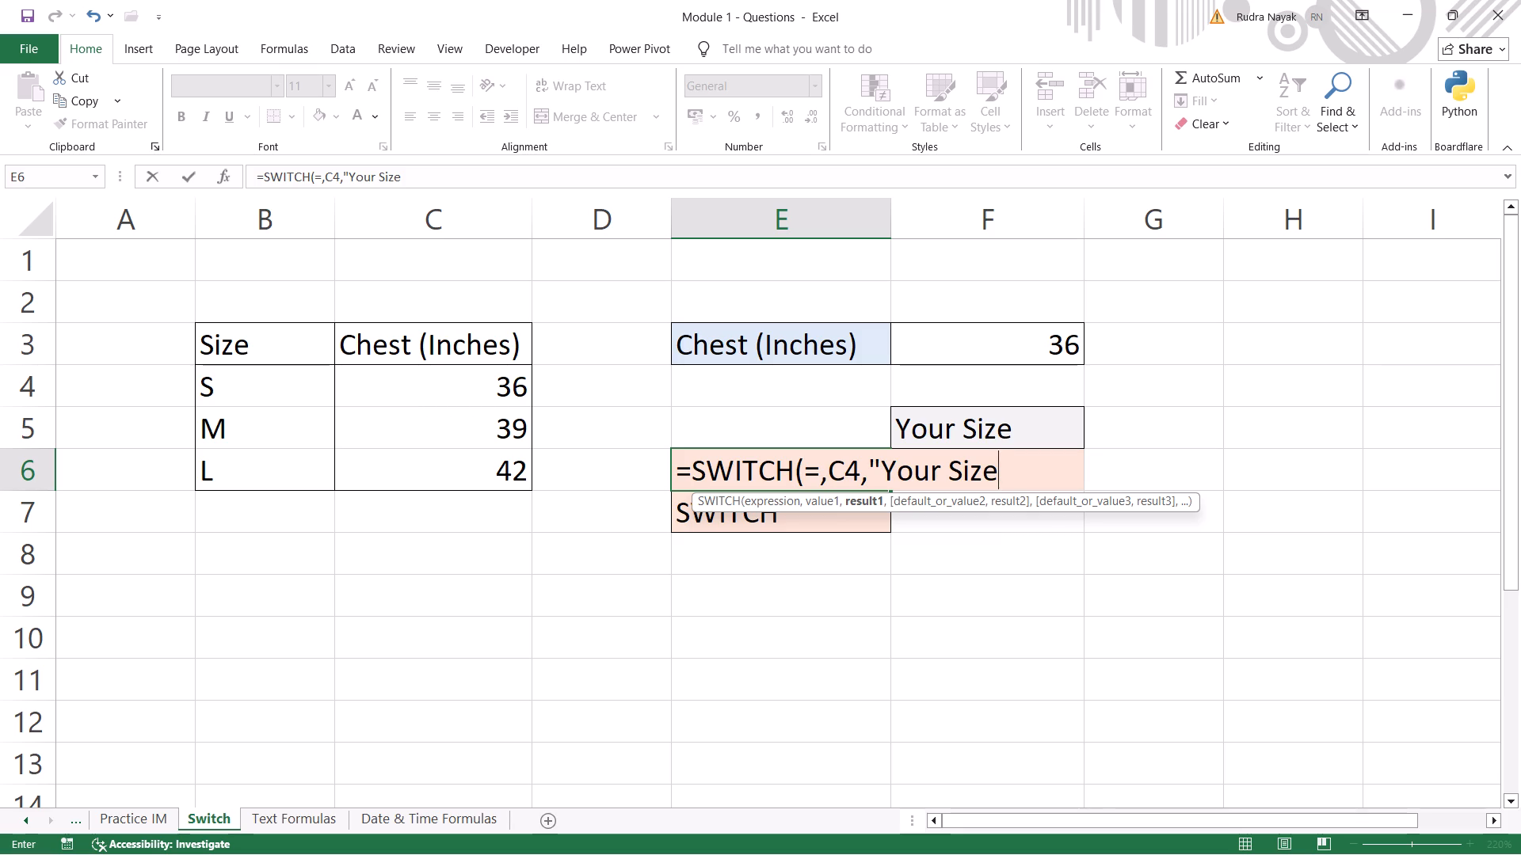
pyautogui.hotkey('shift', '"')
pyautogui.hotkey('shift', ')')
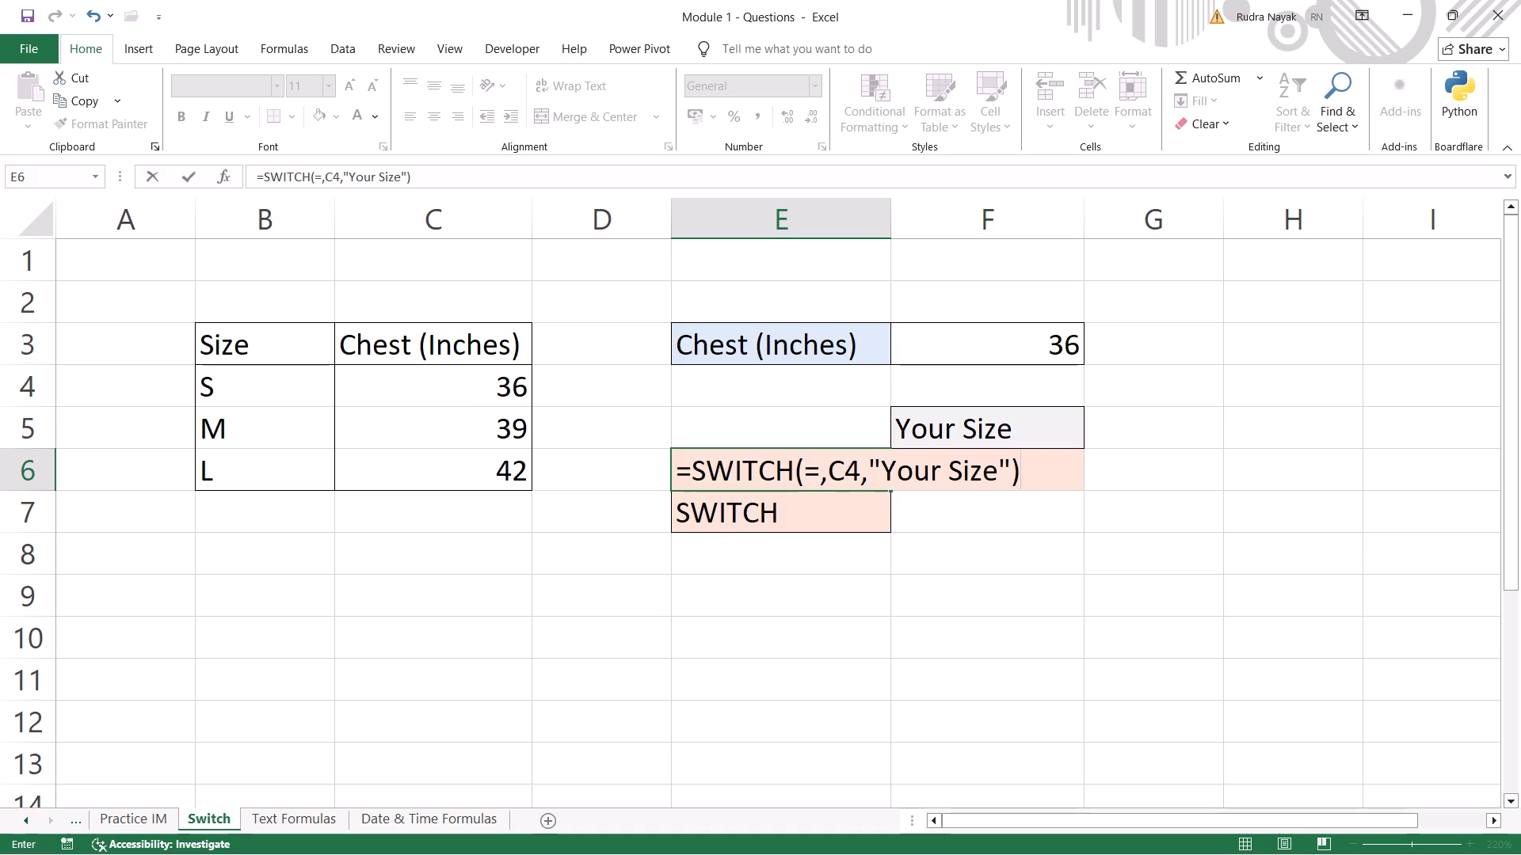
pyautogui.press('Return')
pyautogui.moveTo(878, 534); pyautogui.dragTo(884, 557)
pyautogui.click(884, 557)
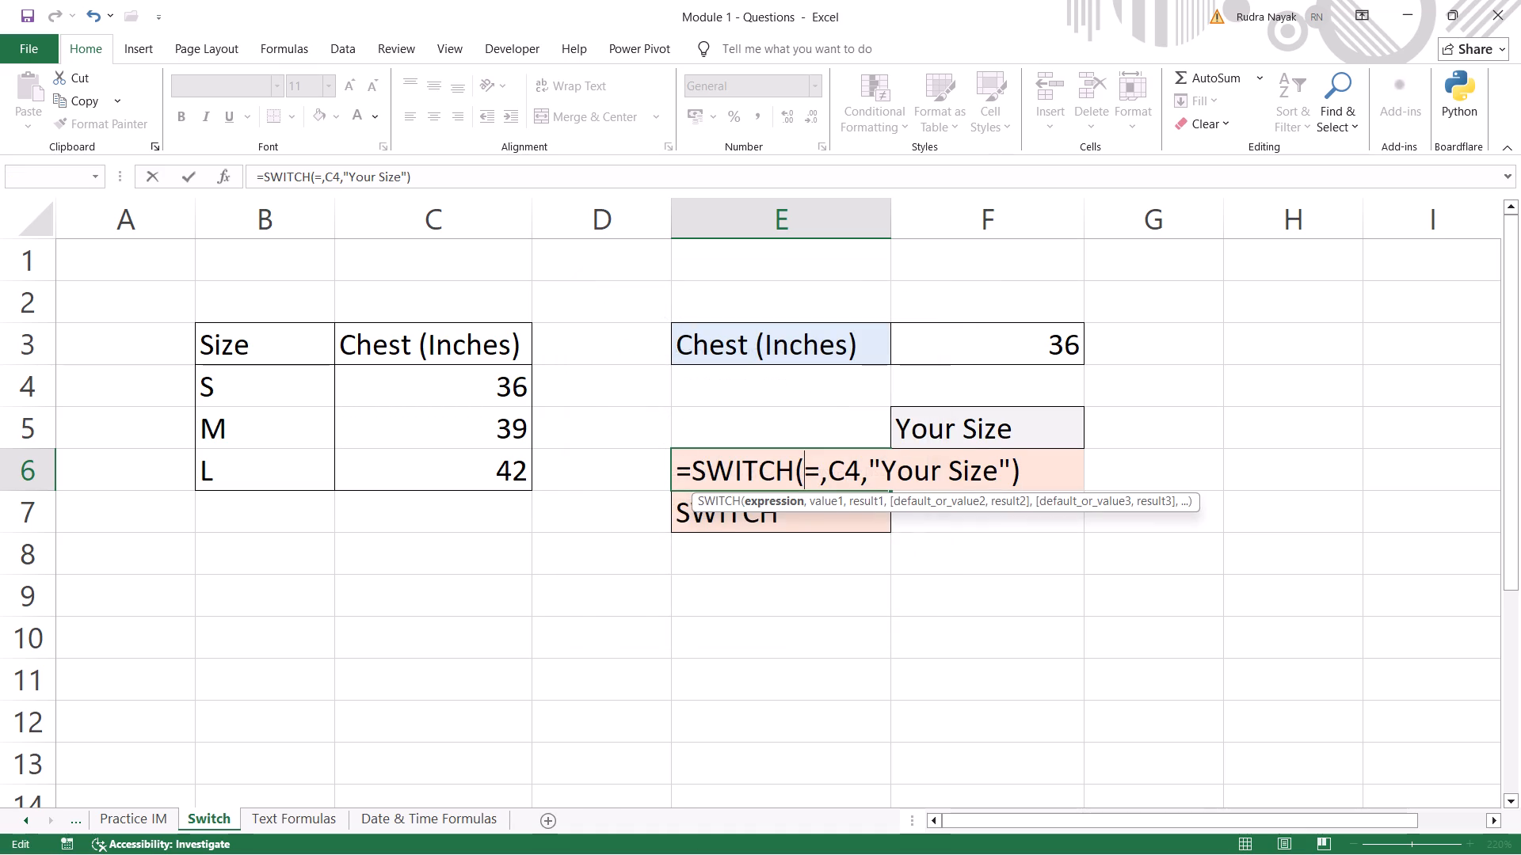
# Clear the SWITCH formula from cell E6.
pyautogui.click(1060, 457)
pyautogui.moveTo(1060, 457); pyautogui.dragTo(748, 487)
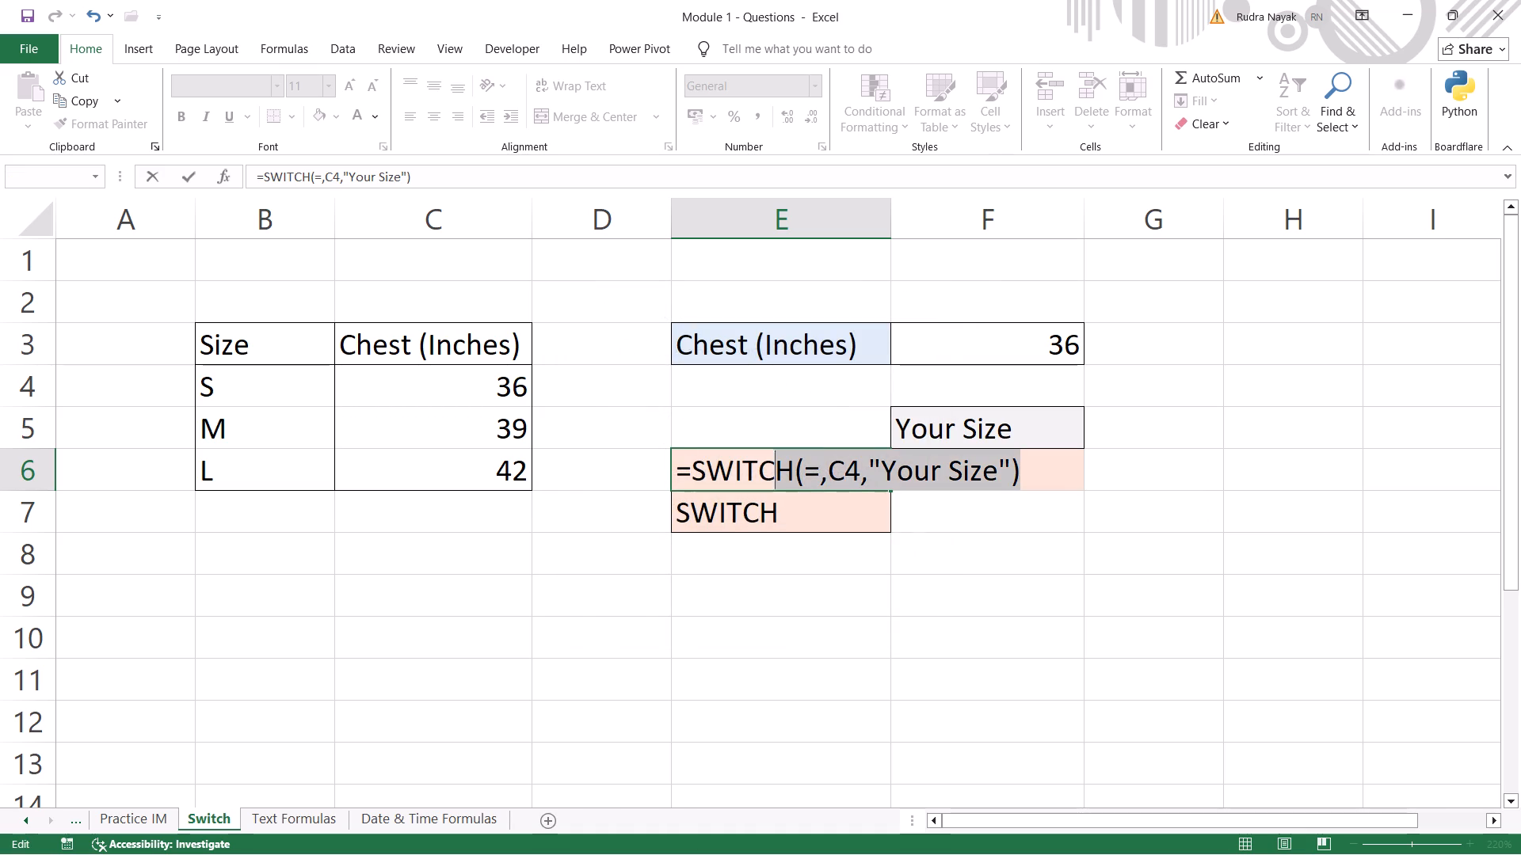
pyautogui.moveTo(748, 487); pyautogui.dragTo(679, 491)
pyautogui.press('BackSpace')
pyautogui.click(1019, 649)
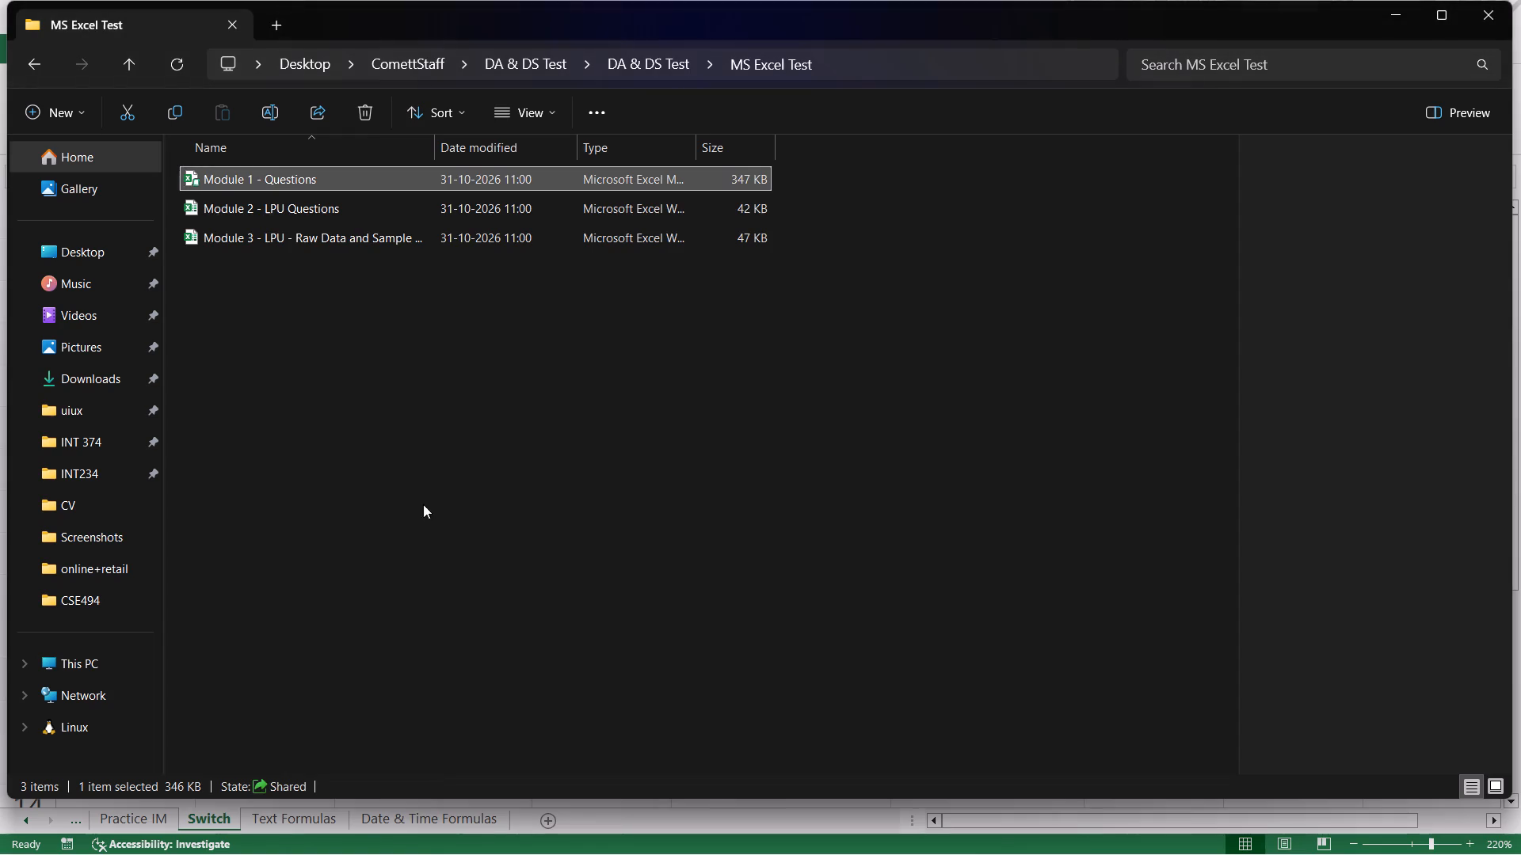
# Switch to File Explorer and open the Module 2 - LPU Questions workbook from the MS Excel Test folder.
pyautogui.doubleClick(241, 197)
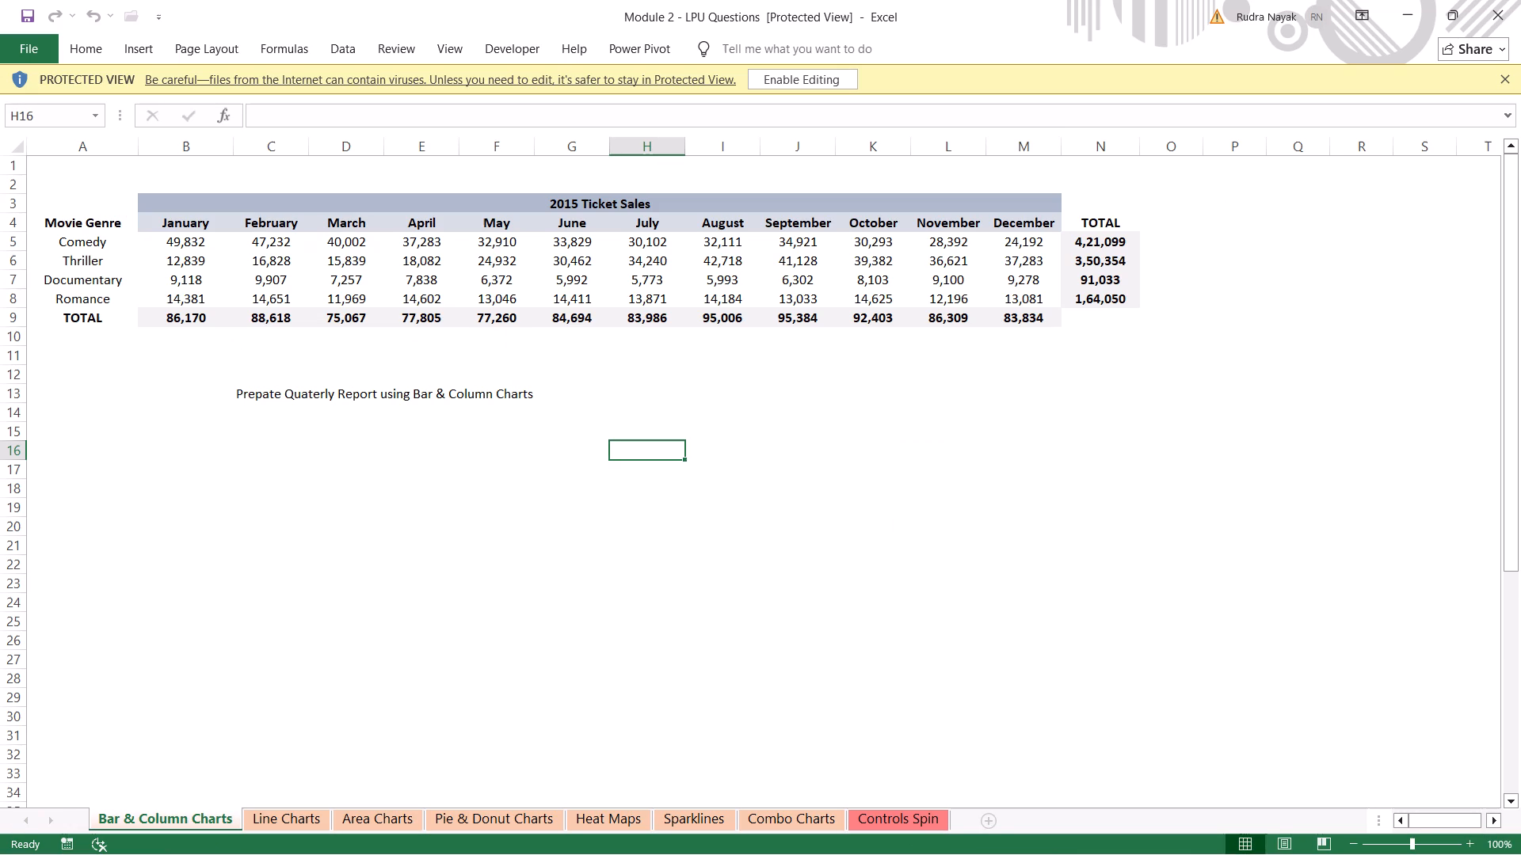
# Take the Module 2 - LPU Questions workbook out of Protected View by enabling editing.
pyautogui.moveTo(63, 203); pyautogui.dragTo(182, 240)
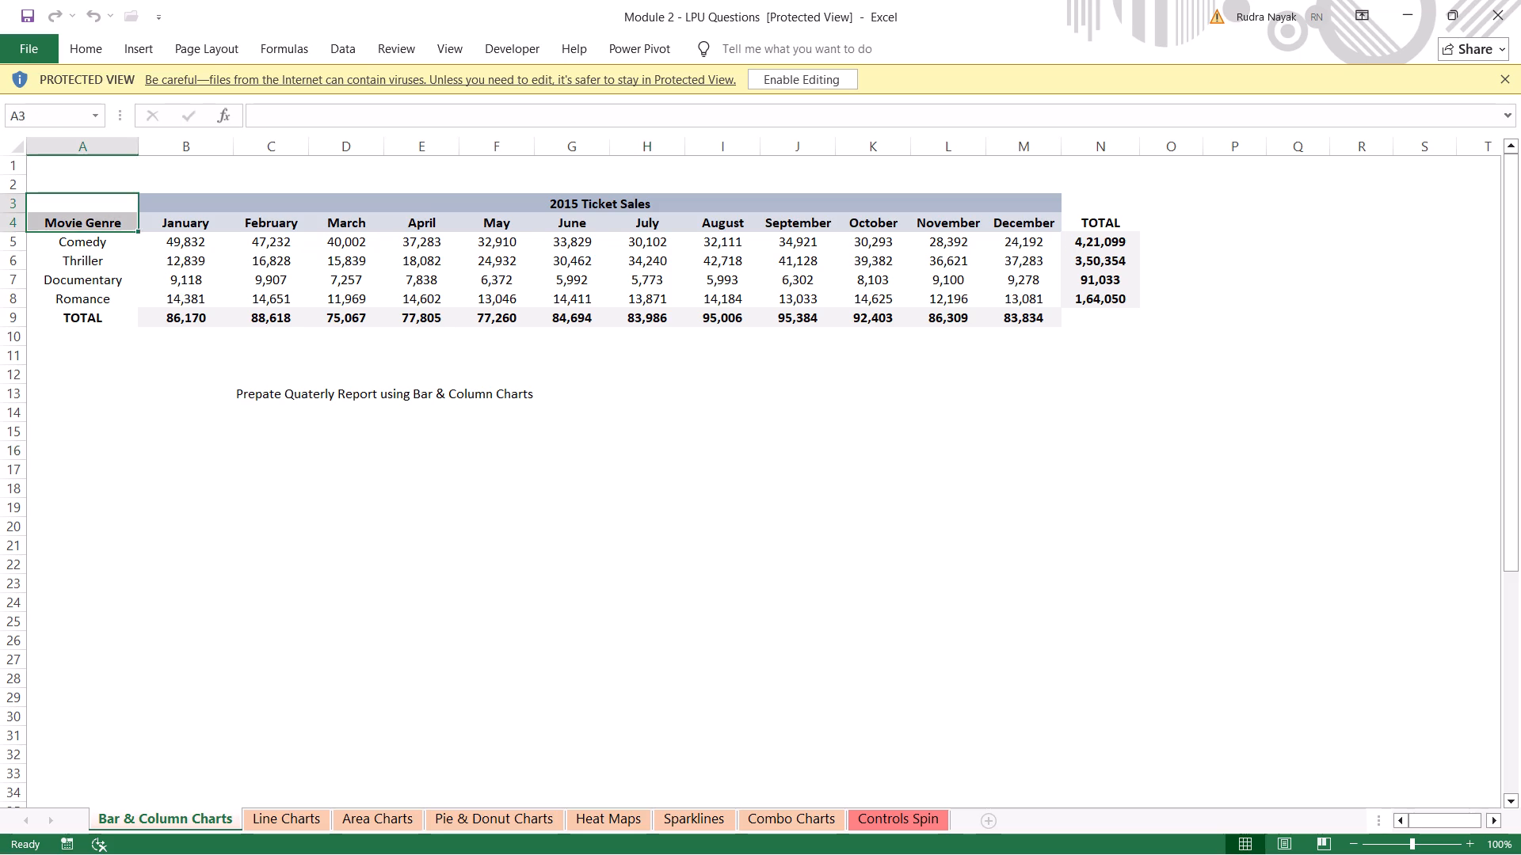
pyautogui.moveTo(182, 240); pyautogui.dragTo(1099, 333)
pyautogui.click(817, 71)
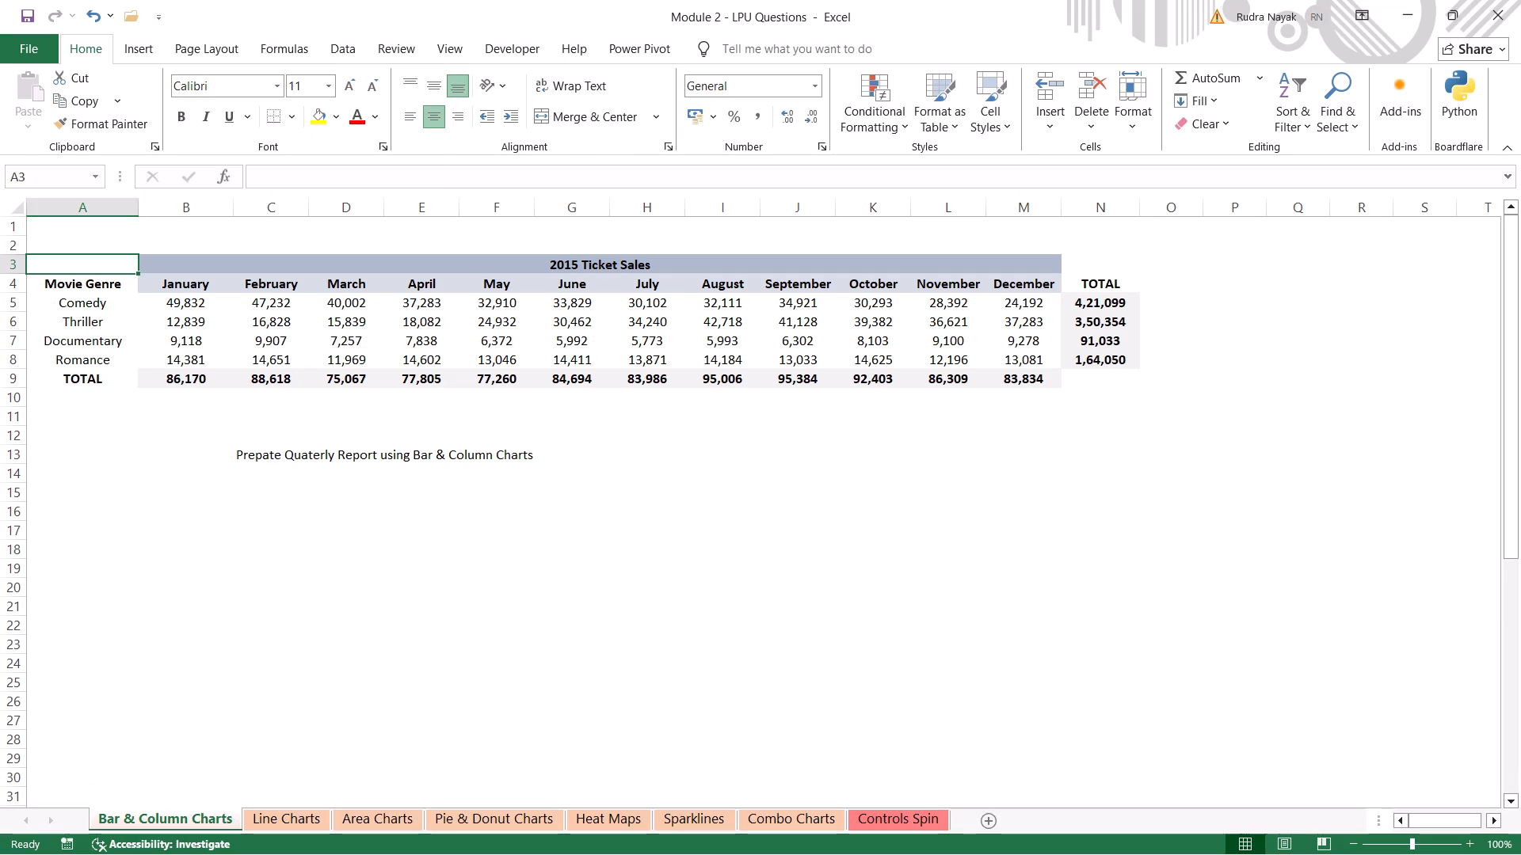
# Insert a Clustered Bar chart from the whole 2015 Ticket Sales table, including its TOTAL row and column.
pyautogui.click(361, 347)
pyautogui.hotkey('ctrl', 'a')
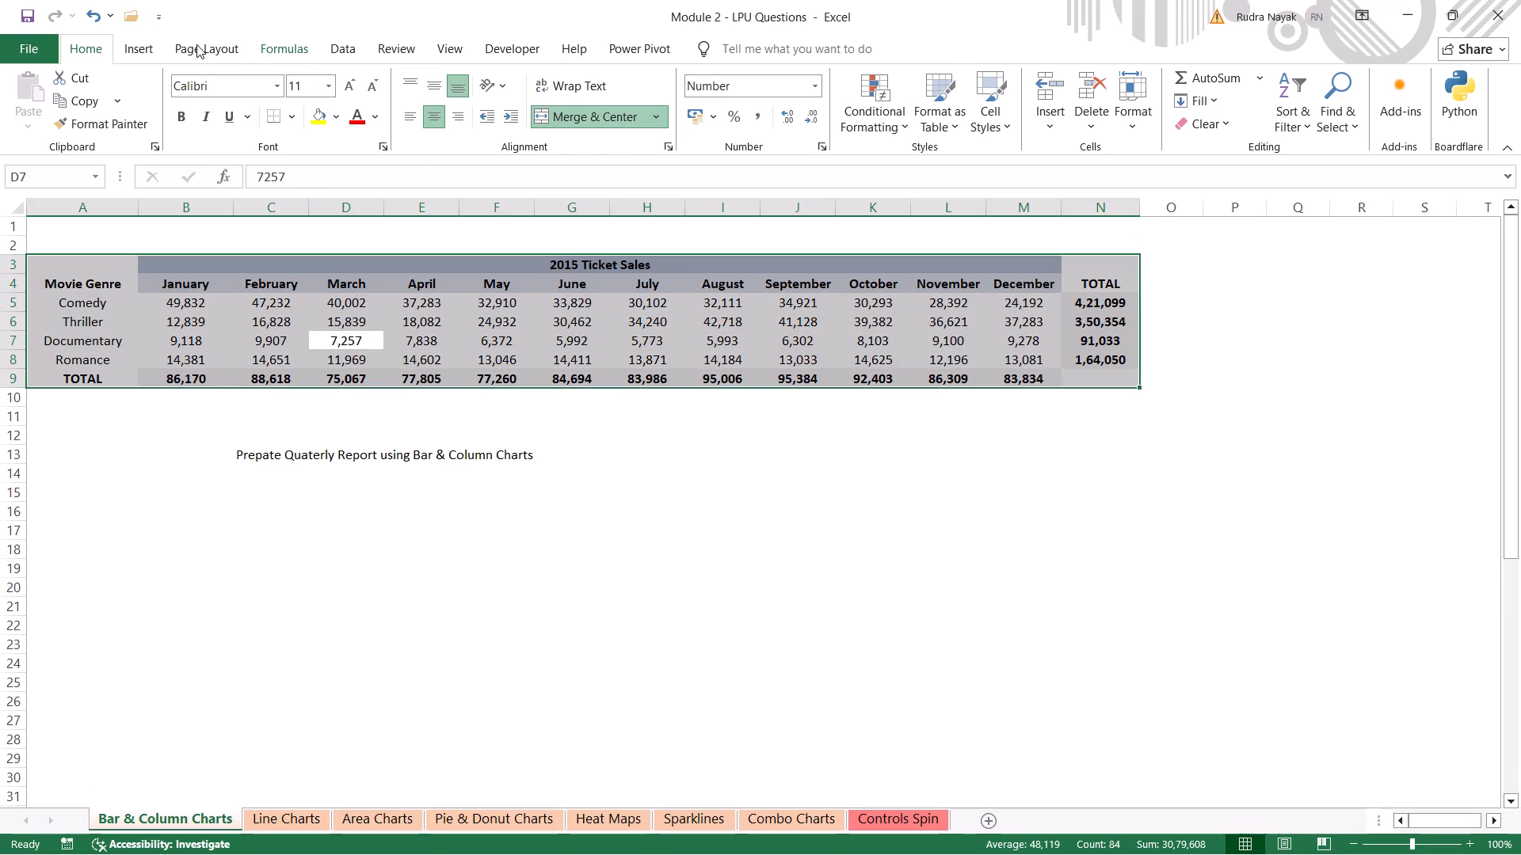
pyautogui.click(143, 41)
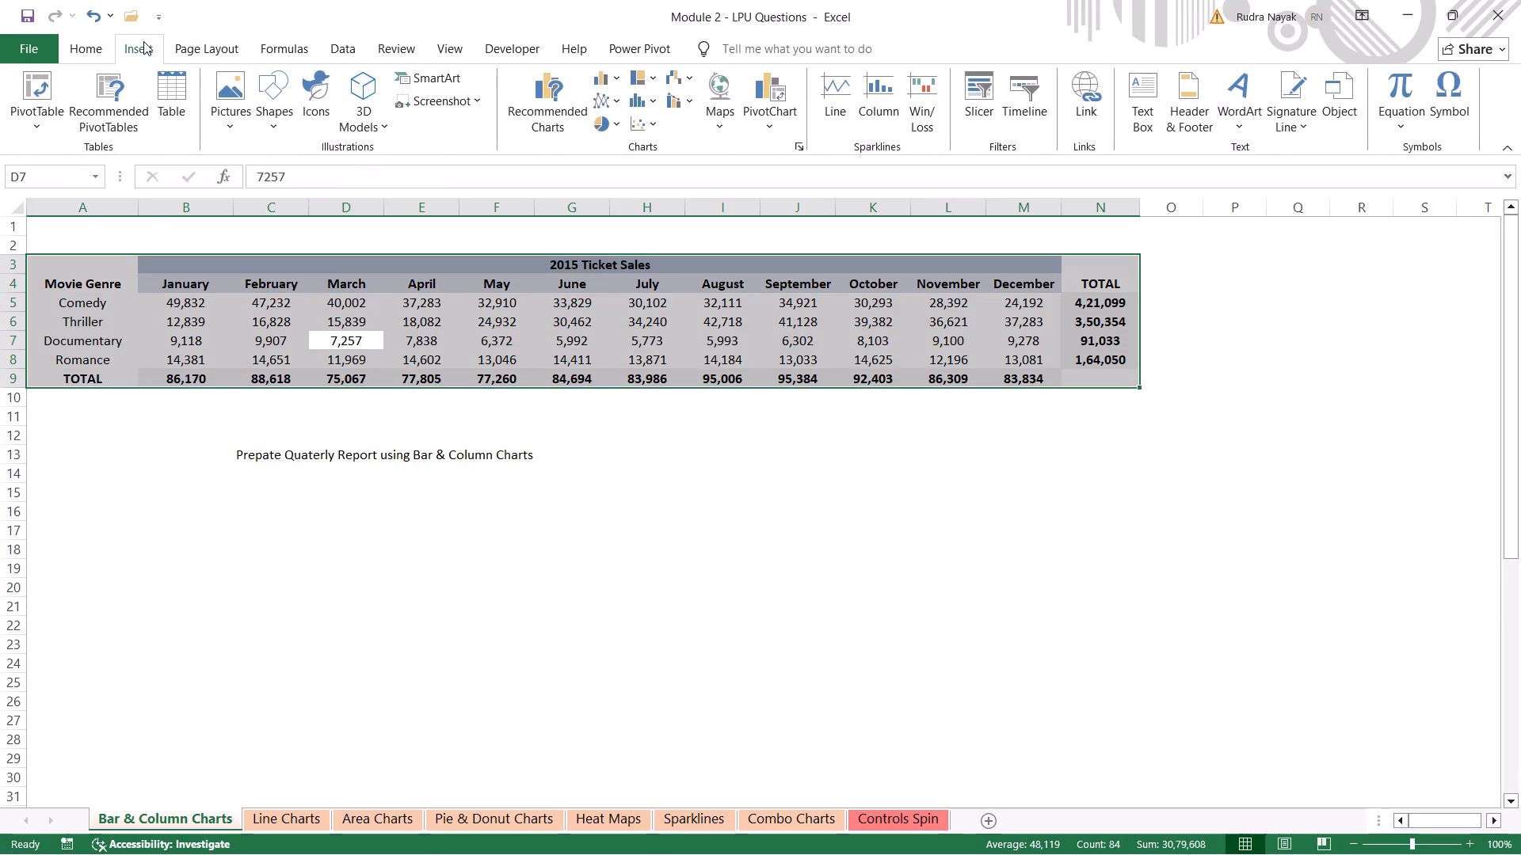
pyautogui.click(653, 119)
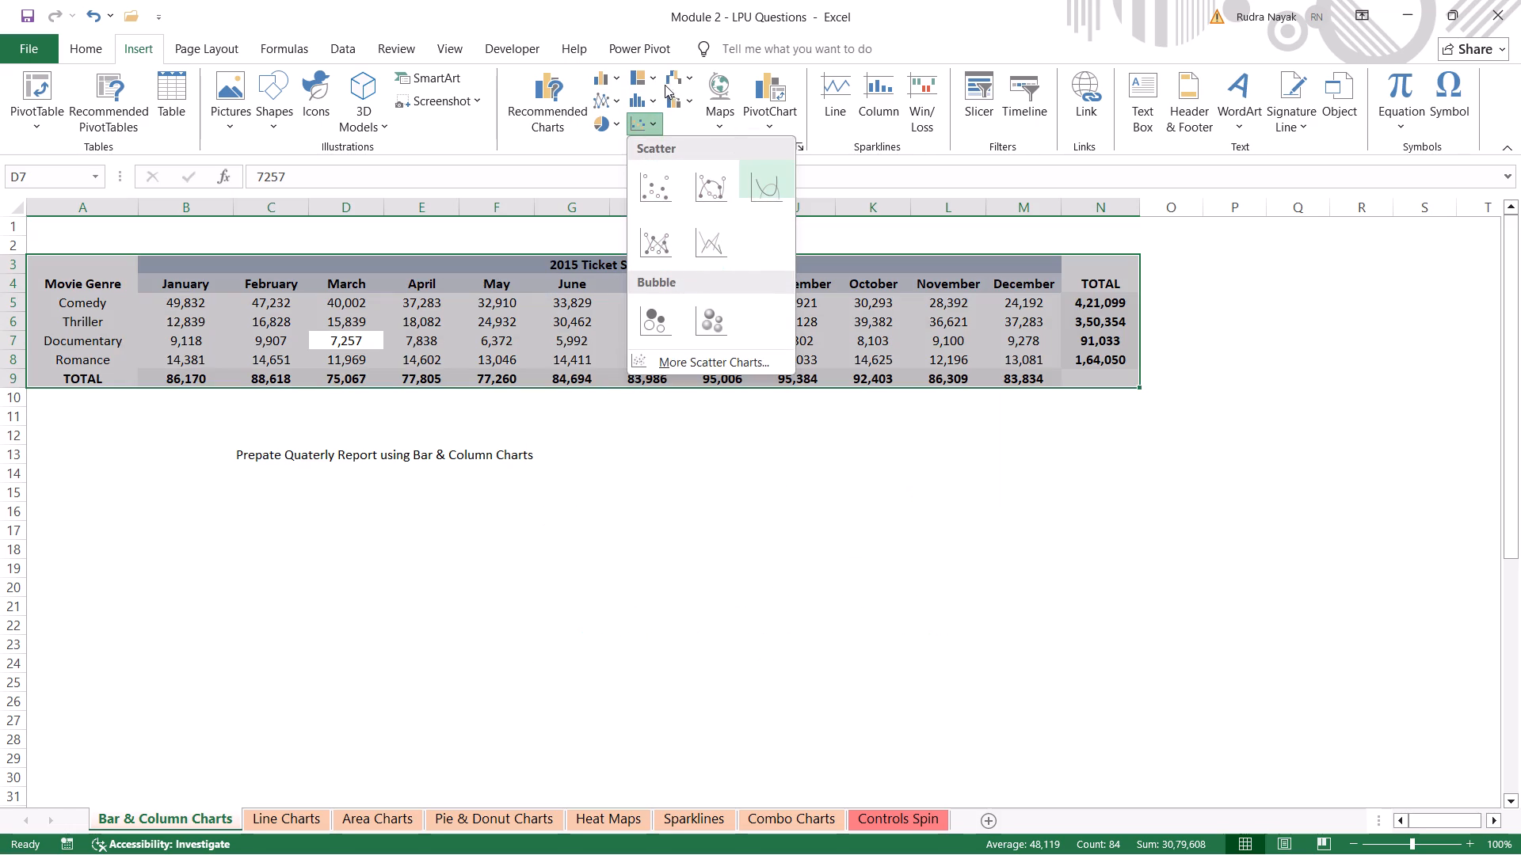
pyautogui.click(648, 100)
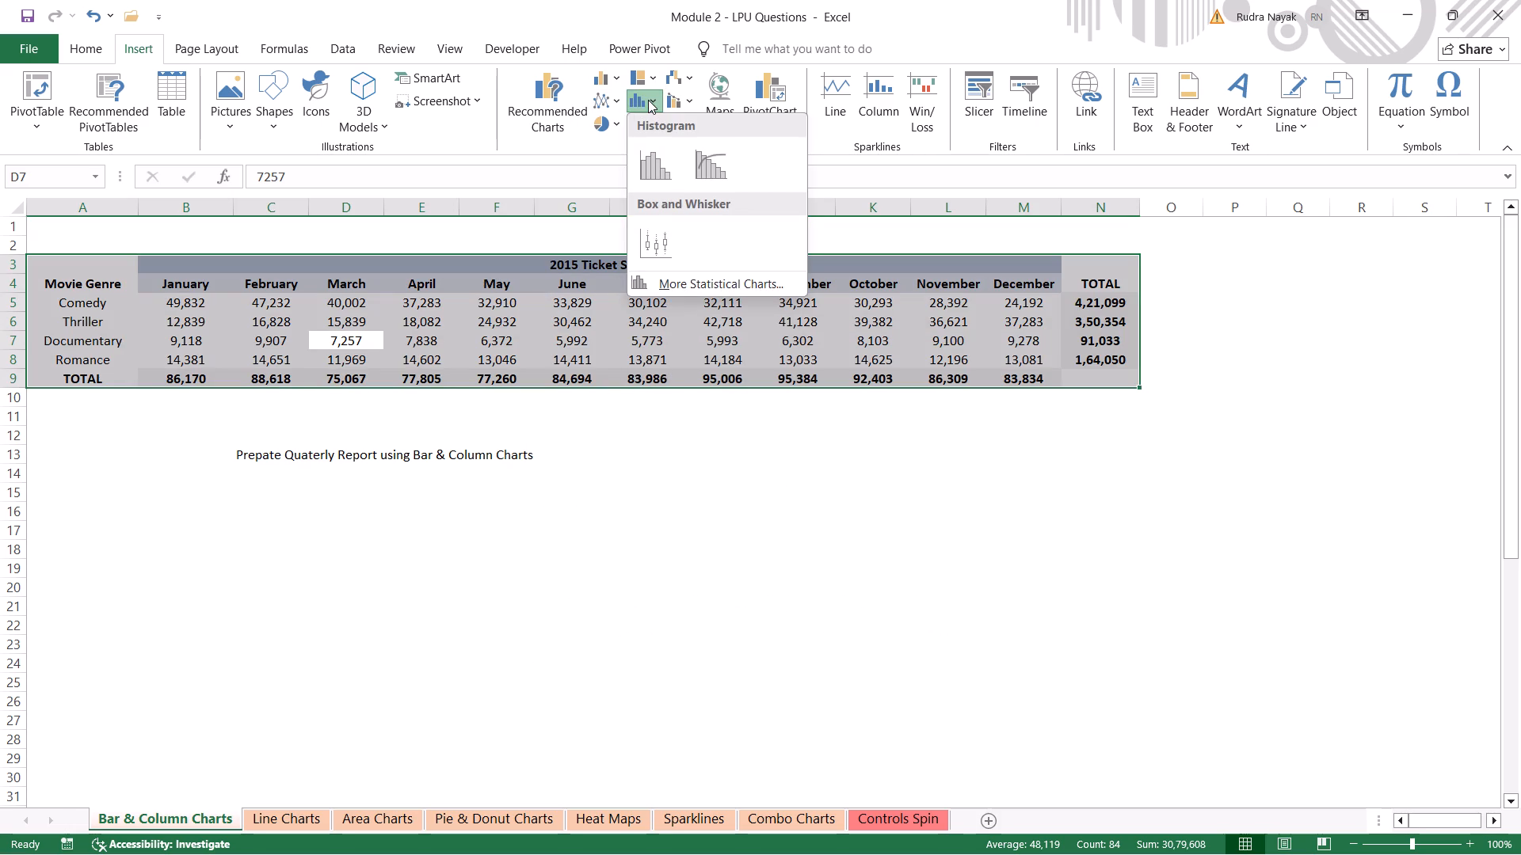
pyautogui.click(614, 76)
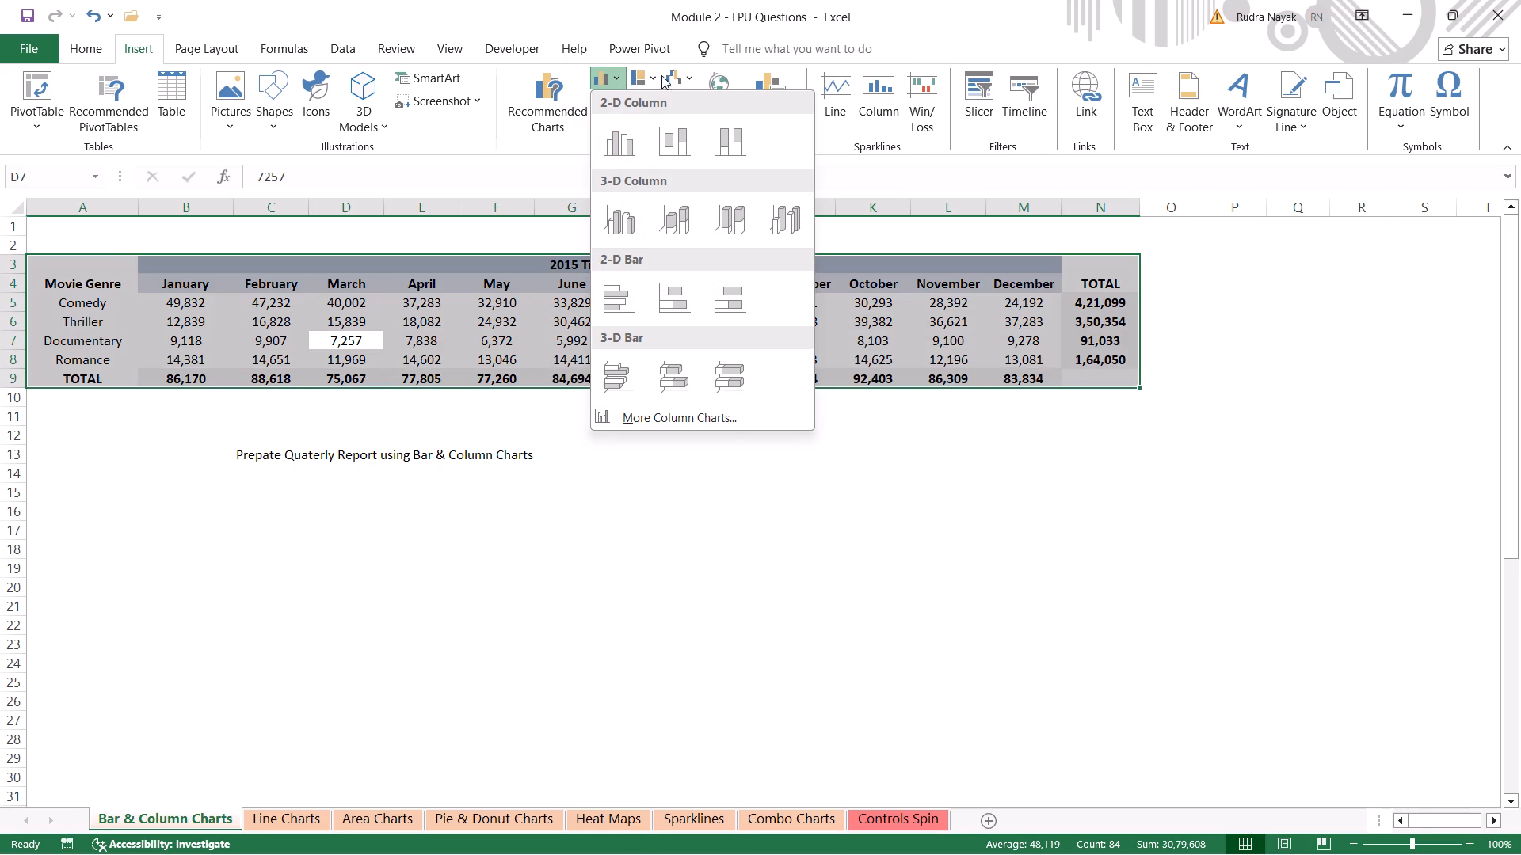
pyautogui.click(558, 109)
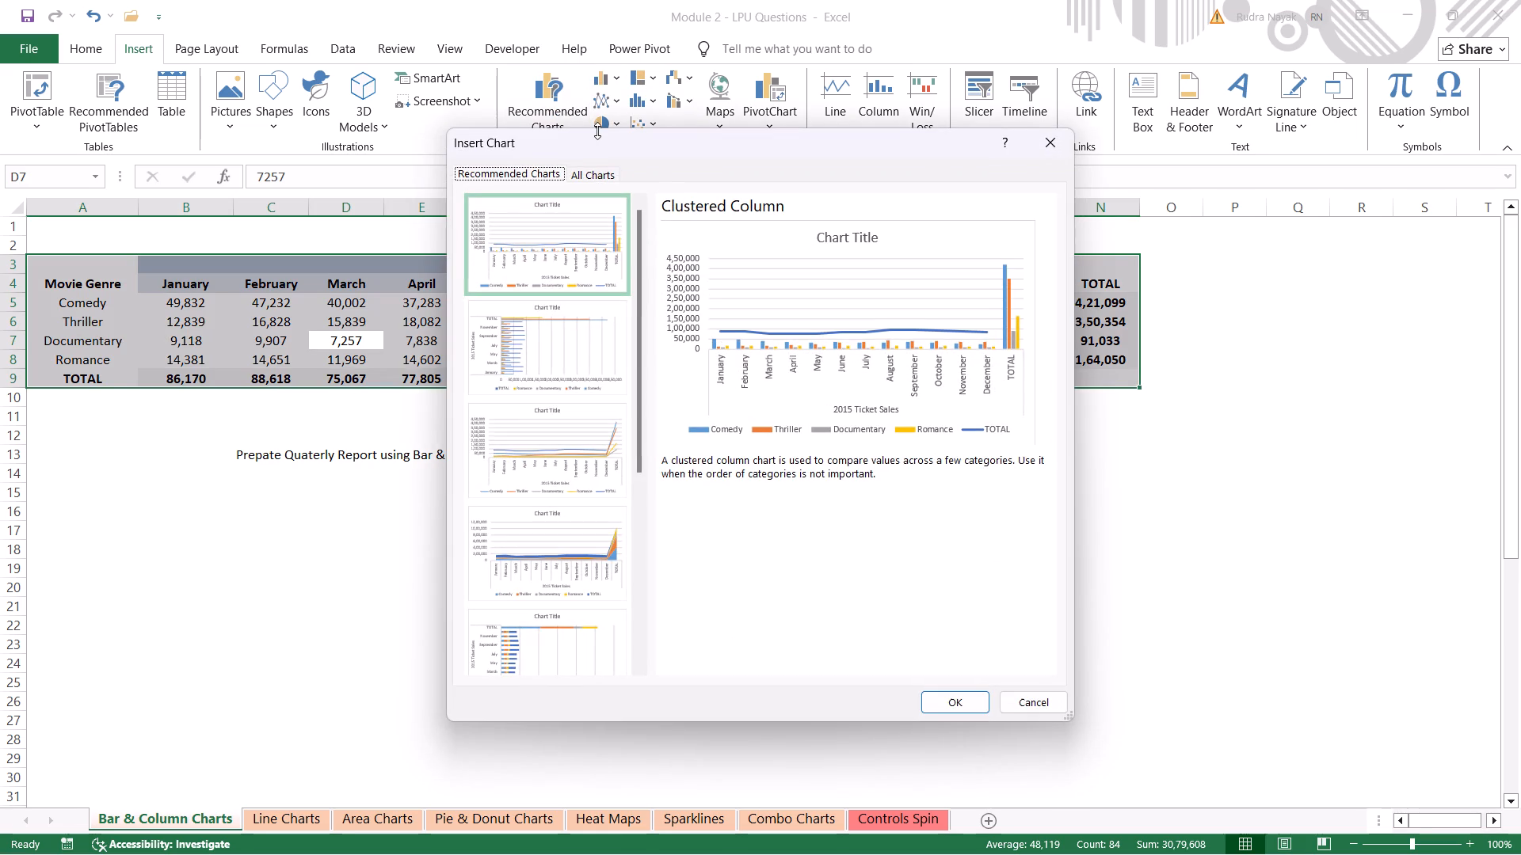
pyautogui.click(563, 334)
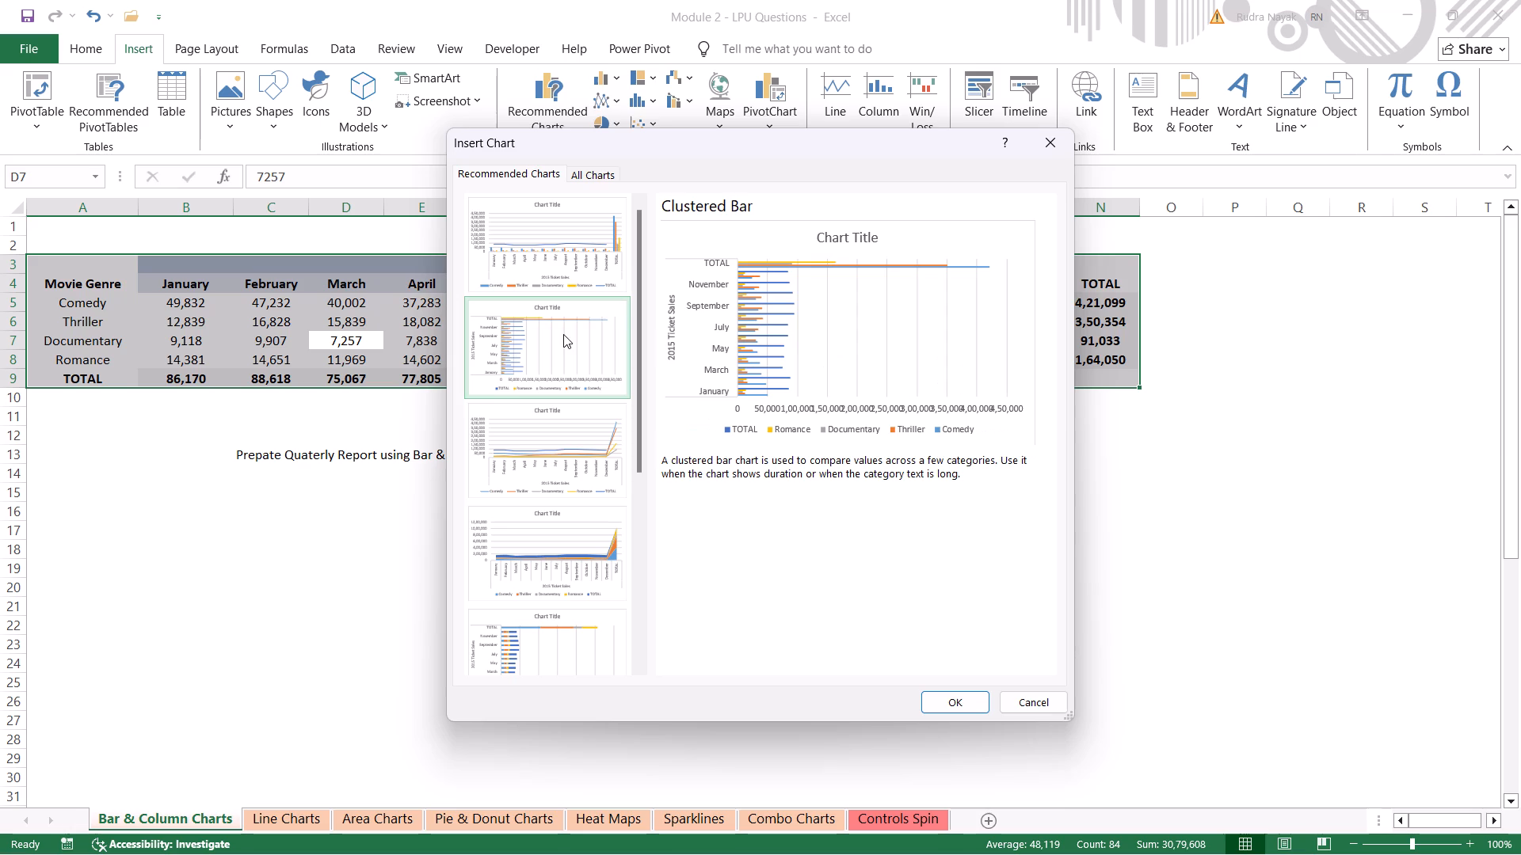
pyautogui.click(550, 458)
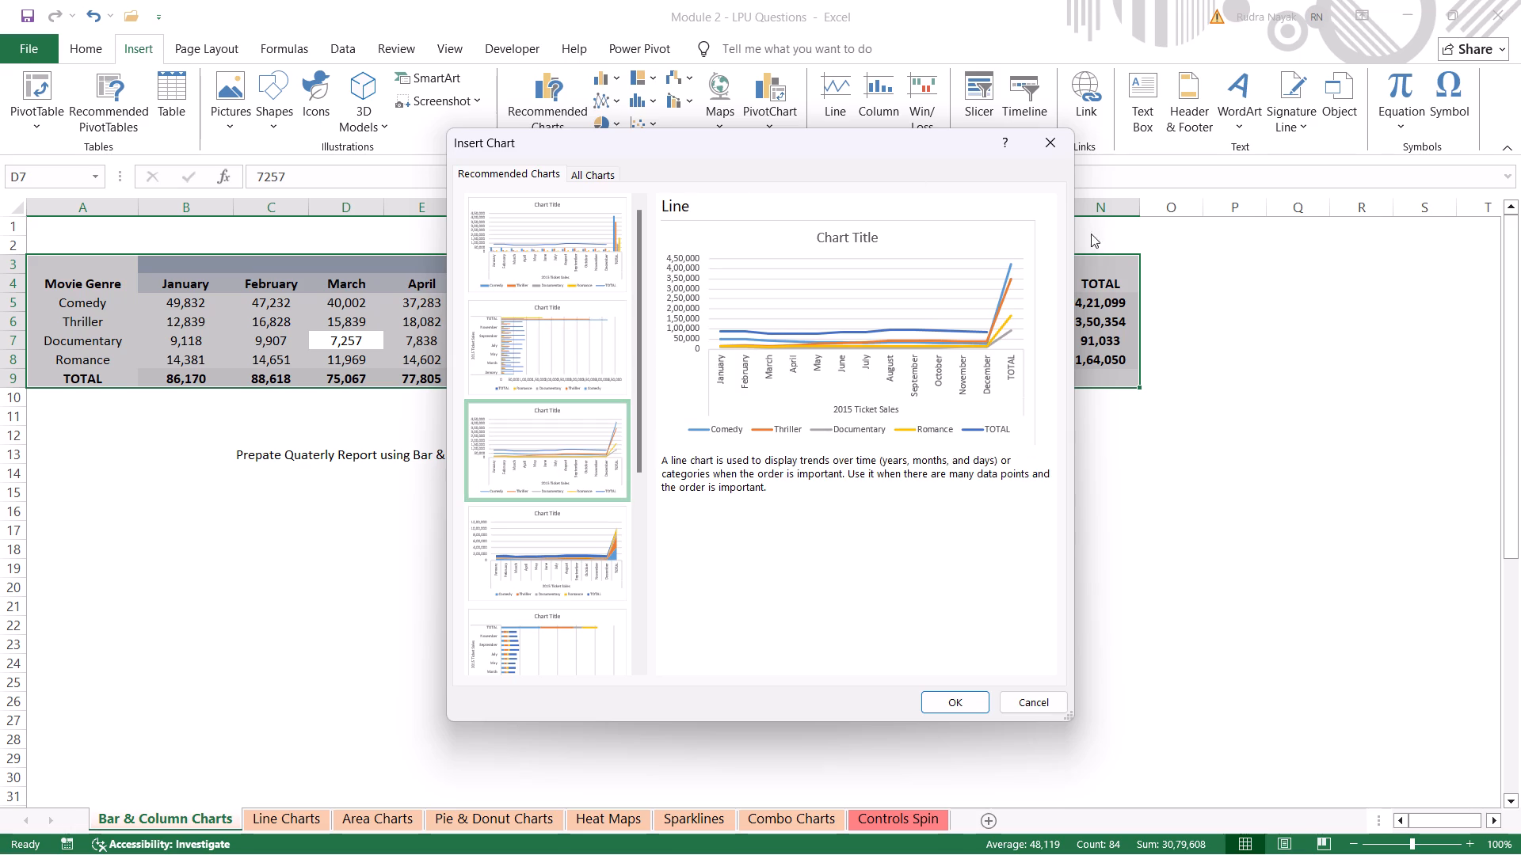
pyautogui.click(581, 177)
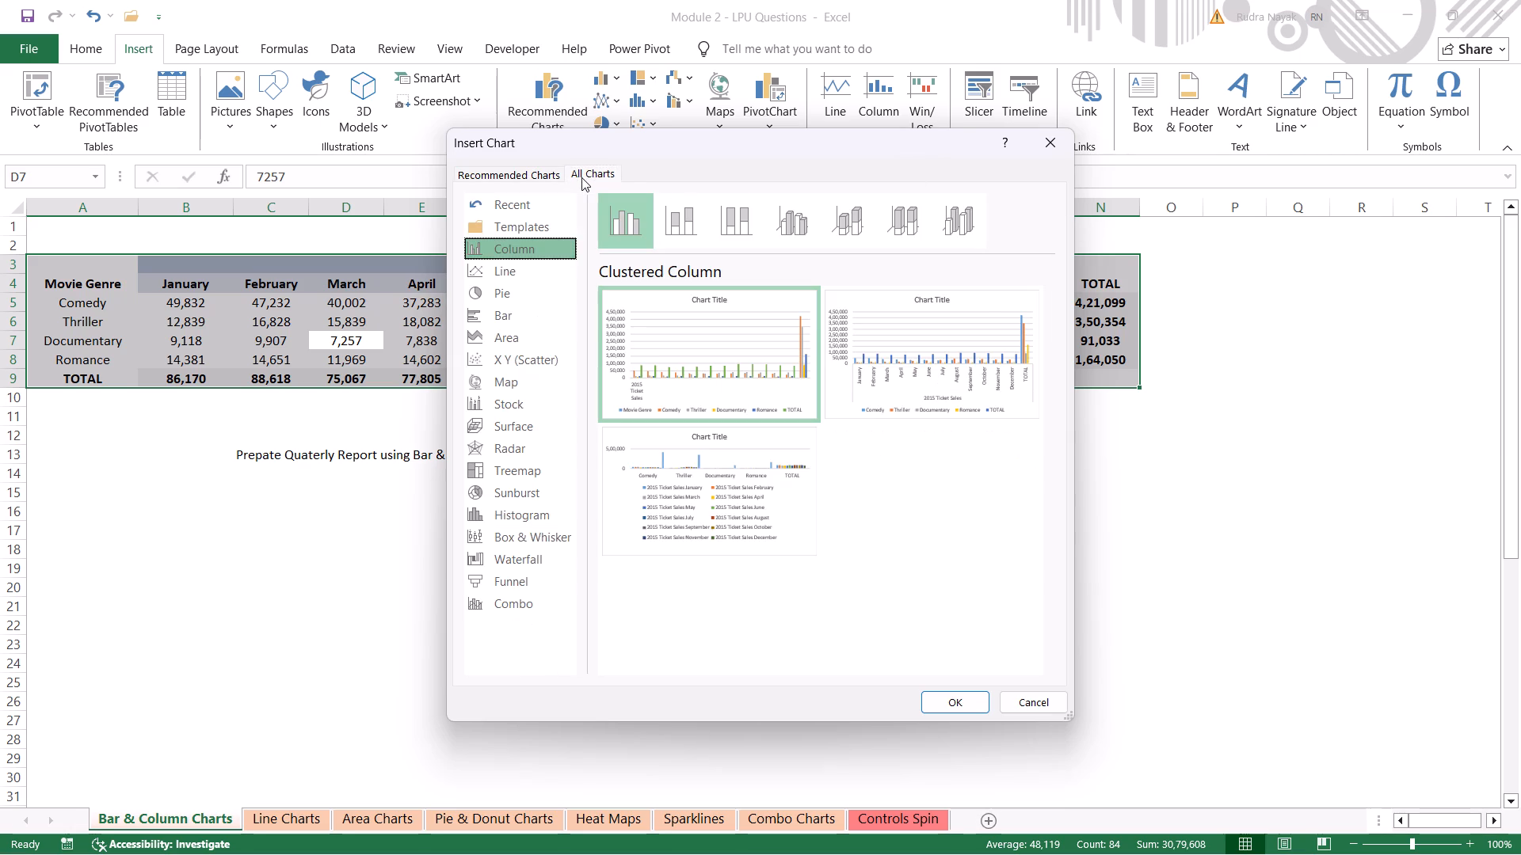
pyautogui.click(512, 317)
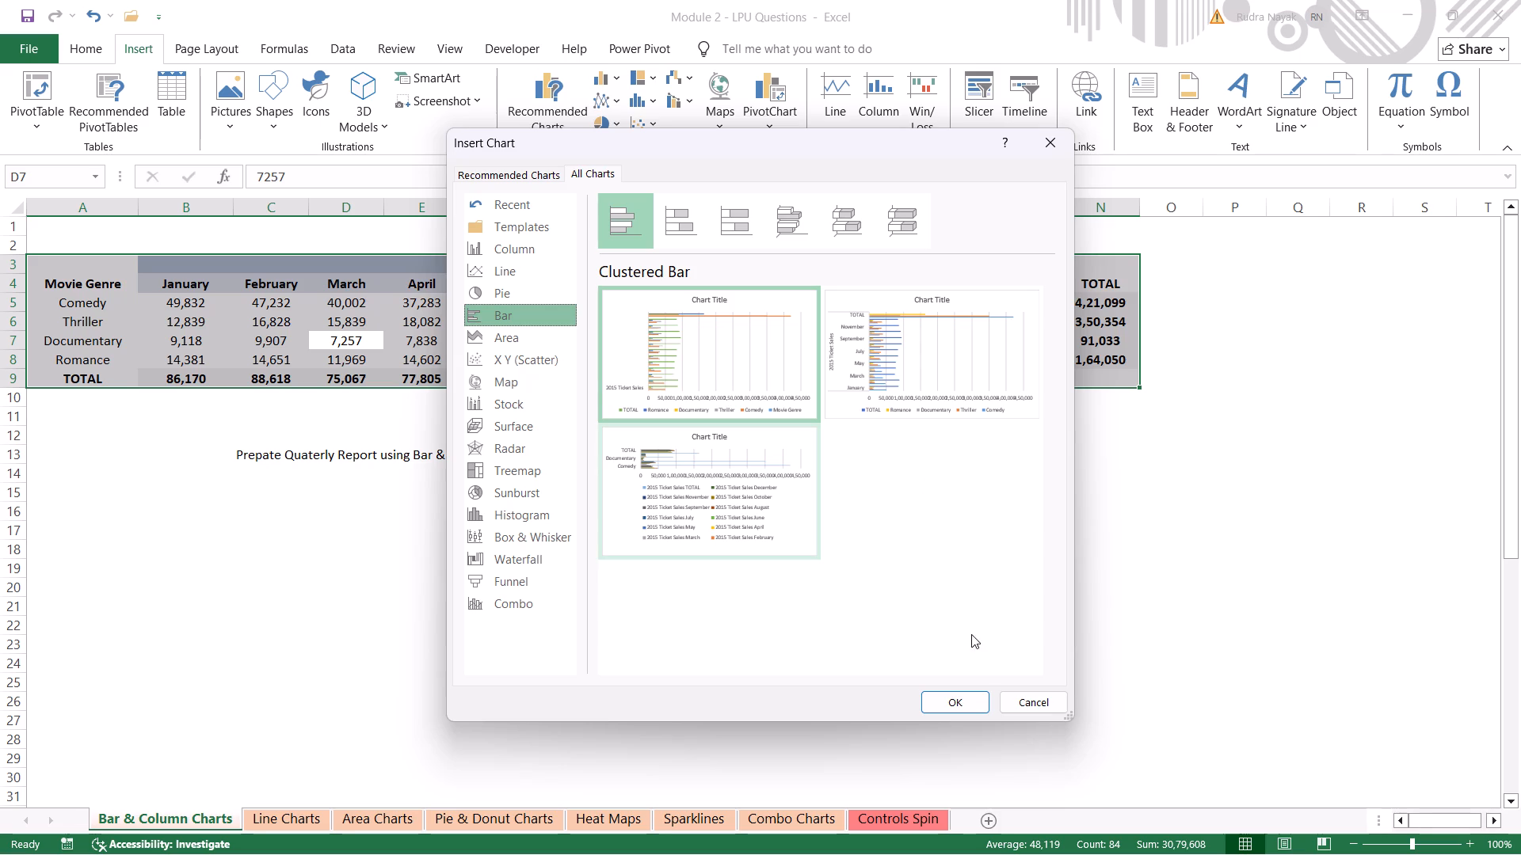
pyautogui.click(981, 701)
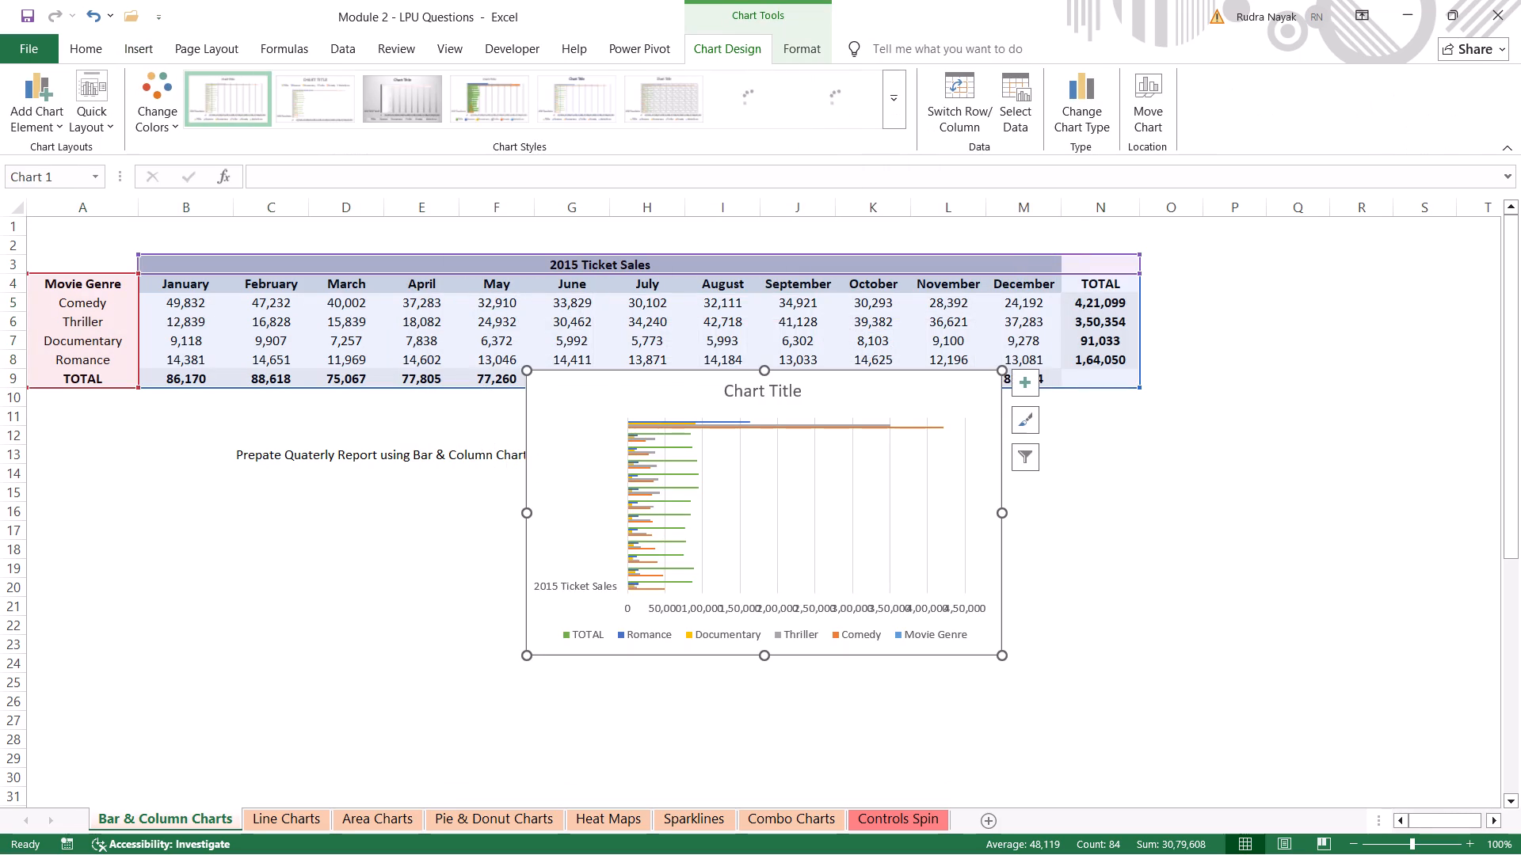
# Move the bar chart off the data table to just below the quarterly report instruction in row 13.
pyautogui.moveTo(891, 446); pyautogui.dragTo(1224, 518)
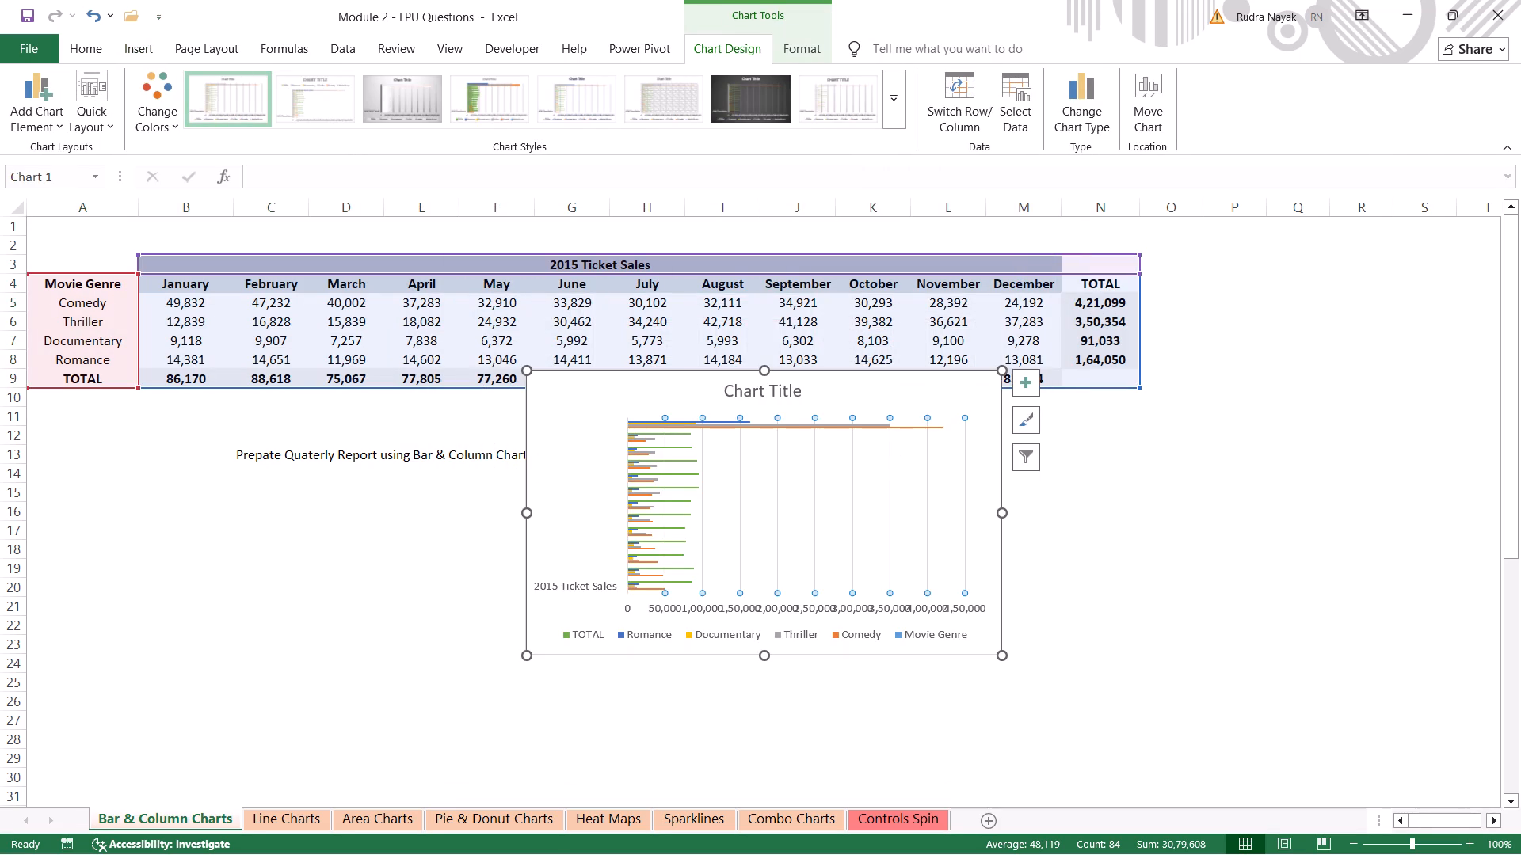
pyautogui.moveTo(921, 388); pyautogui.dragTo(1246, 426)
pyautogui.tripleClick(1246, 426)
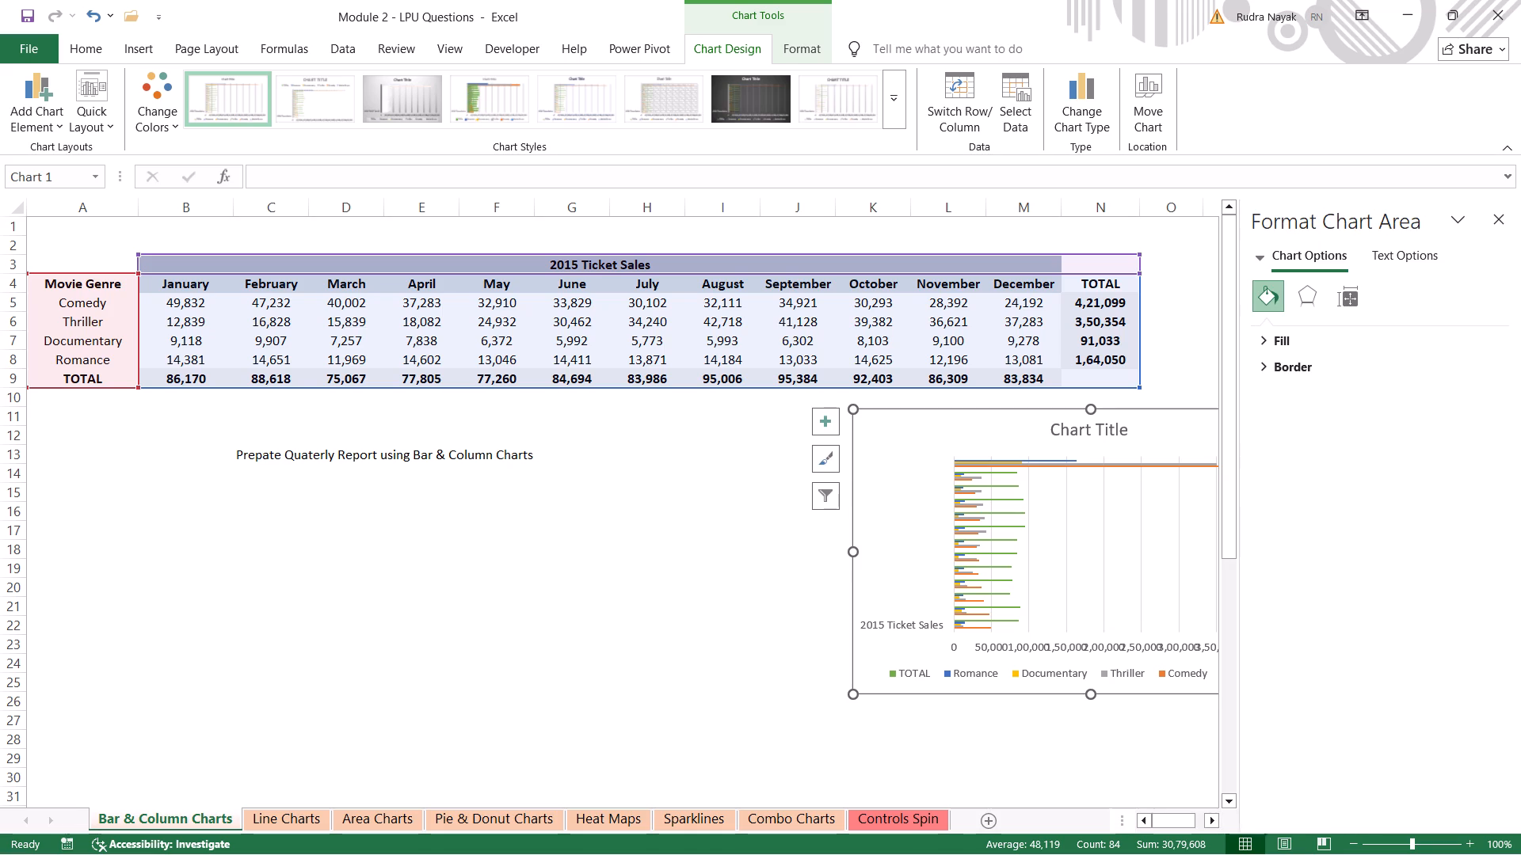
pyautogui.moveTo(995, 420); pyautogui.dragTo(444, 484)
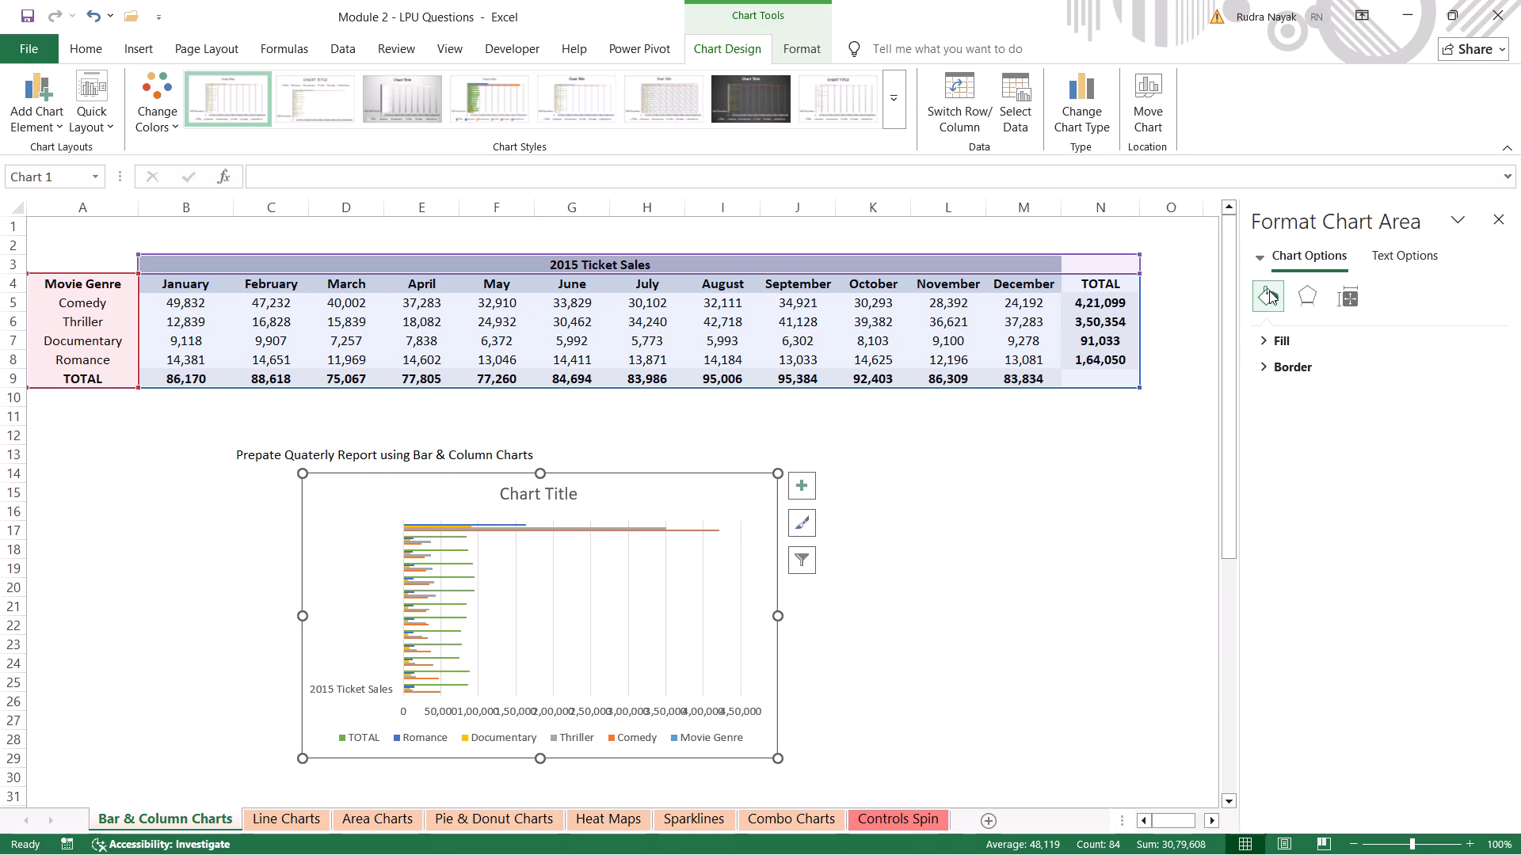
# Review the chart area's fill, effects, size and text formatting options, along with the chart's filters and styles.
pyautogui.click(1265, 339)
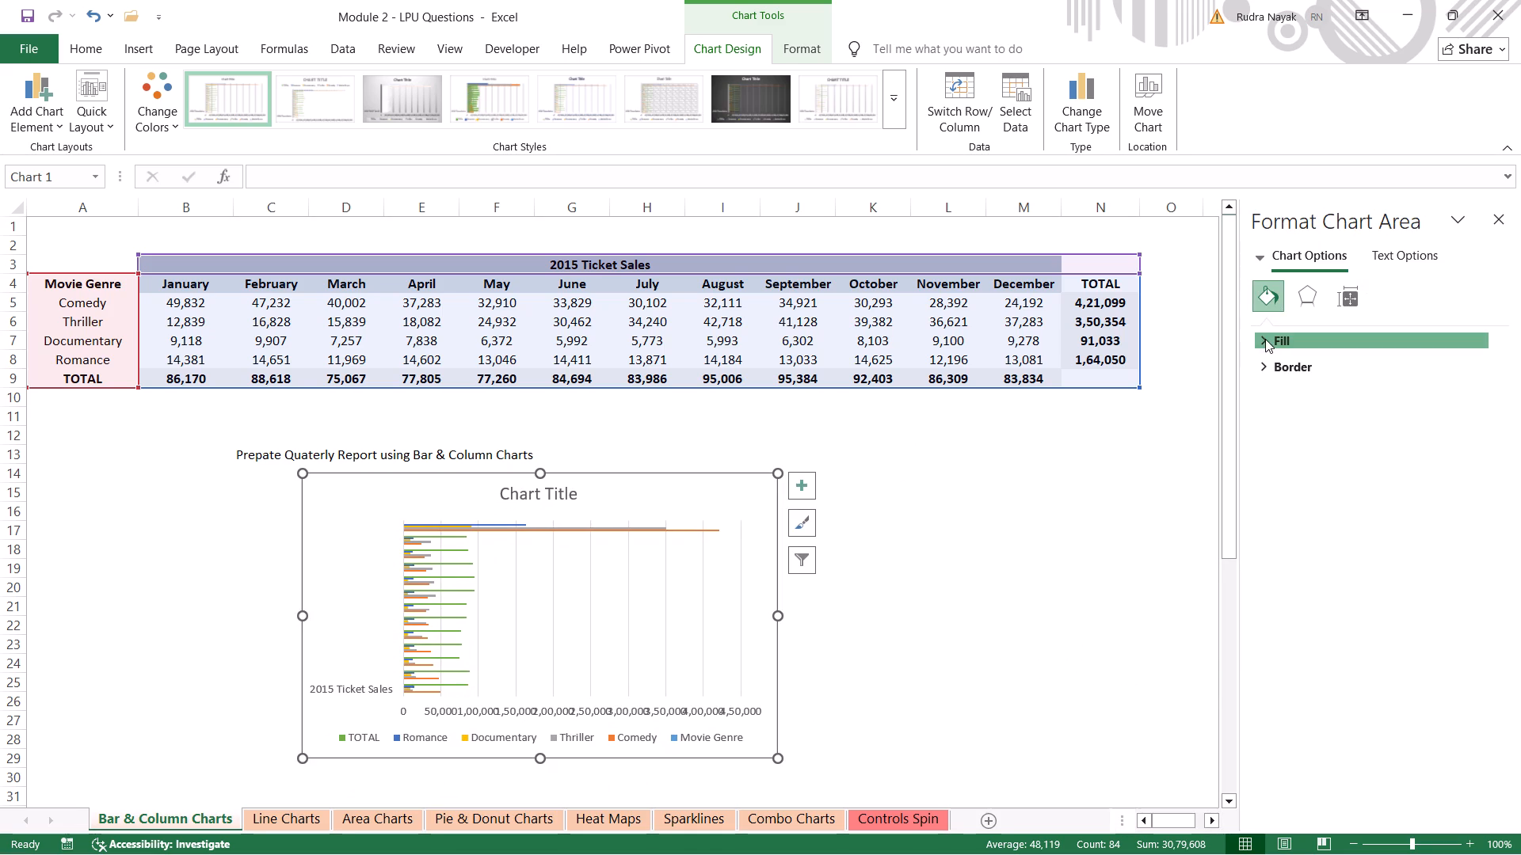
pyautogui.click(1305, 284)
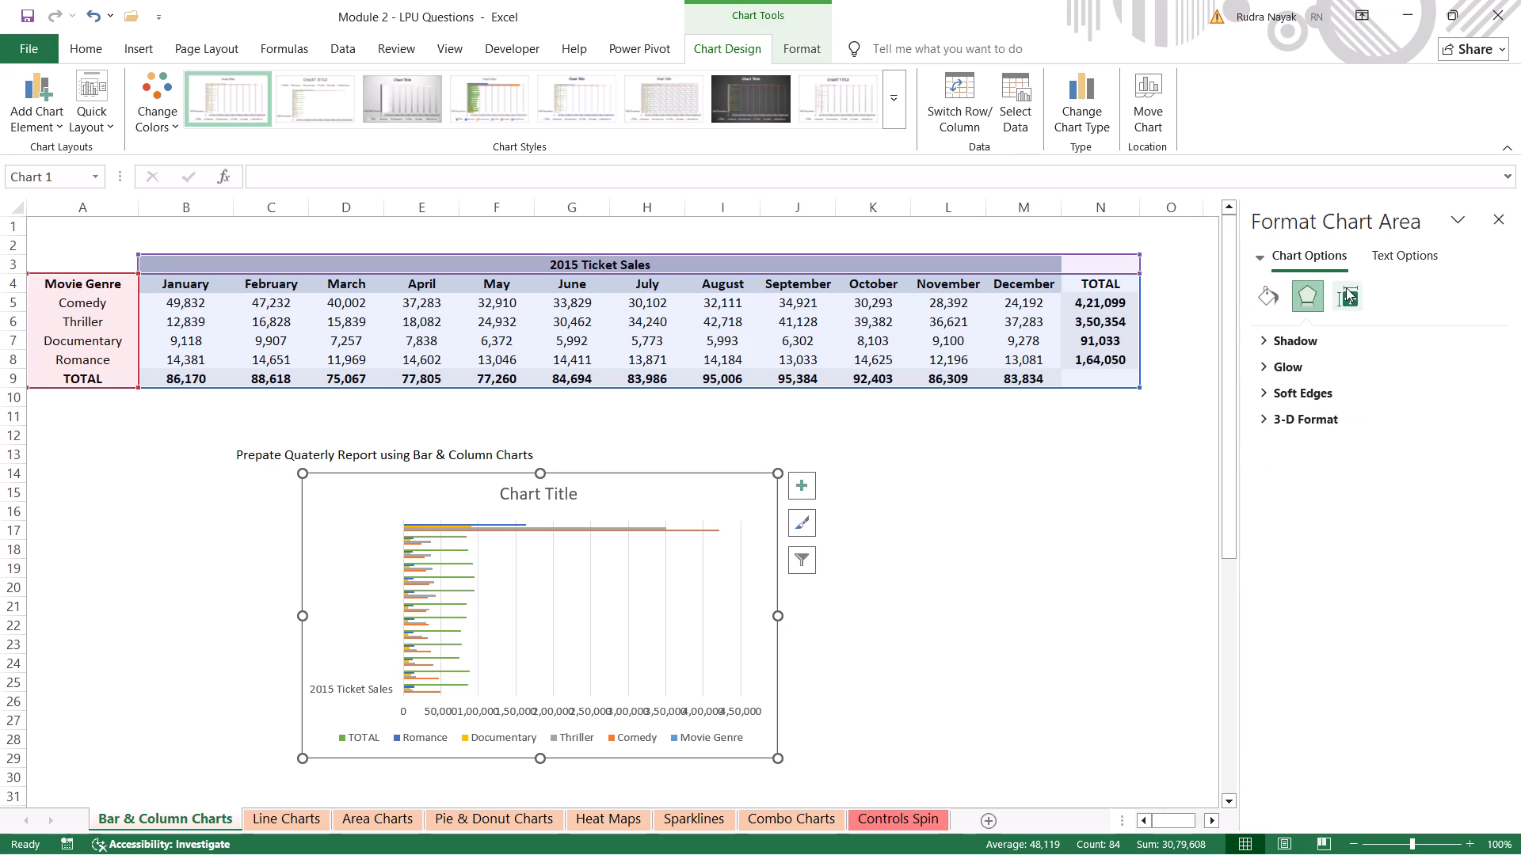
pyautogui.click(1348, 287)
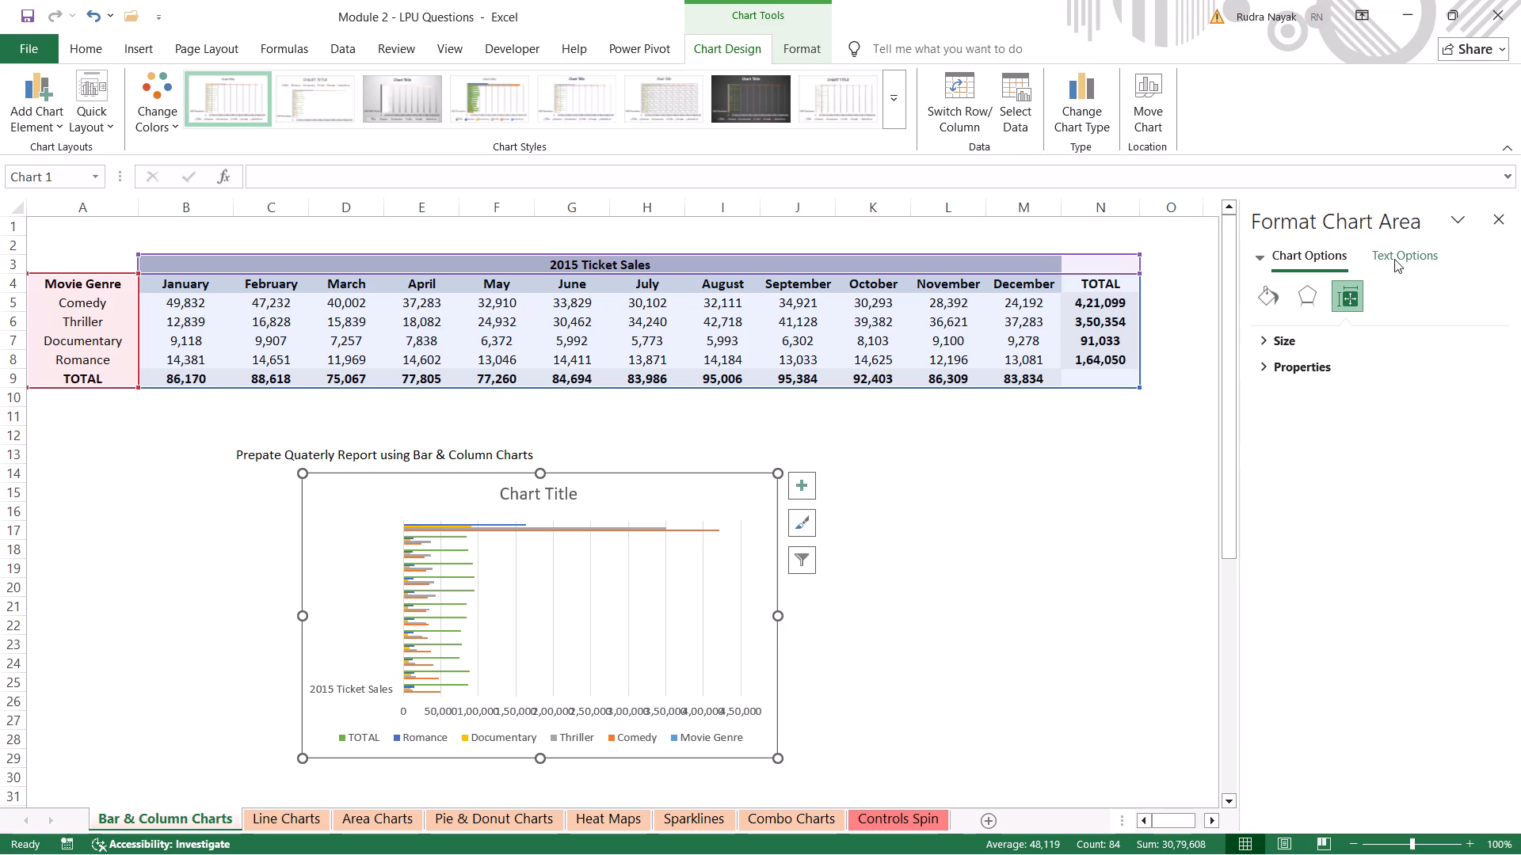
pyautogui.click(1394, 259)
pyautogui.click(1283, 256)
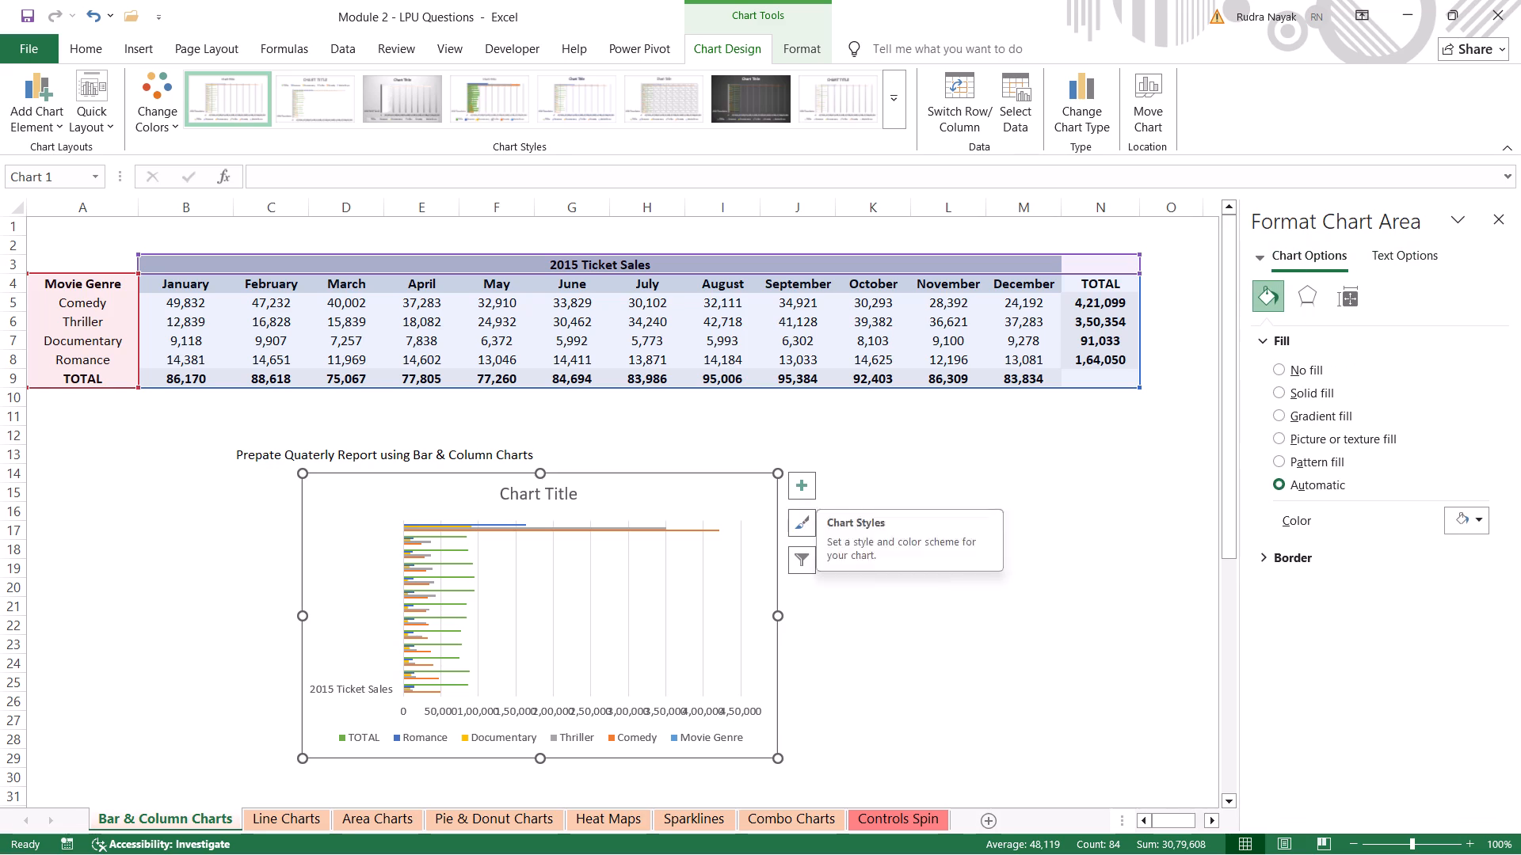
pyautogui.click(802, 560)
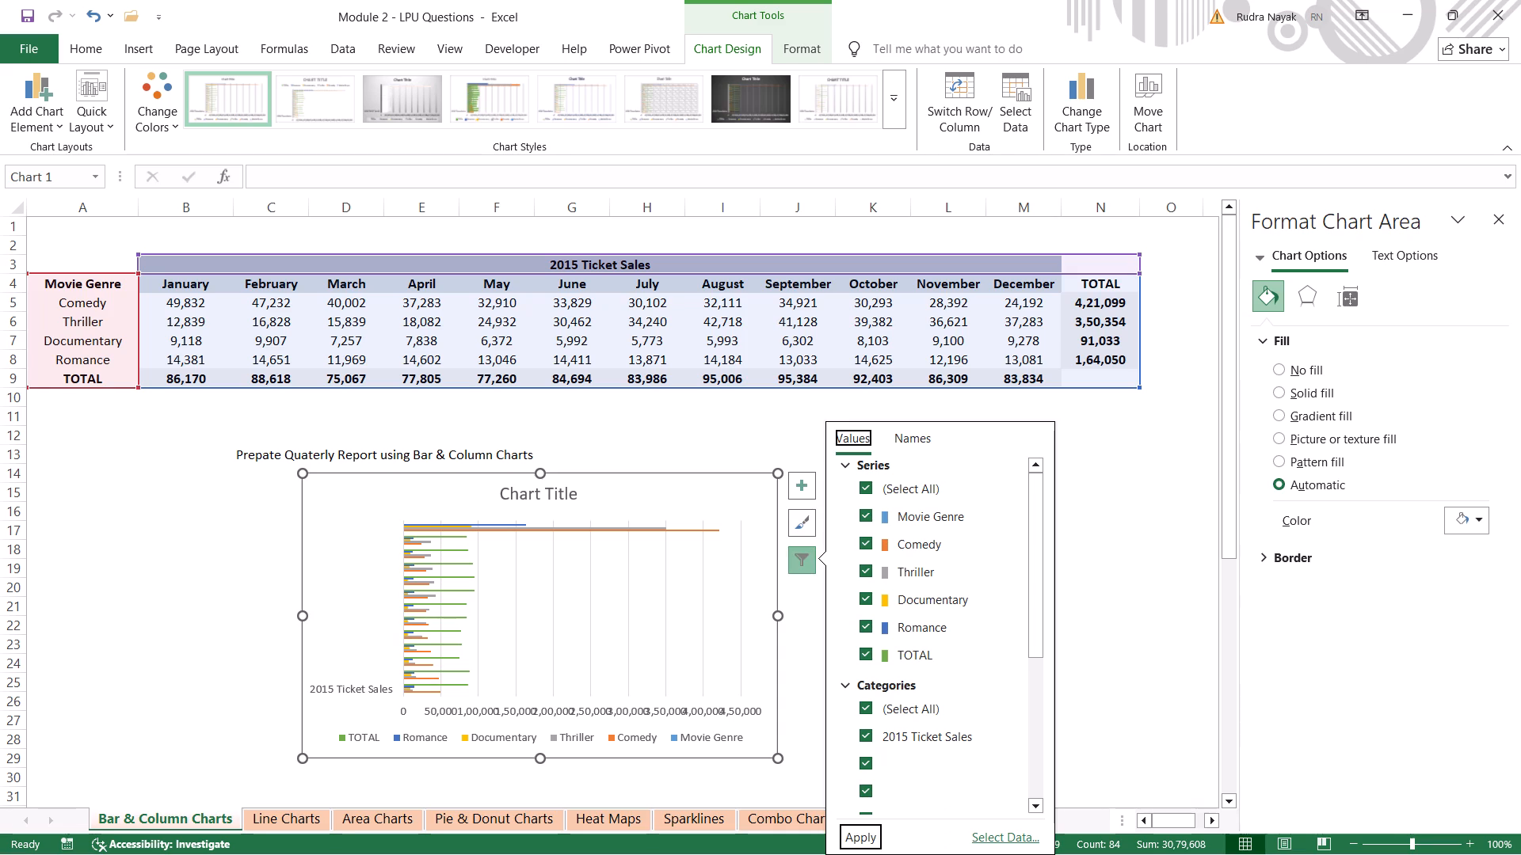
pyautogui.click(802, 512)
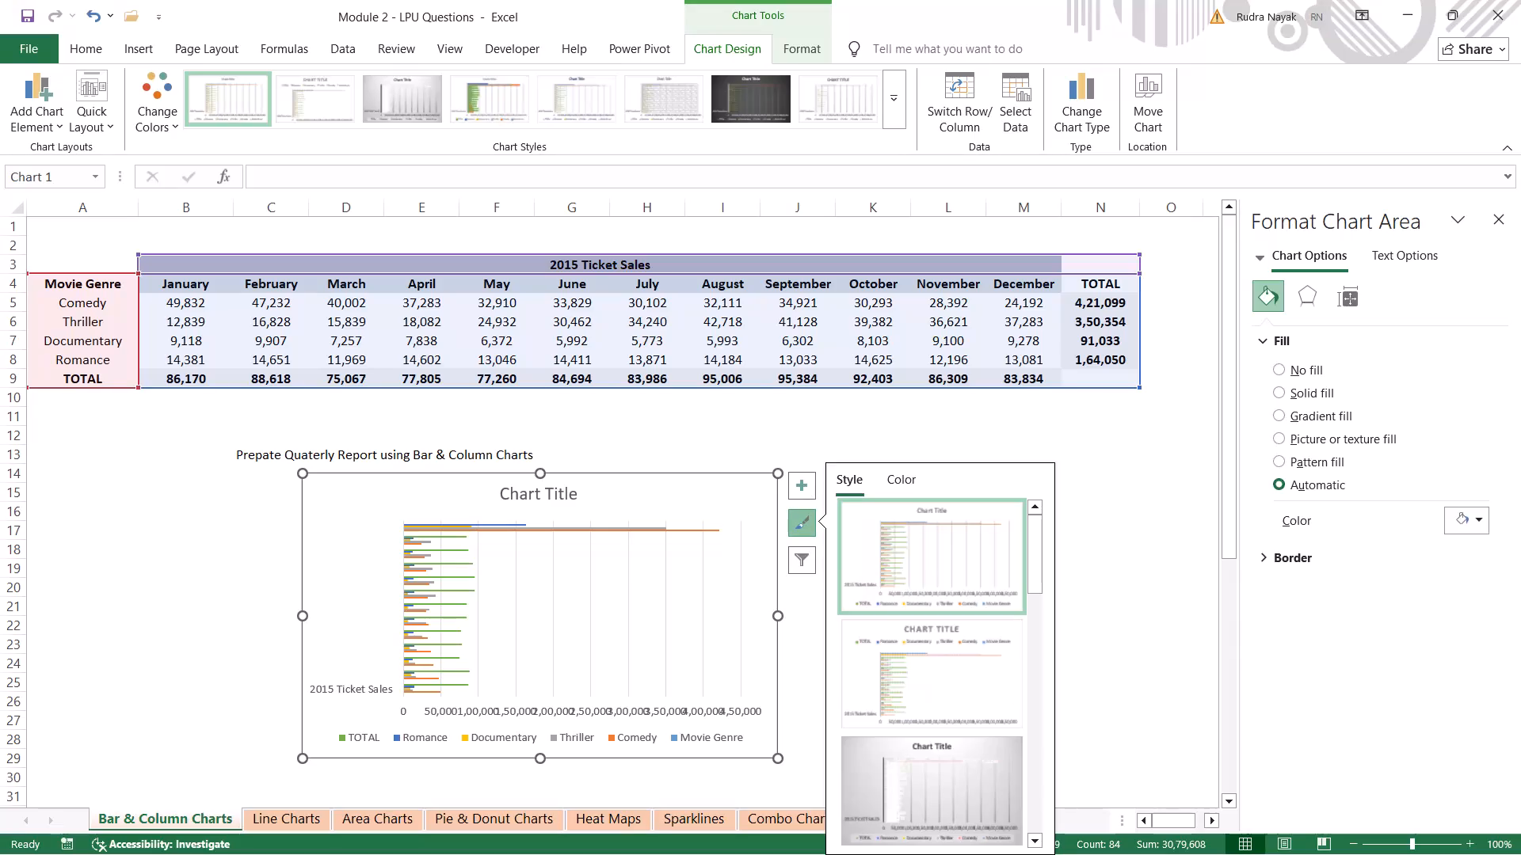
pyautogui.click(755, 571)
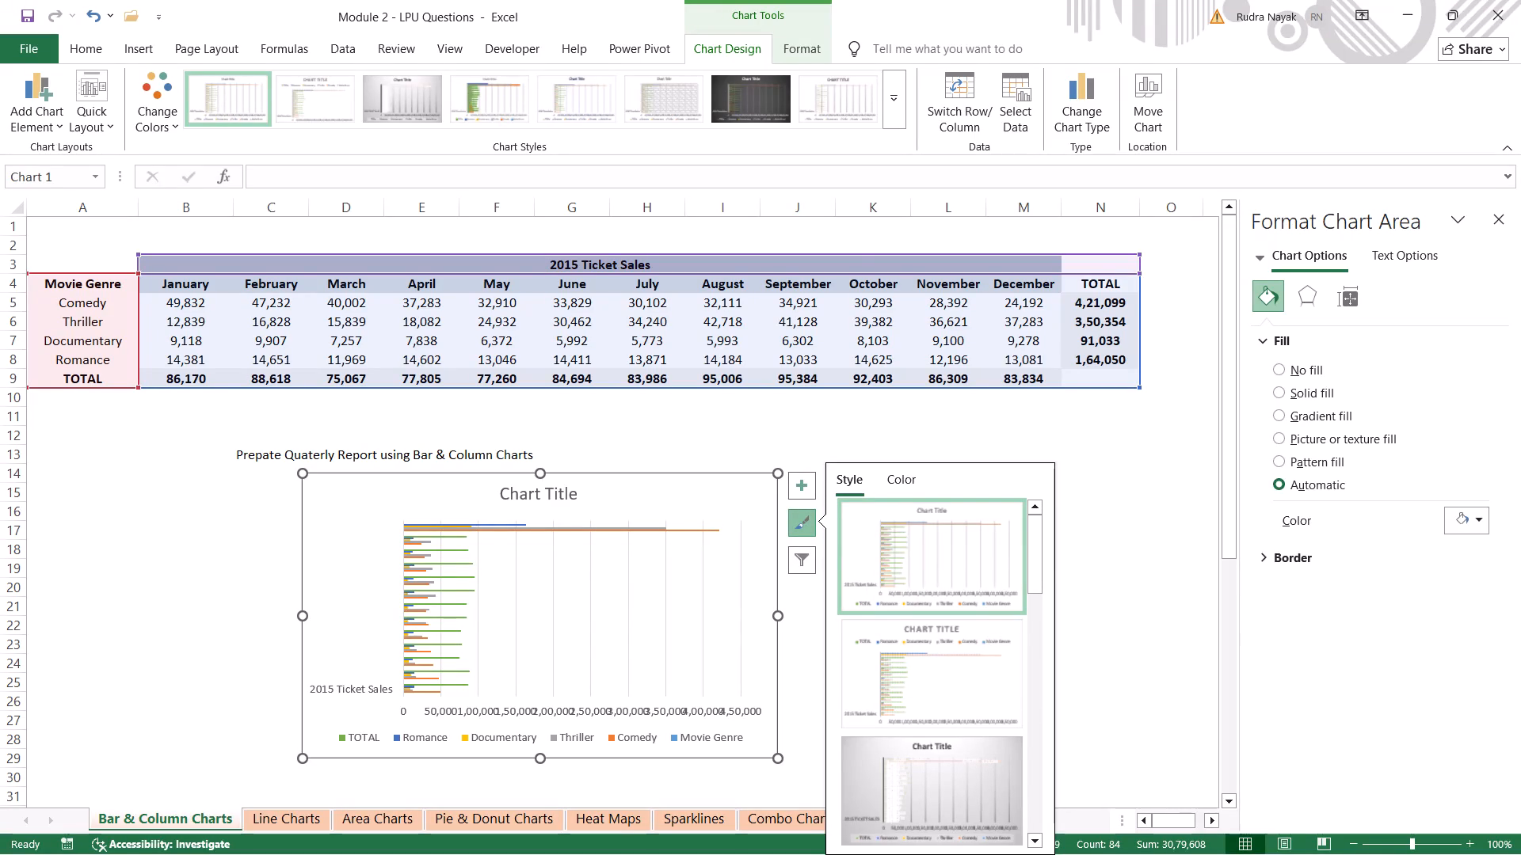
pyautogui.click(737, 494)
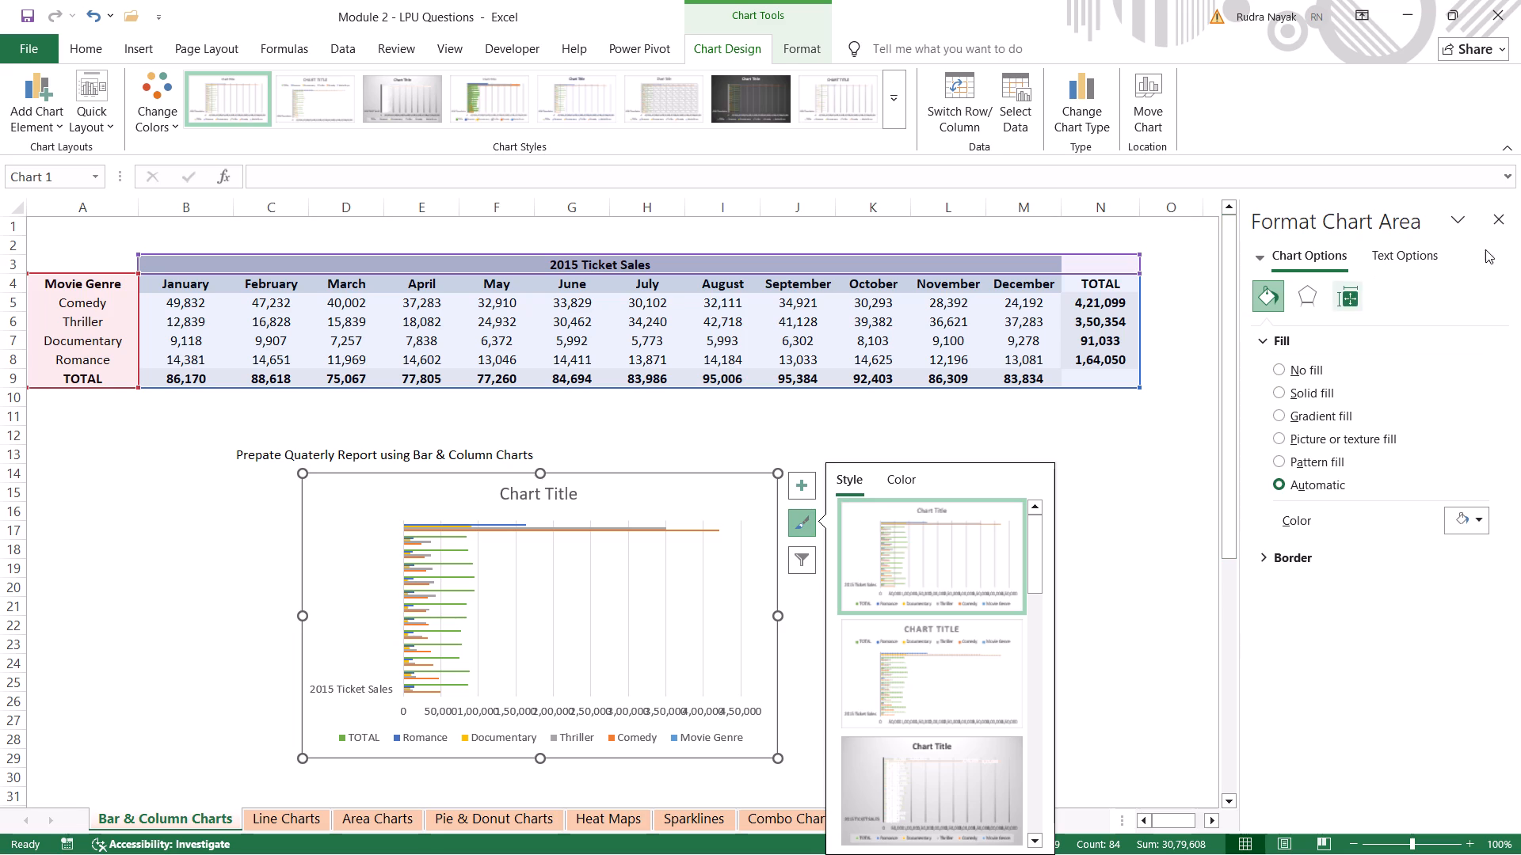
pyautogui.click(1503, 224)
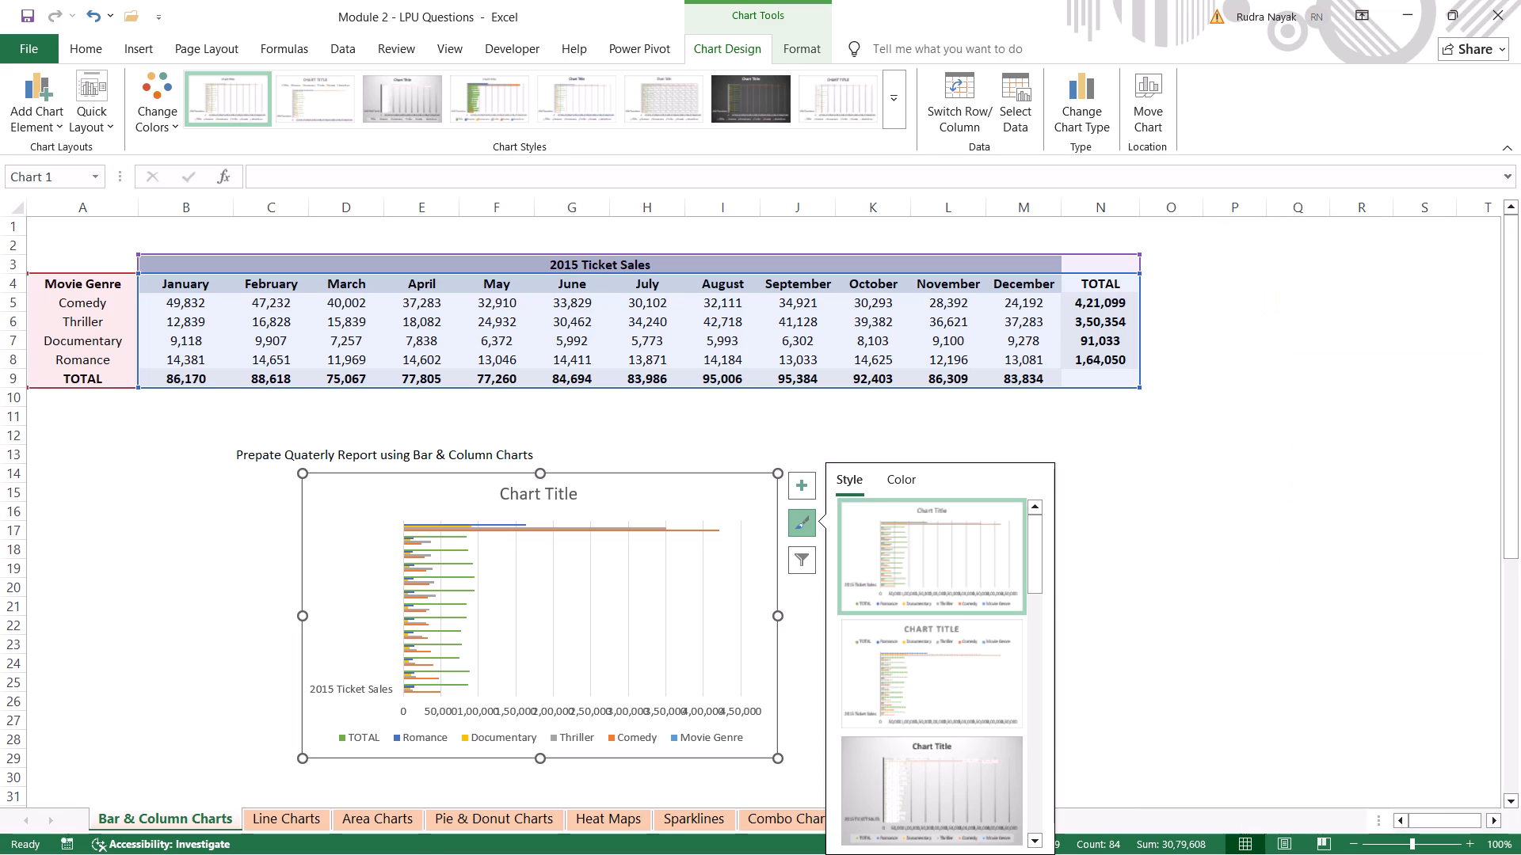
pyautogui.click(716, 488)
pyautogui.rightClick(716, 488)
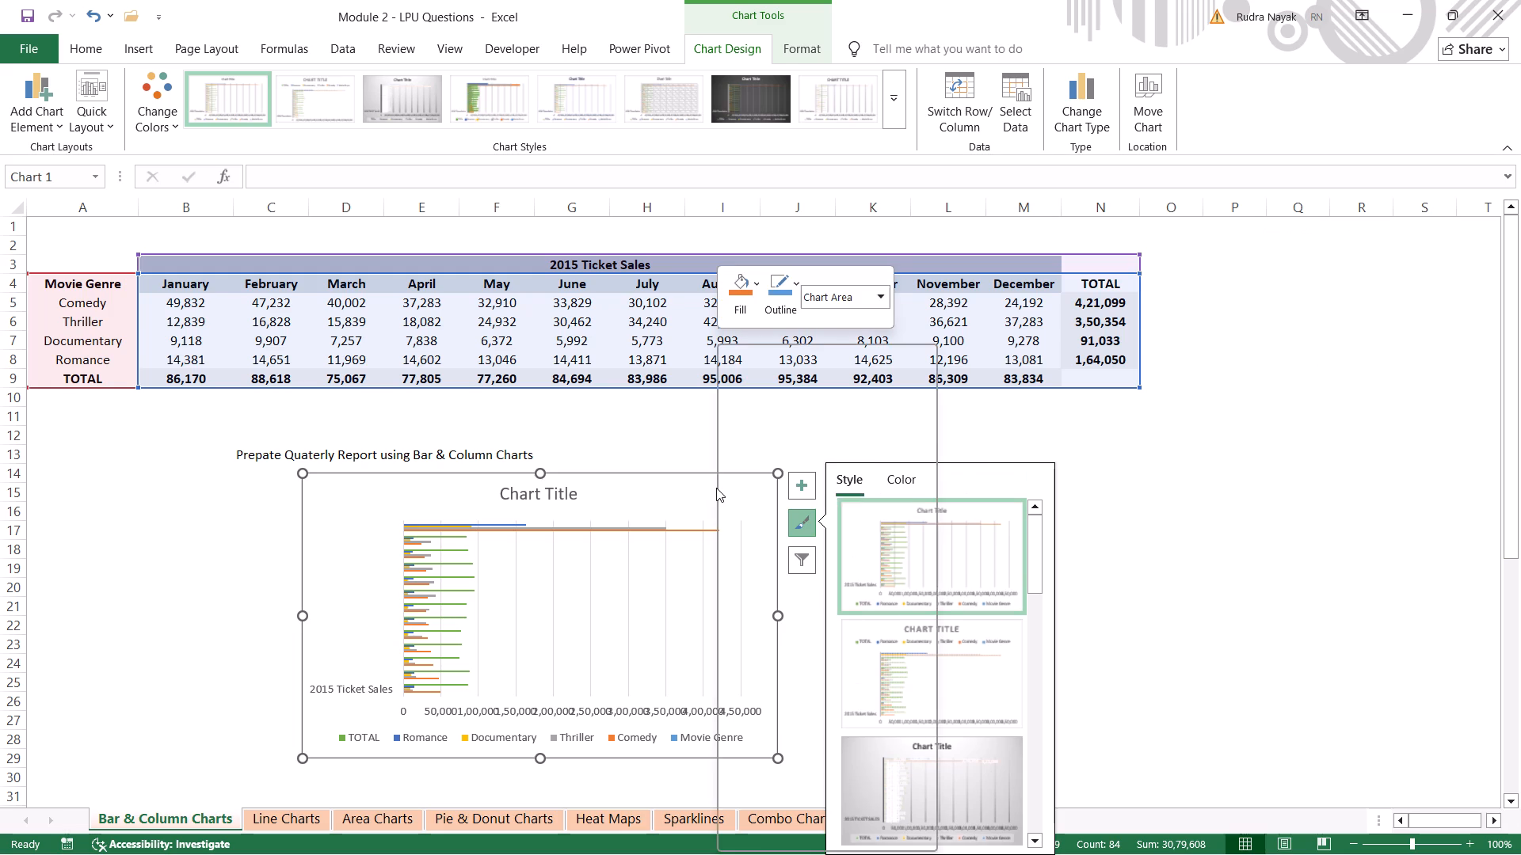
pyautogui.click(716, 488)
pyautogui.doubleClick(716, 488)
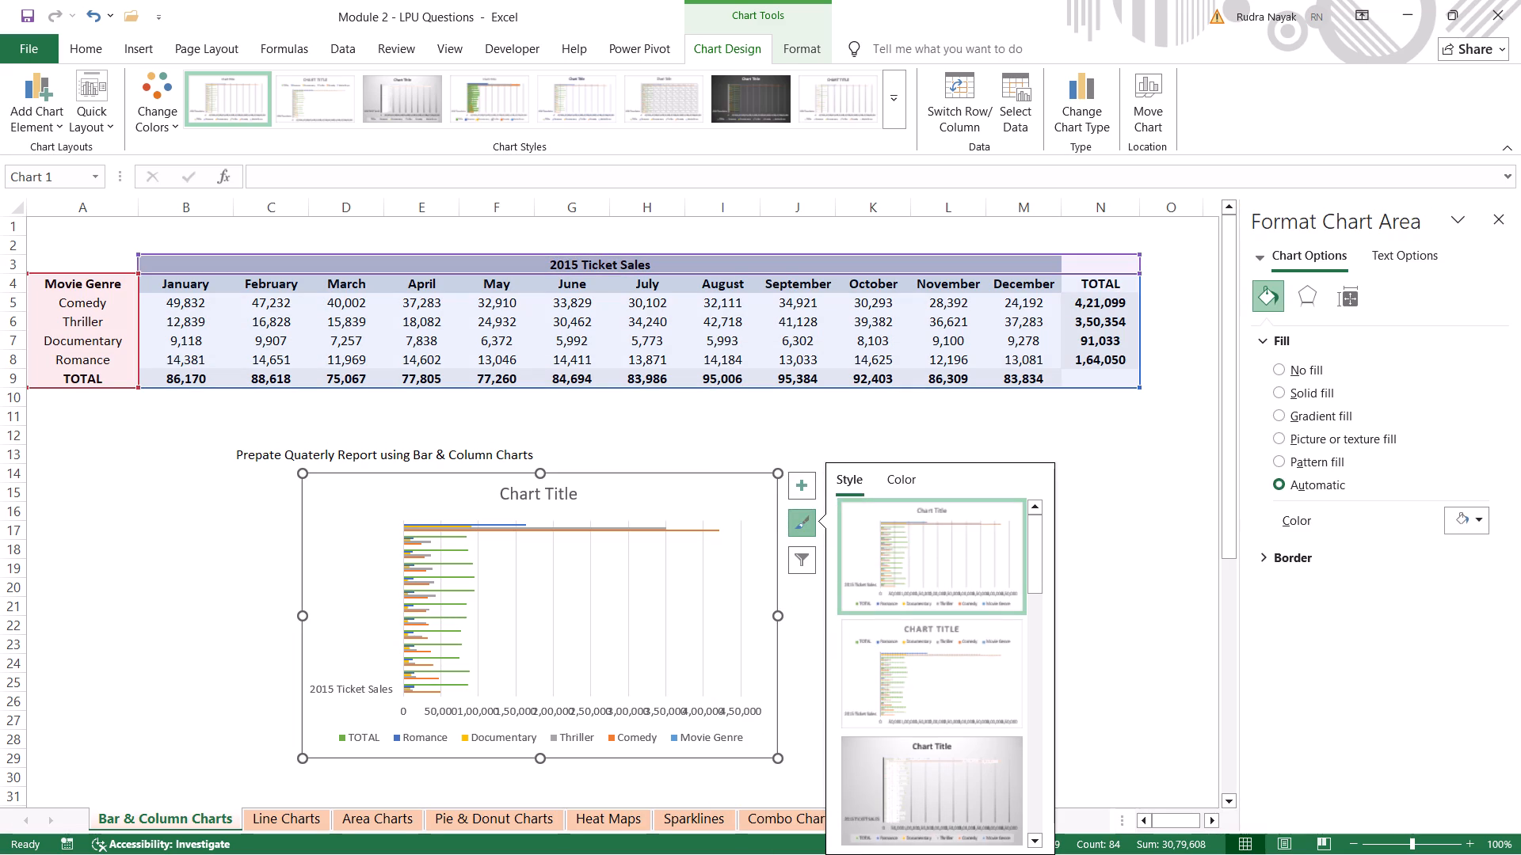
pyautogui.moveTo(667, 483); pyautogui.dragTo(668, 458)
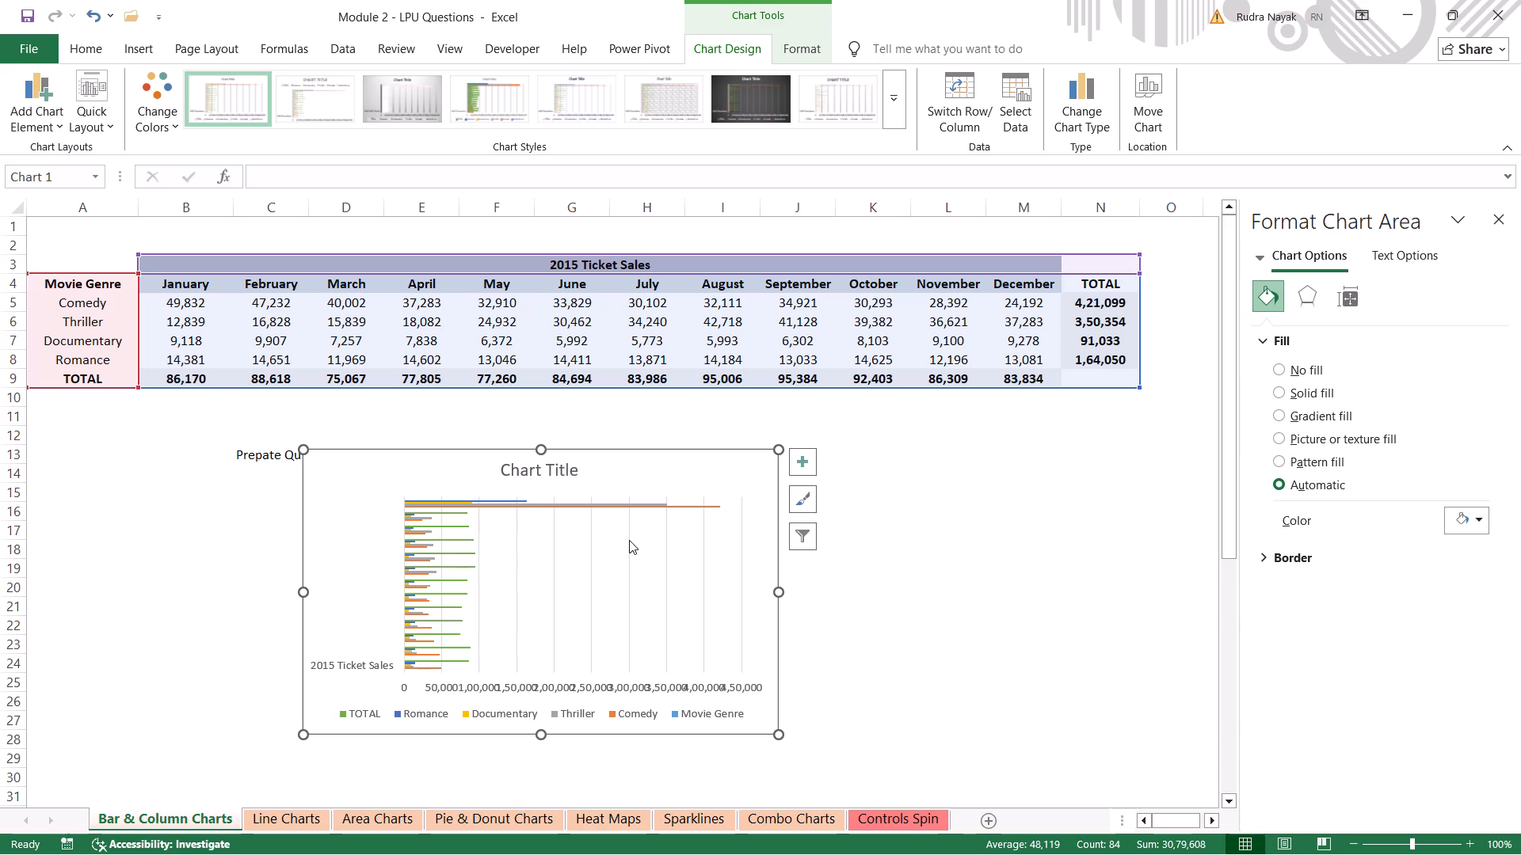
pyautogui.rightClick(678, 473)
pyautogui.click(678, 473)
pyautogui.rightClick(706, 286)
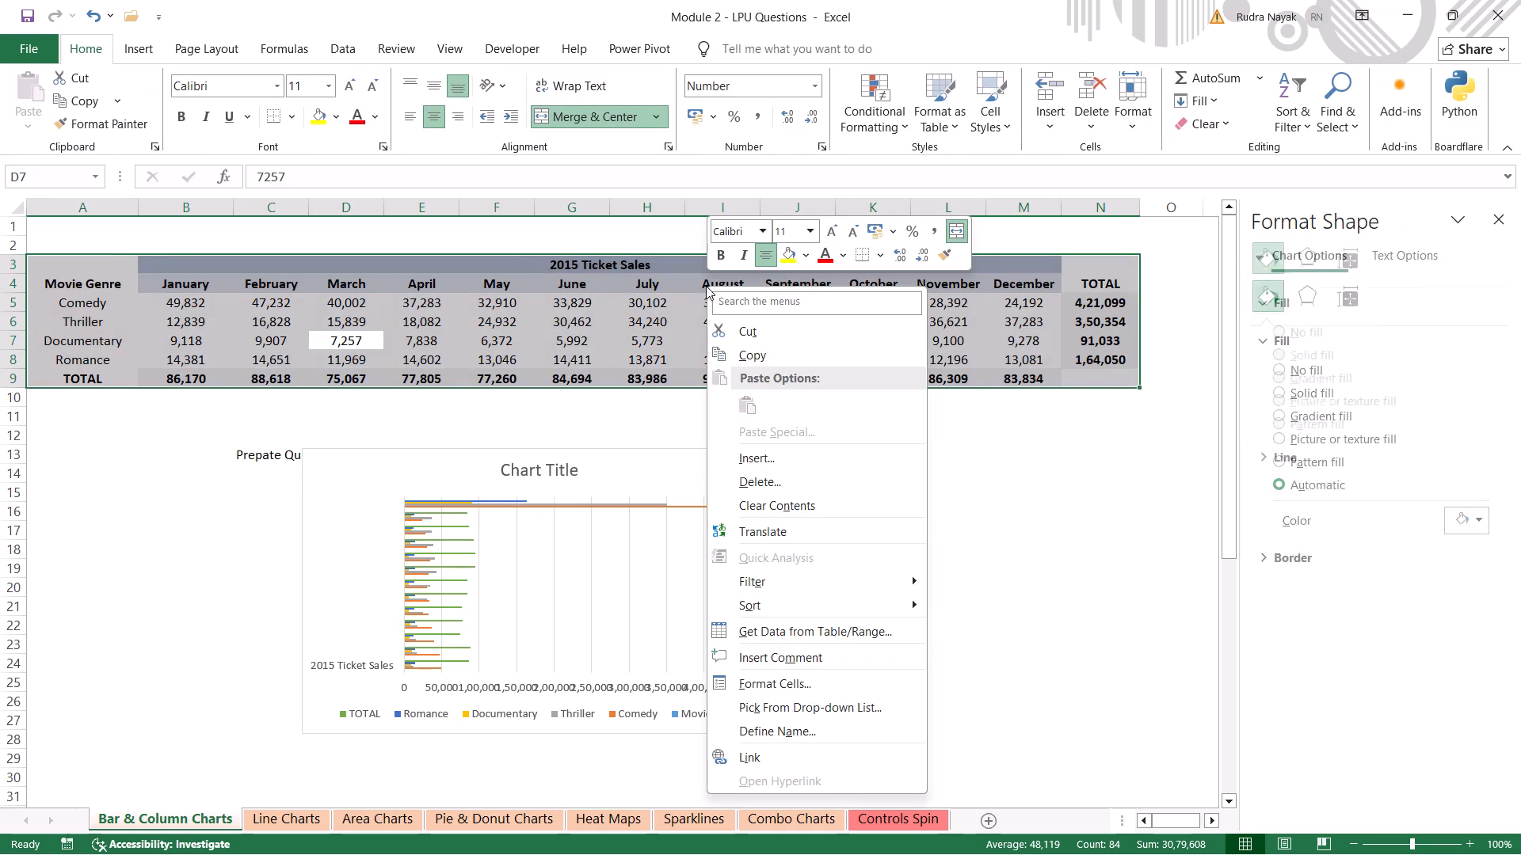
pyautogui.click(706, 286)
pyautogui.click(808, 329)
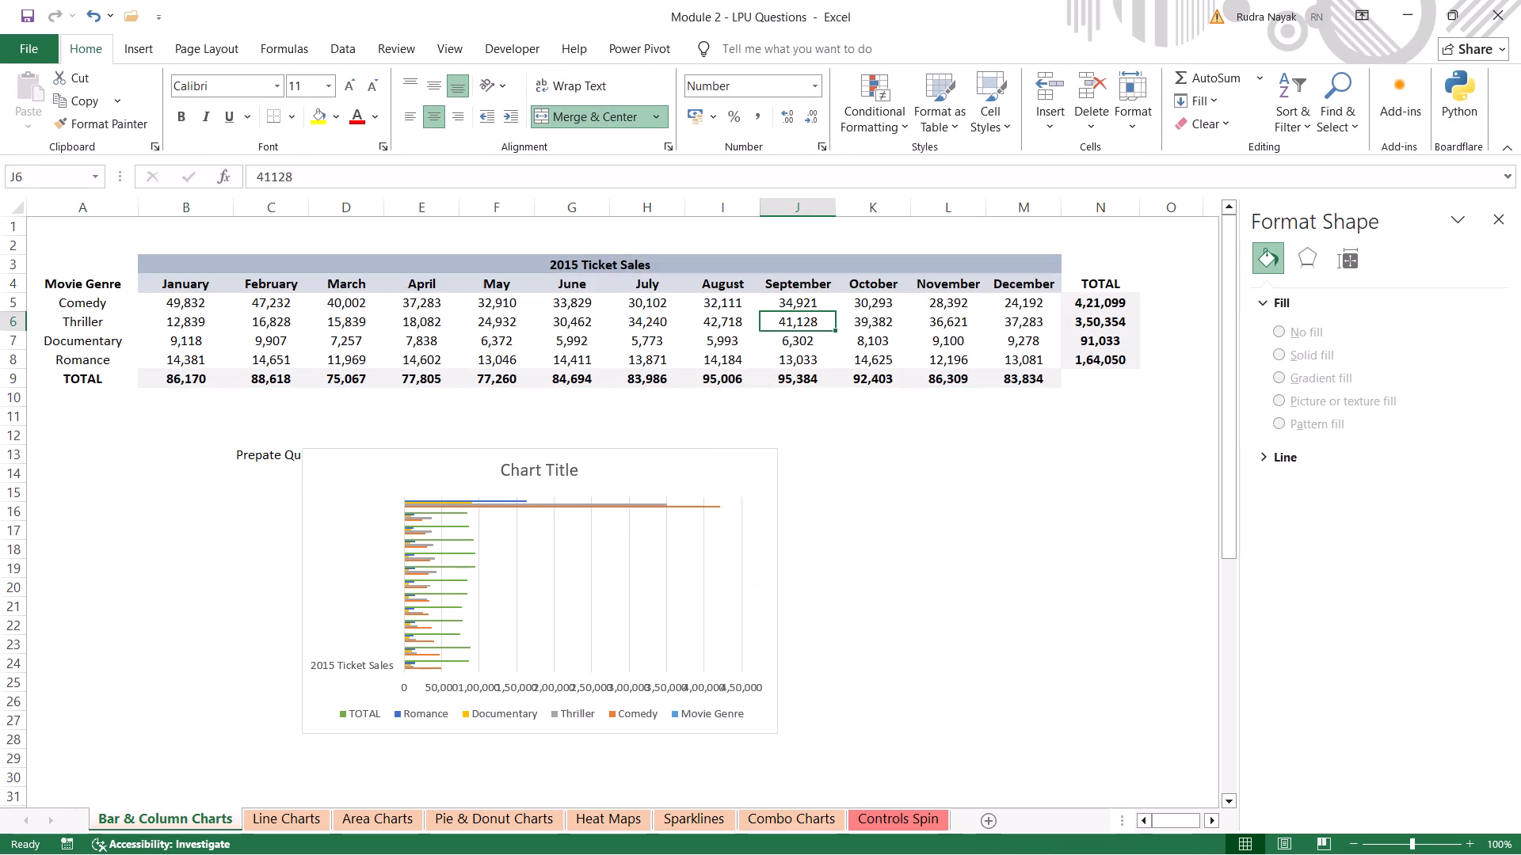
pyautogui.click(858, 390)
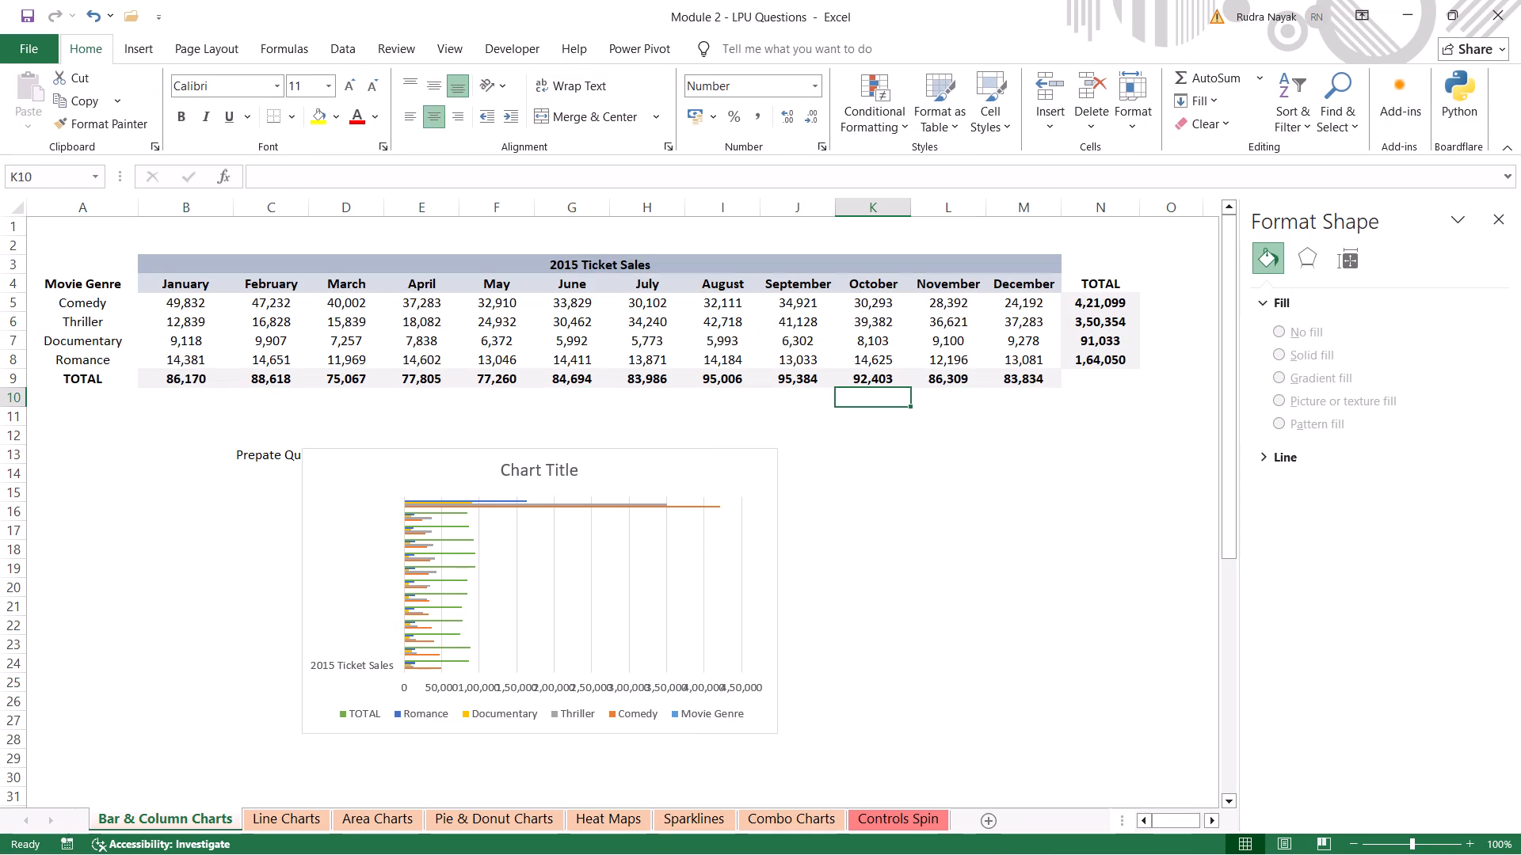
# Move the bar chart clear of the row 13 instruction, placing it across columns E to K from row 14.
pyautogui.click(687, 467)
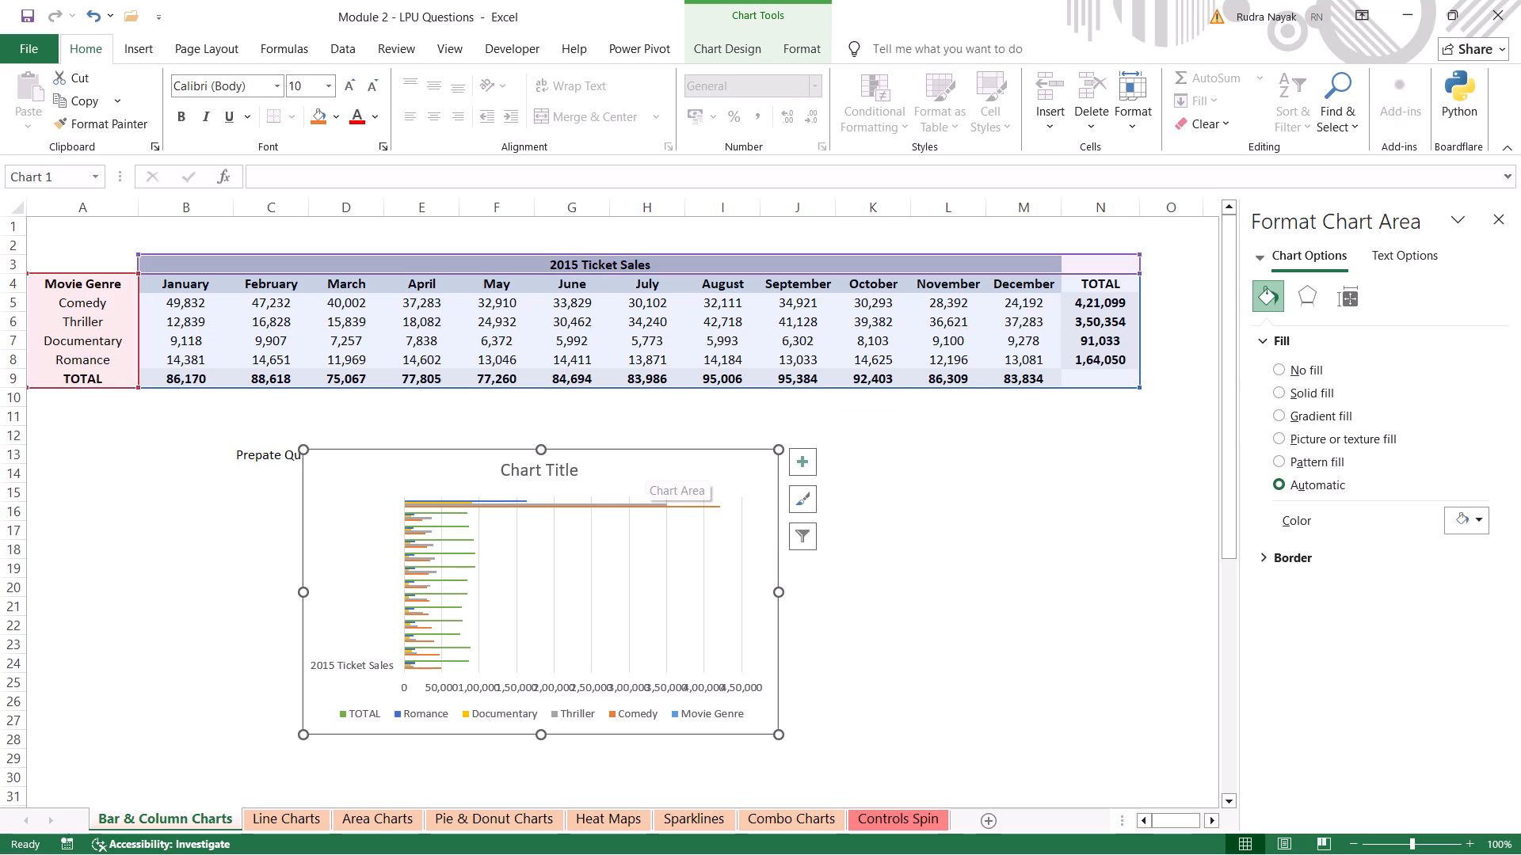
pyautogui.moveTo(645, 465); pyautogui.dragTo(747, 486)
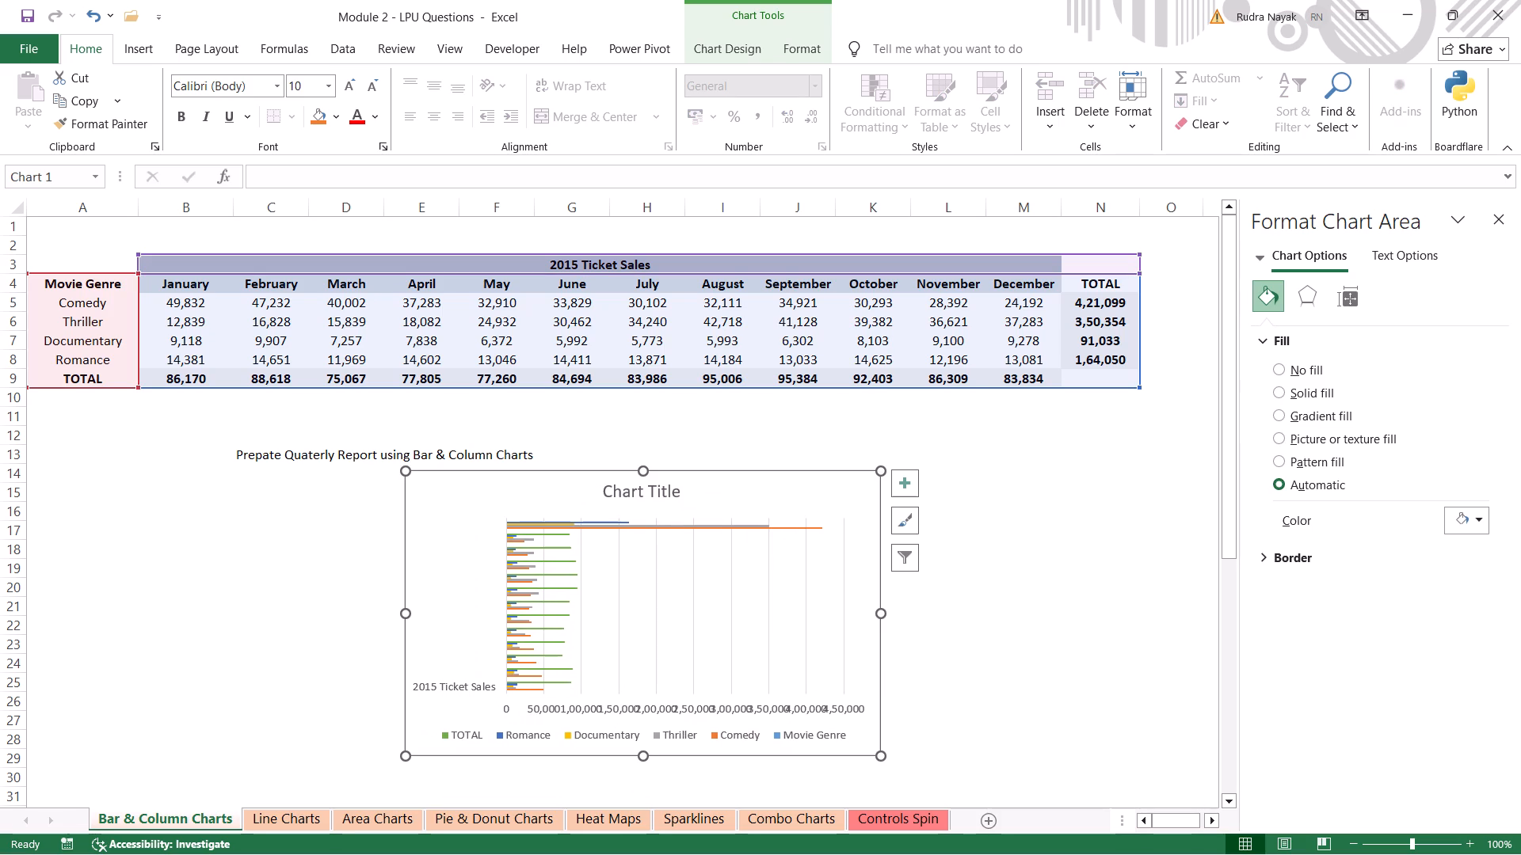
pyautogui.click(1029, 497)
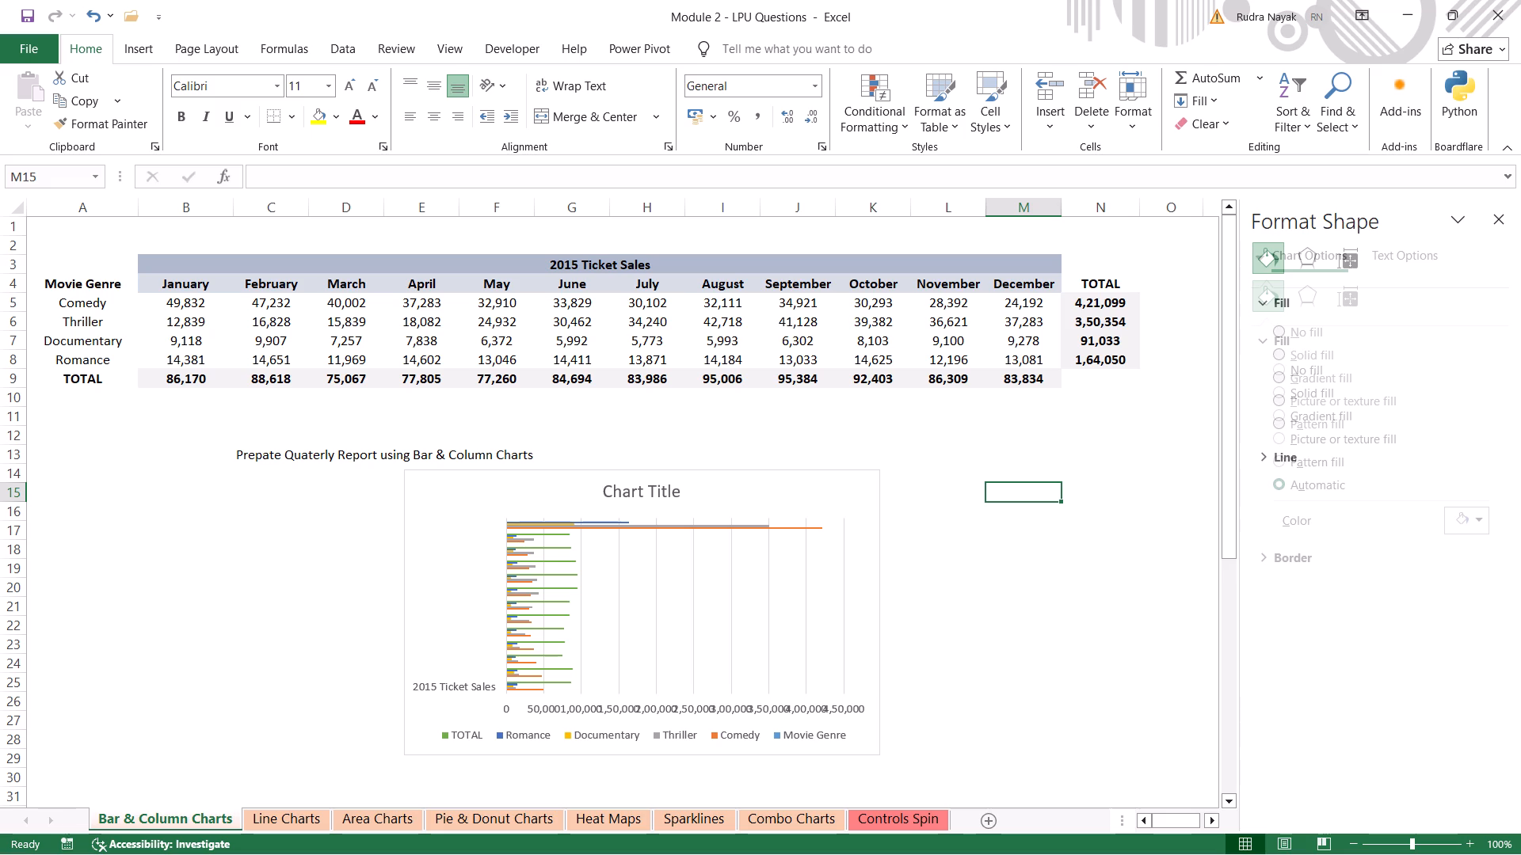
# Insert a basic 2-D Line chart from the full Date, Google and Amazon price table on the Line Charts sheet.
pyautogui.click(282, 809)
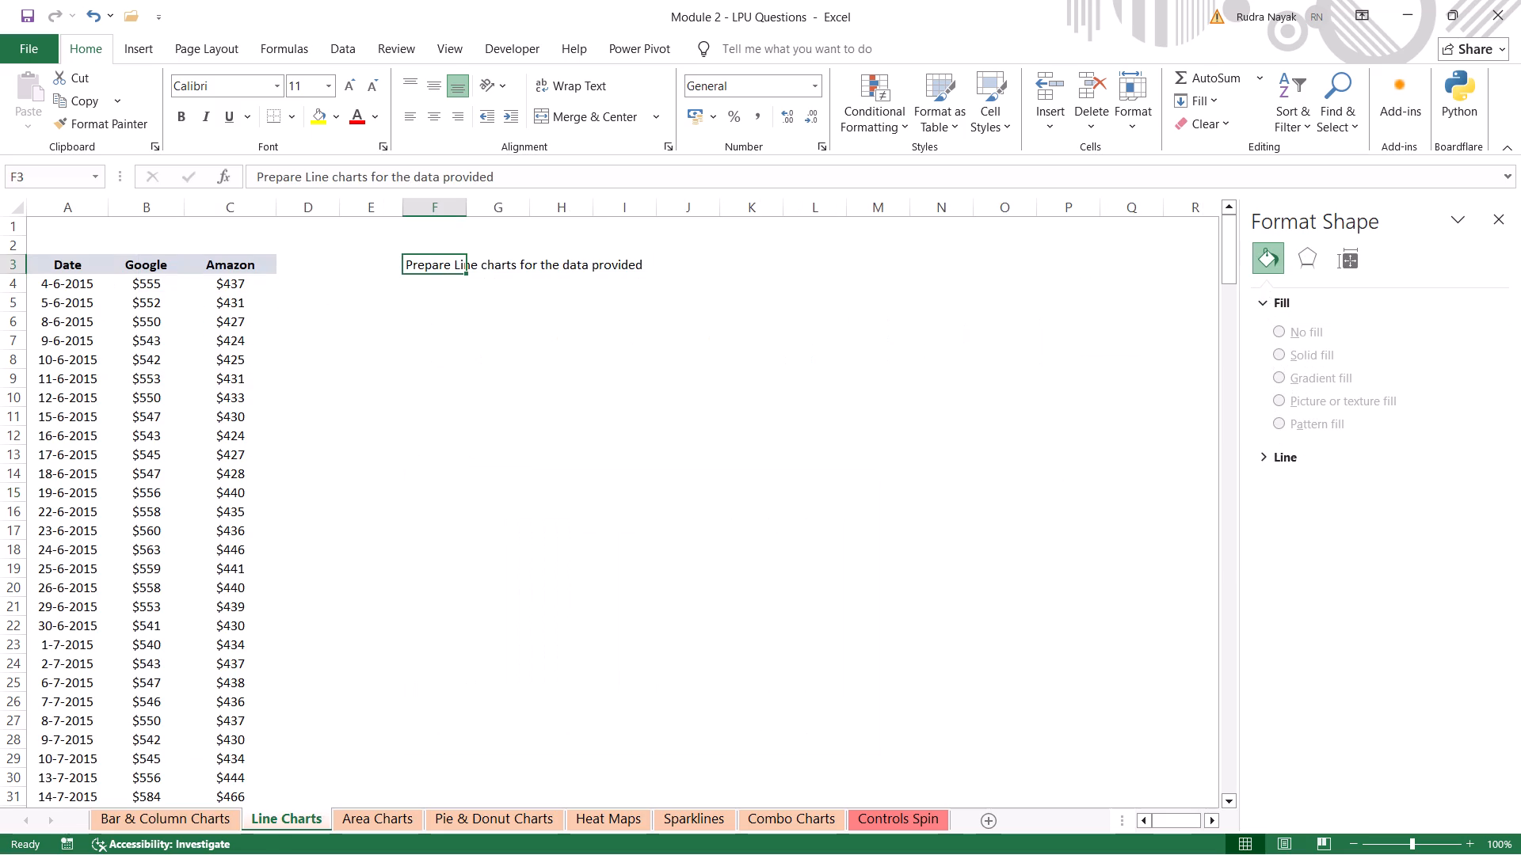
pyautogui.click(372, 490)
pyautogui.click(503, 382)
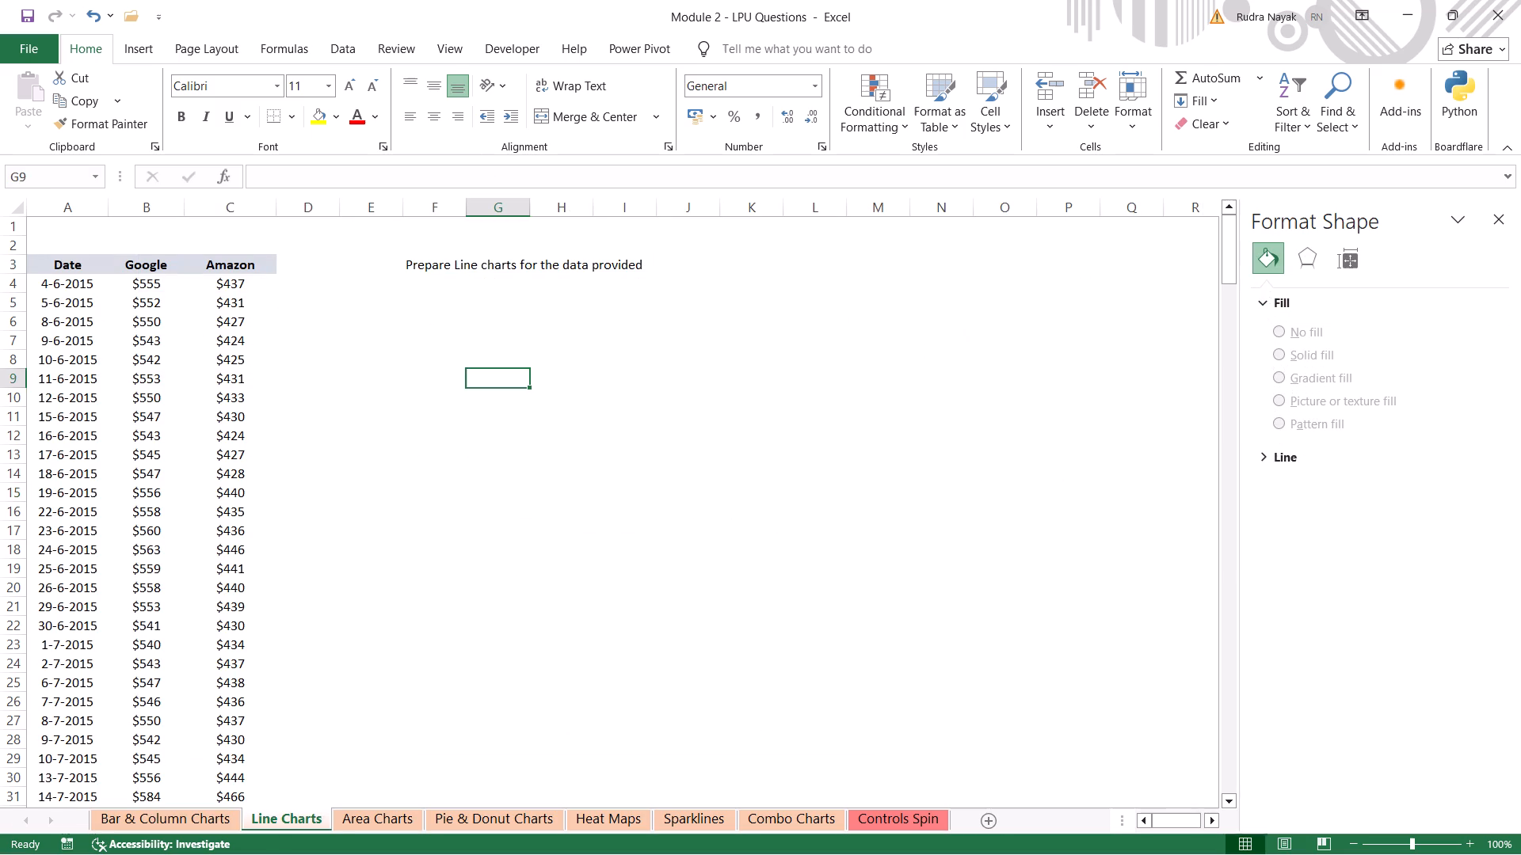
pyautogui.click(188, 316)
pyautogui.hotkey('ctrl', 'a')
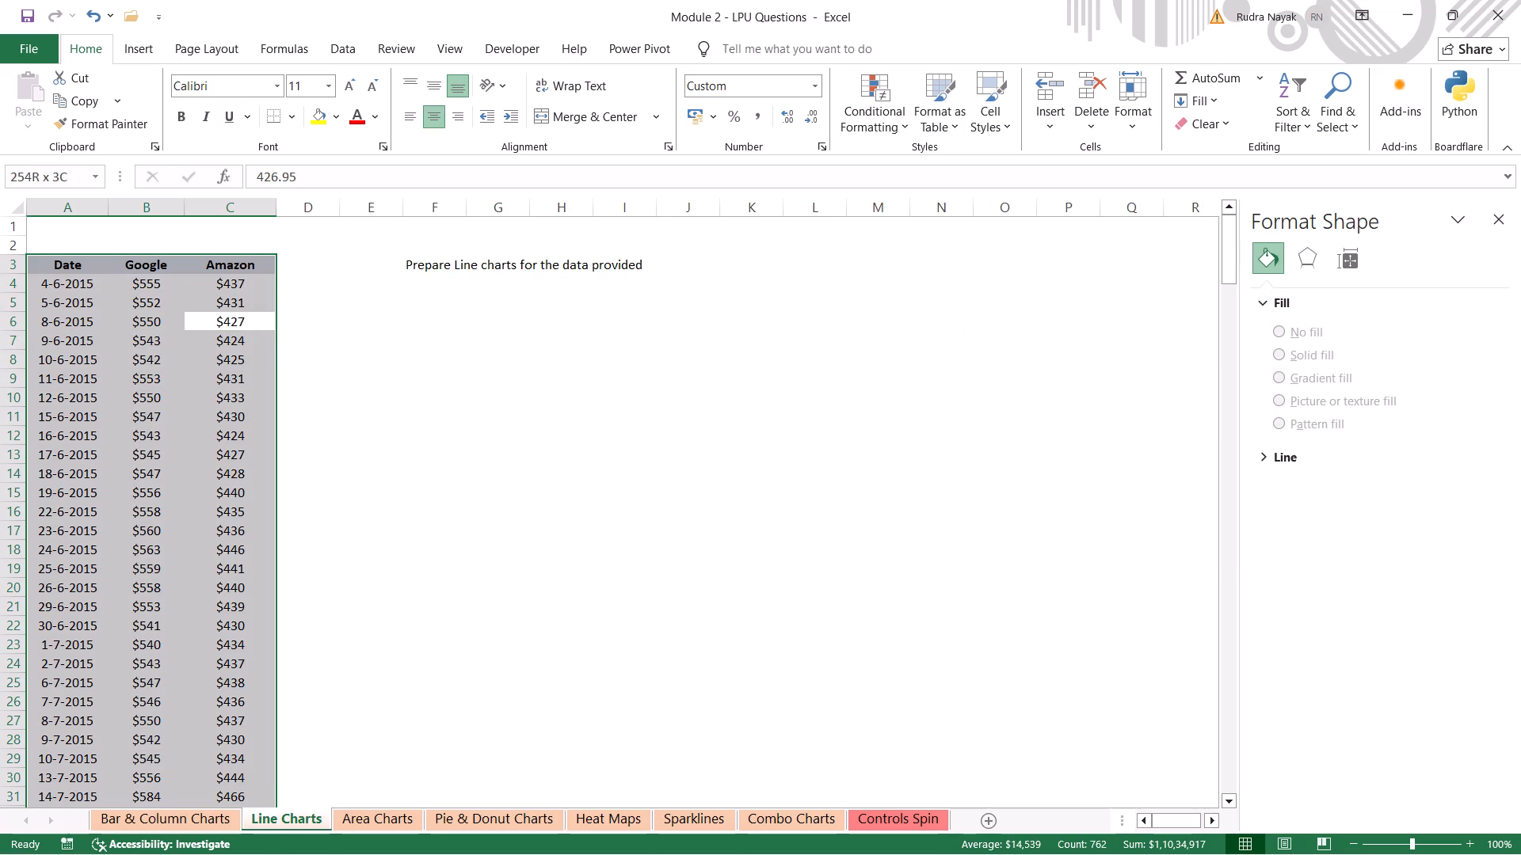
pyautogui.click(155, 51)
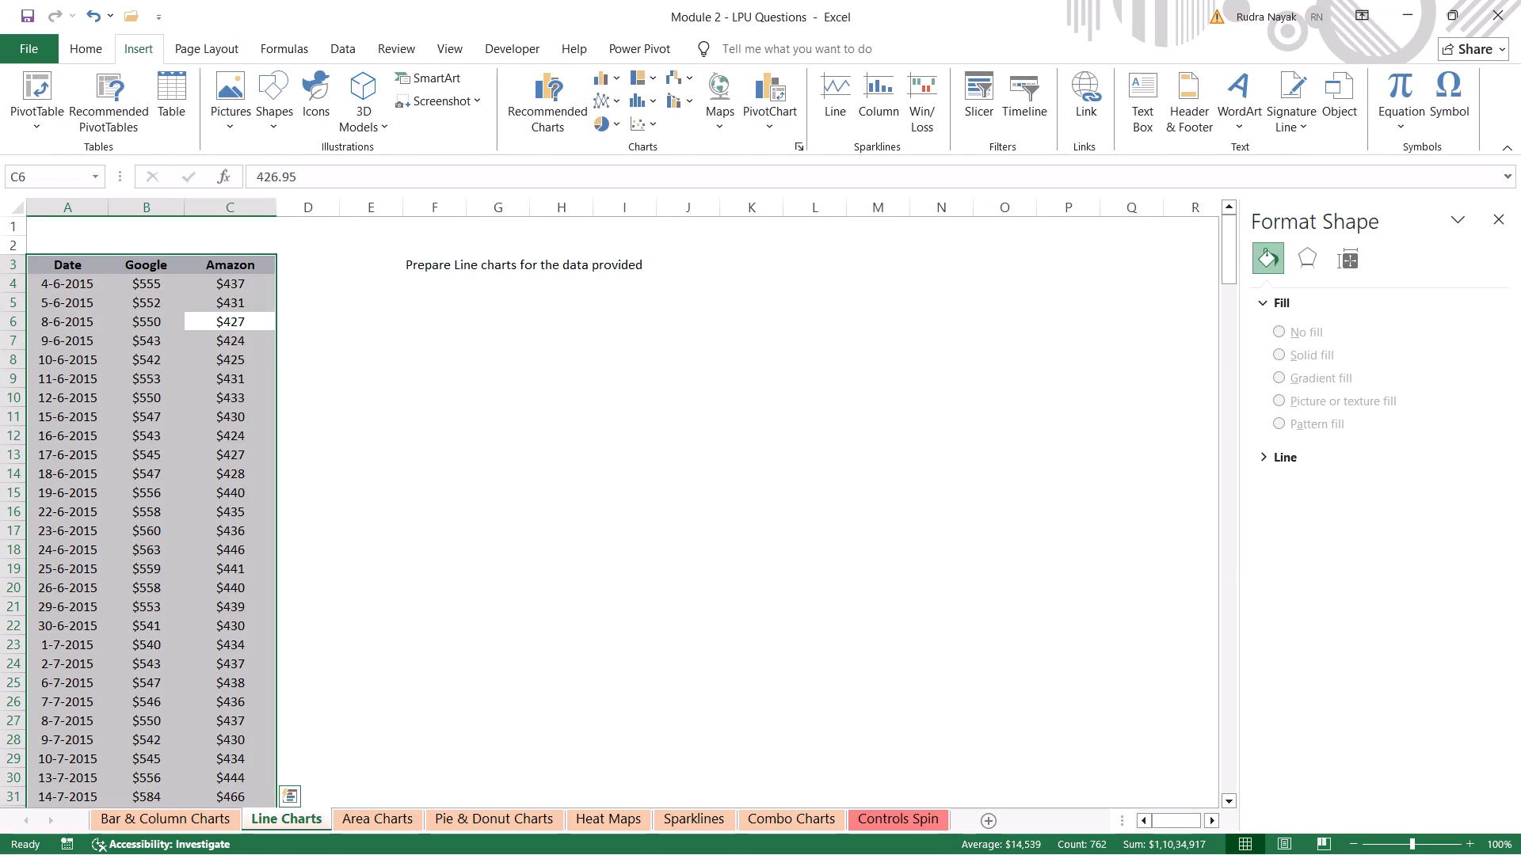
pyautogui.click(617, 99)
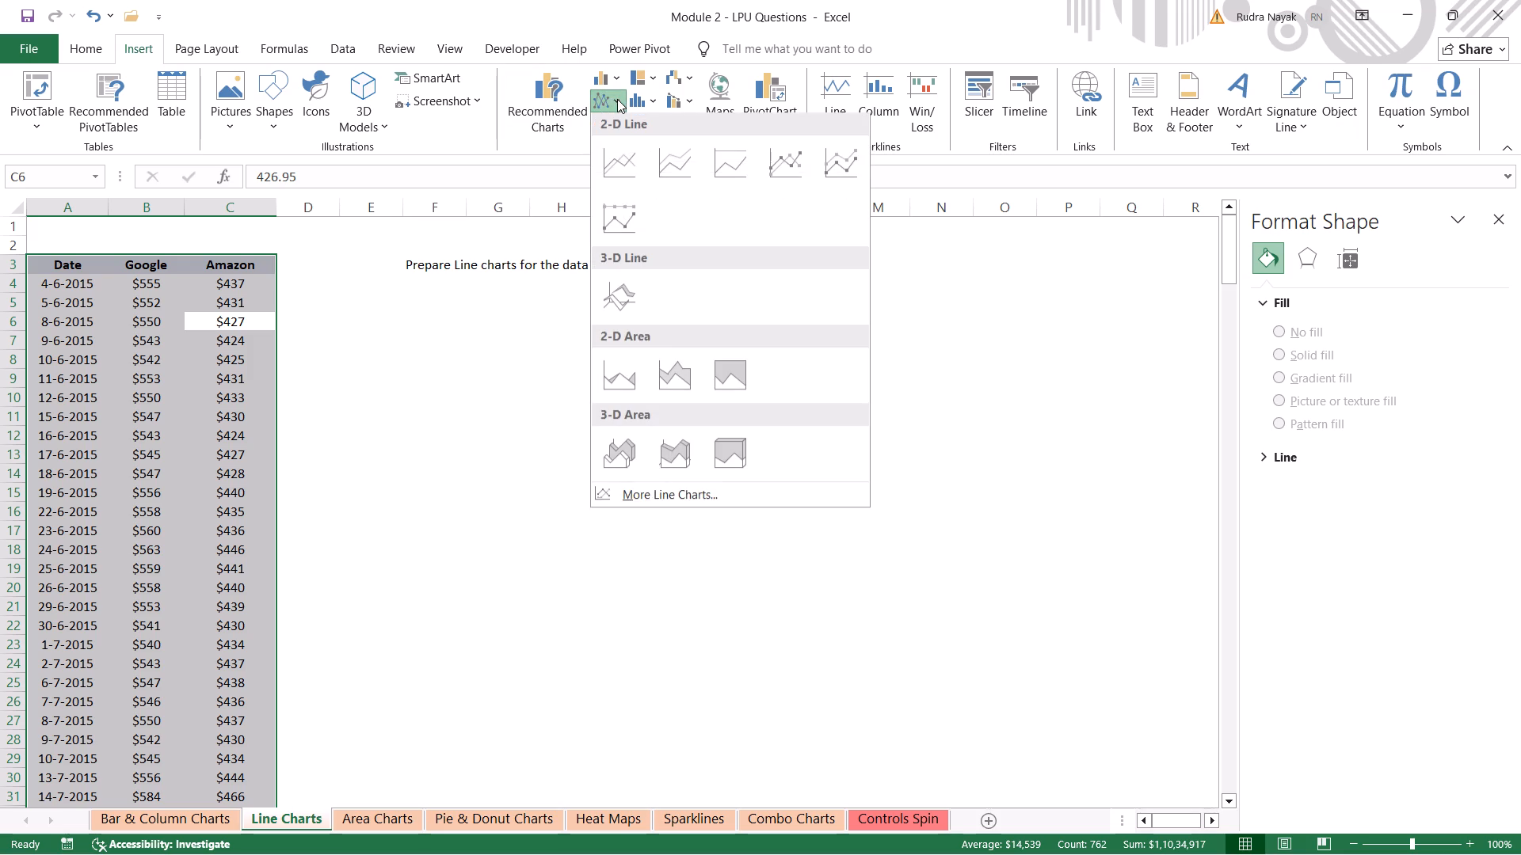
pyautogui.click(630, 160)
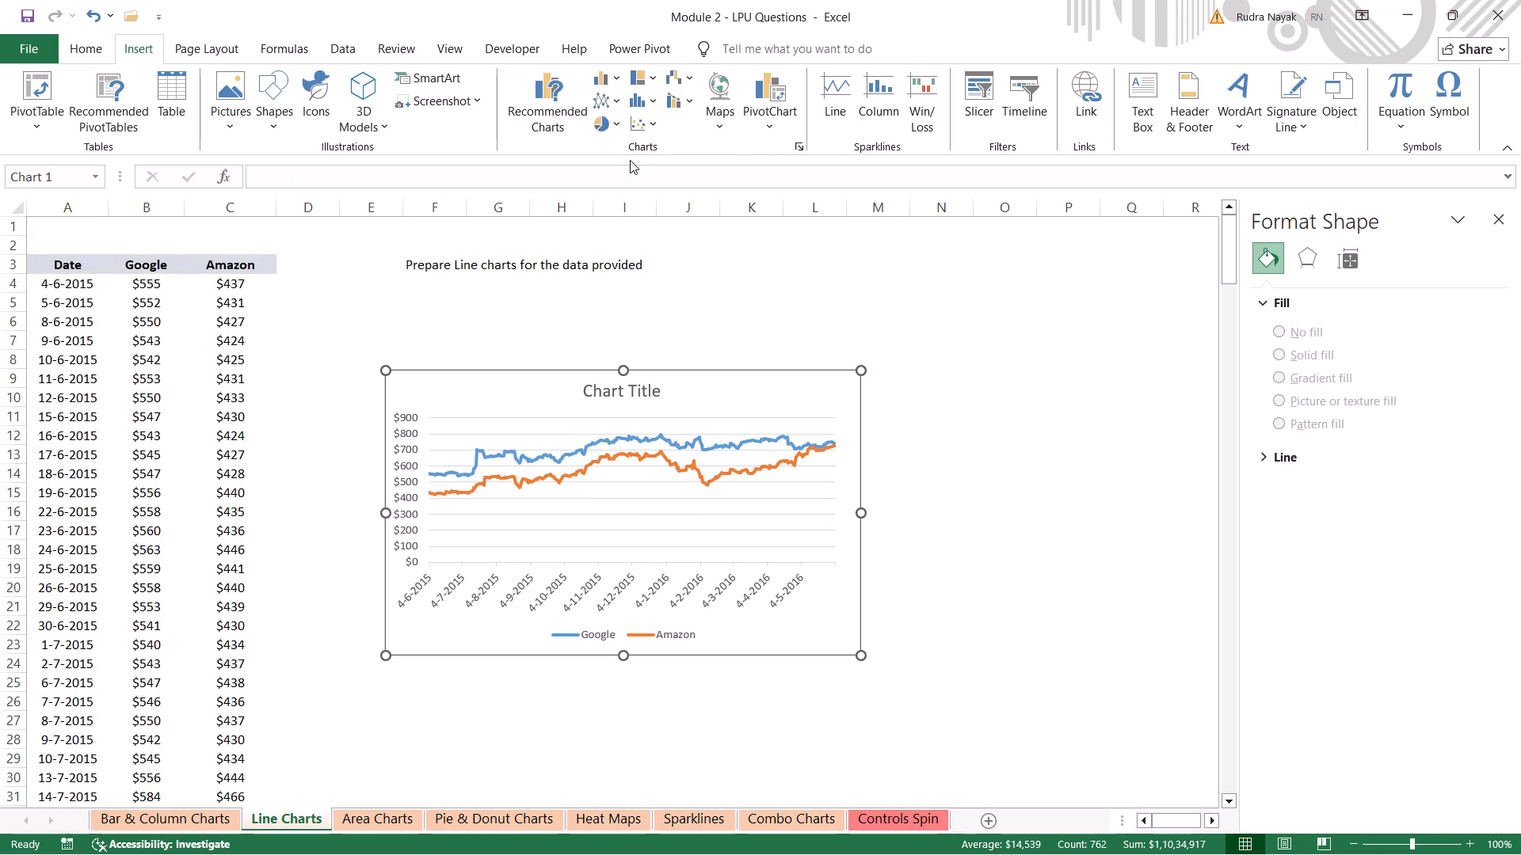
pyautogui.click(914, 469)
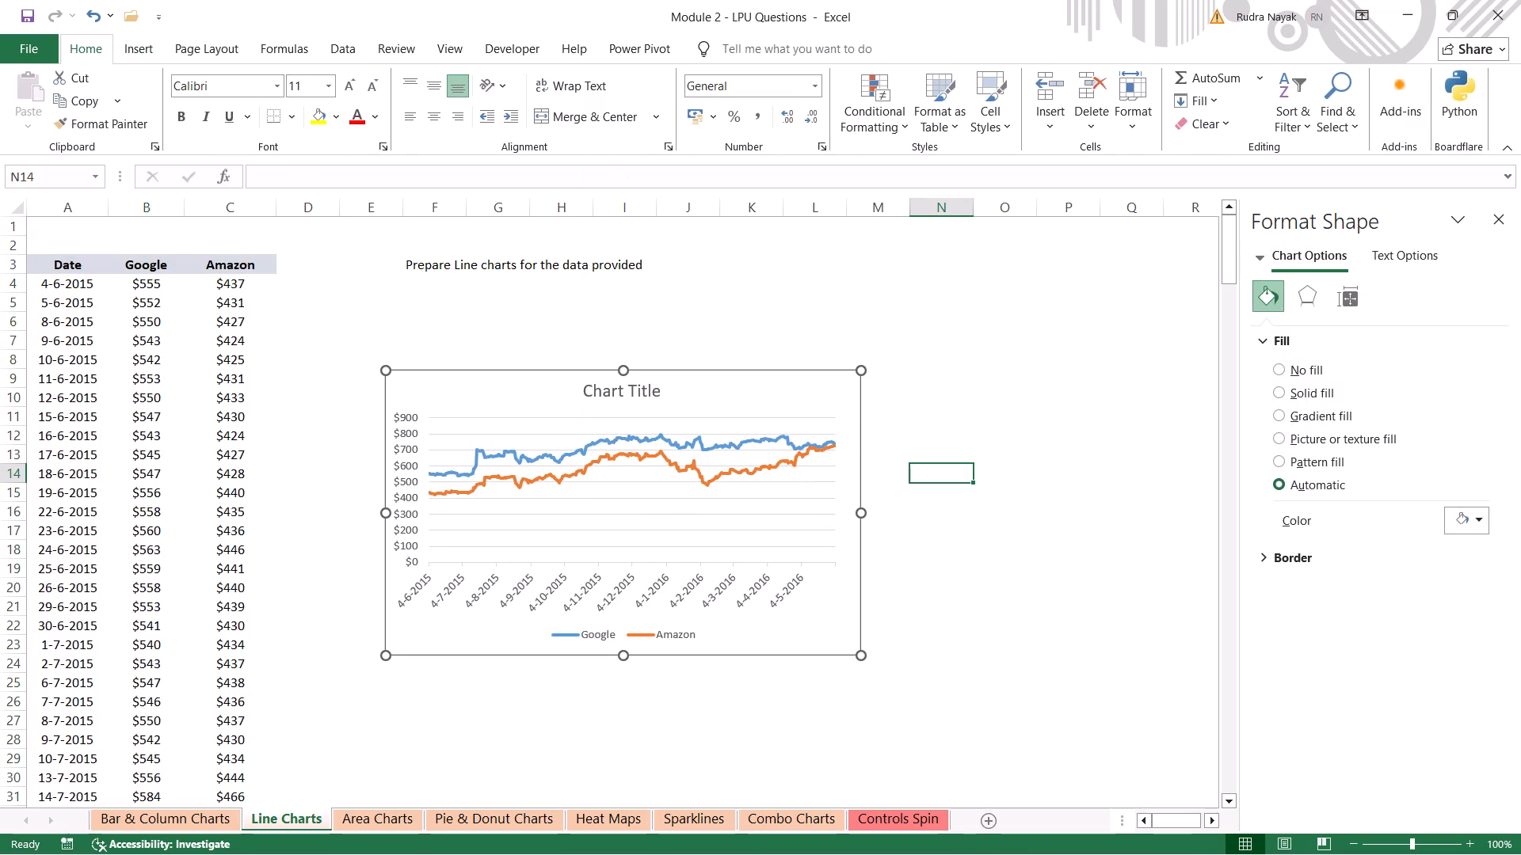
# Insert an Area chart of the whole 2015 Ticket Sales table on the Area Charts sheet, with months along the axis and genres as series.
pyautogui.click(381, 827)
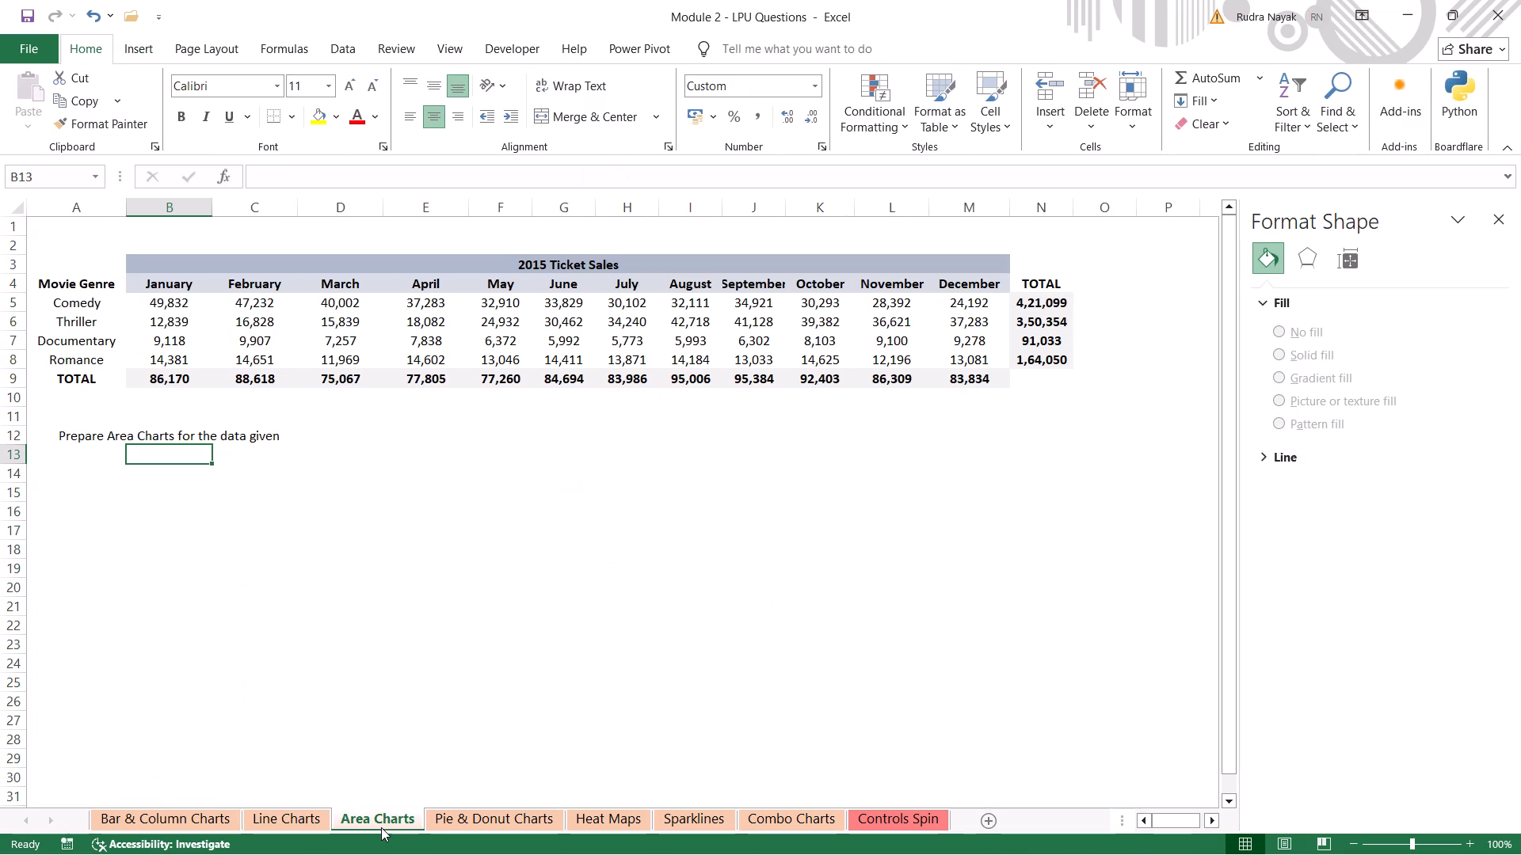
pyautogui.click(486, 586)
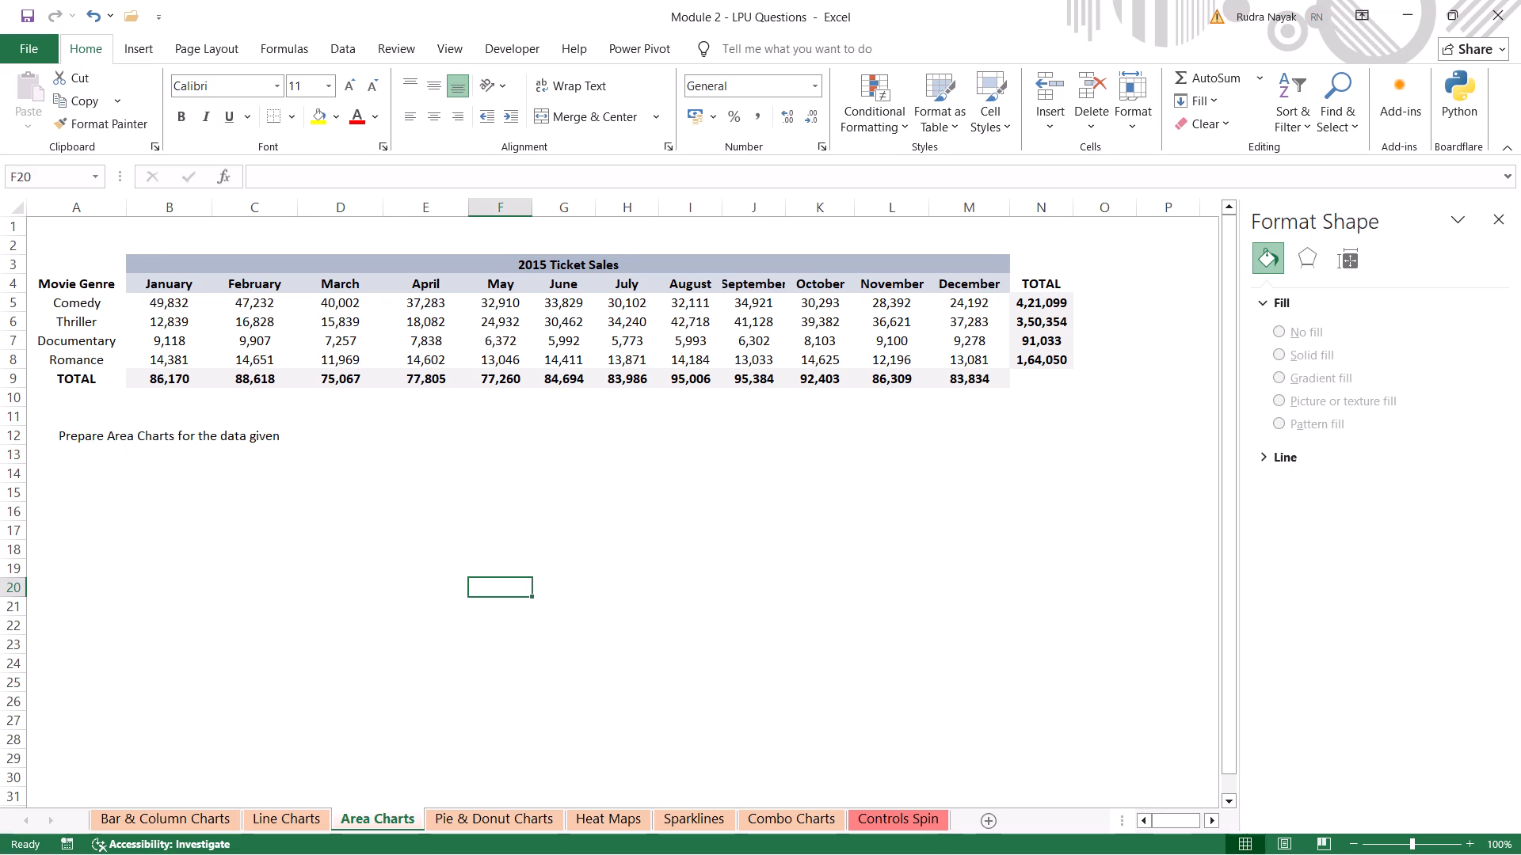
pyautogui.click(395, 376)
pyautogui.hotkey('ctrl', 'a')
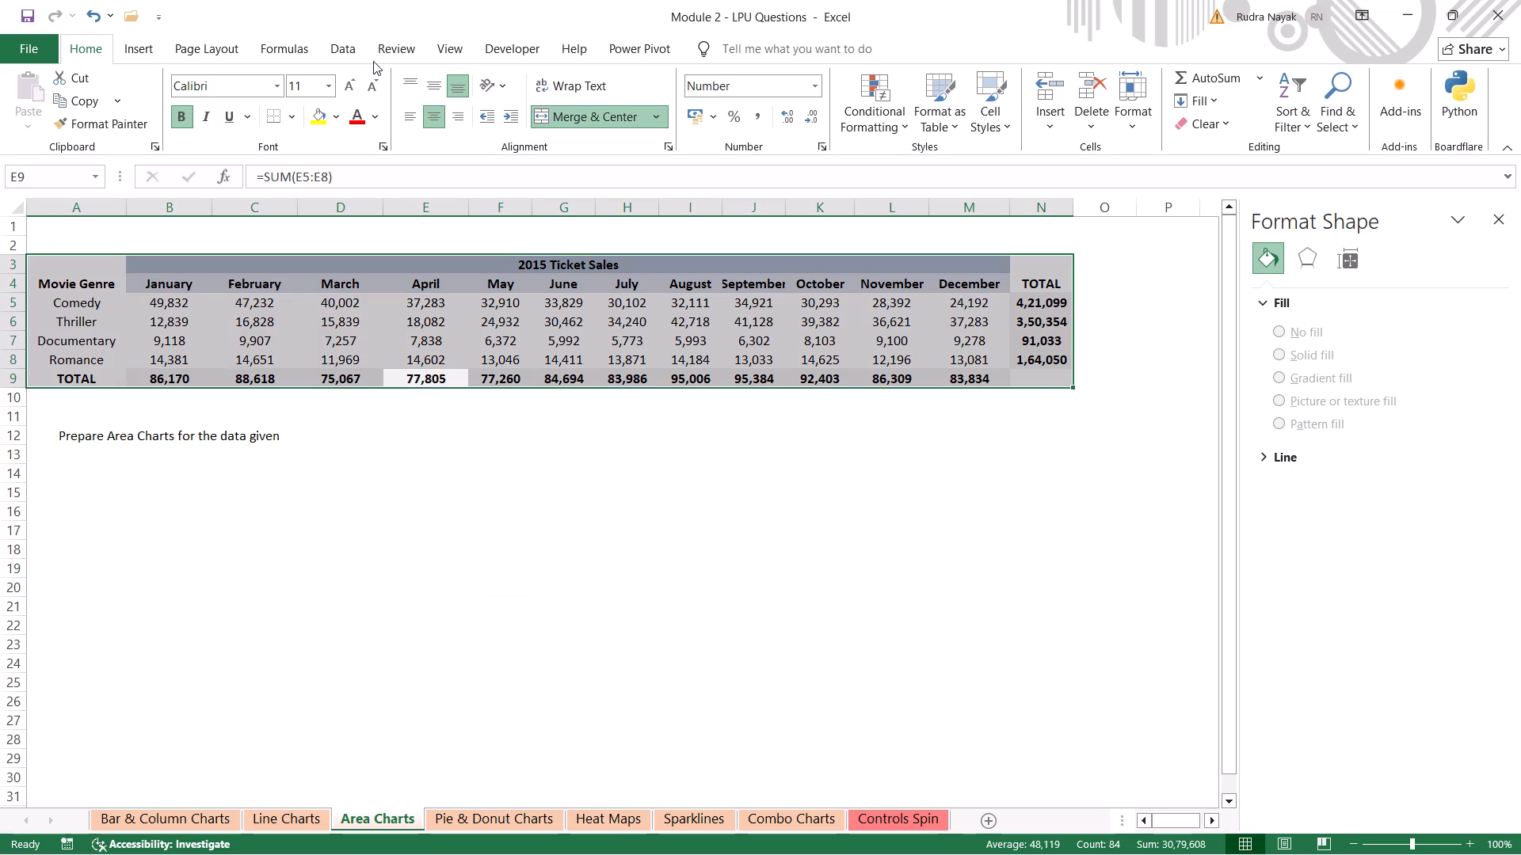
pyautogui.click(152, 56)
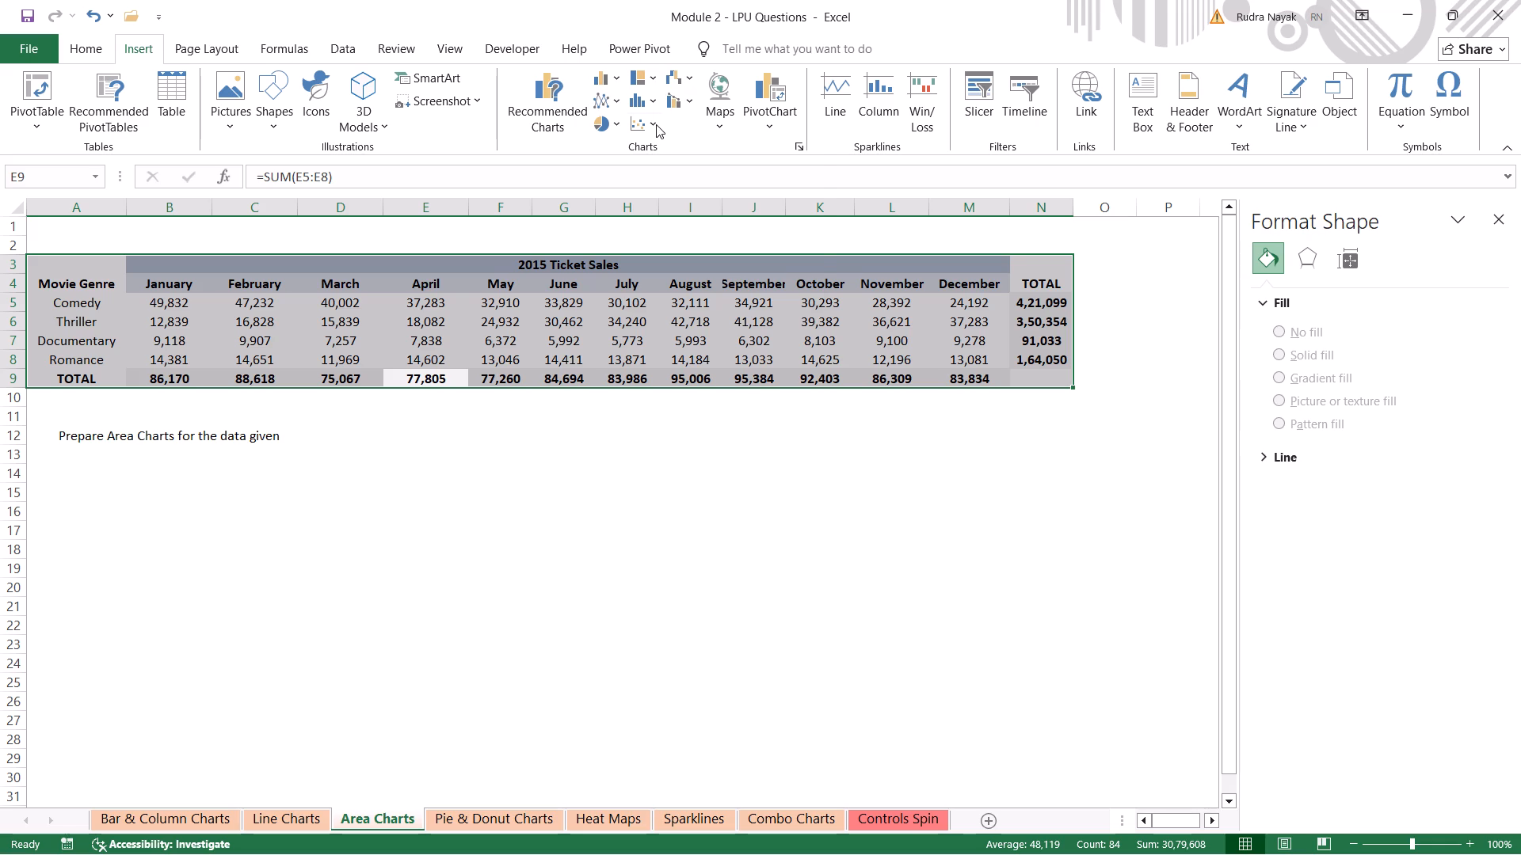
pyautogui.click(556, 112)
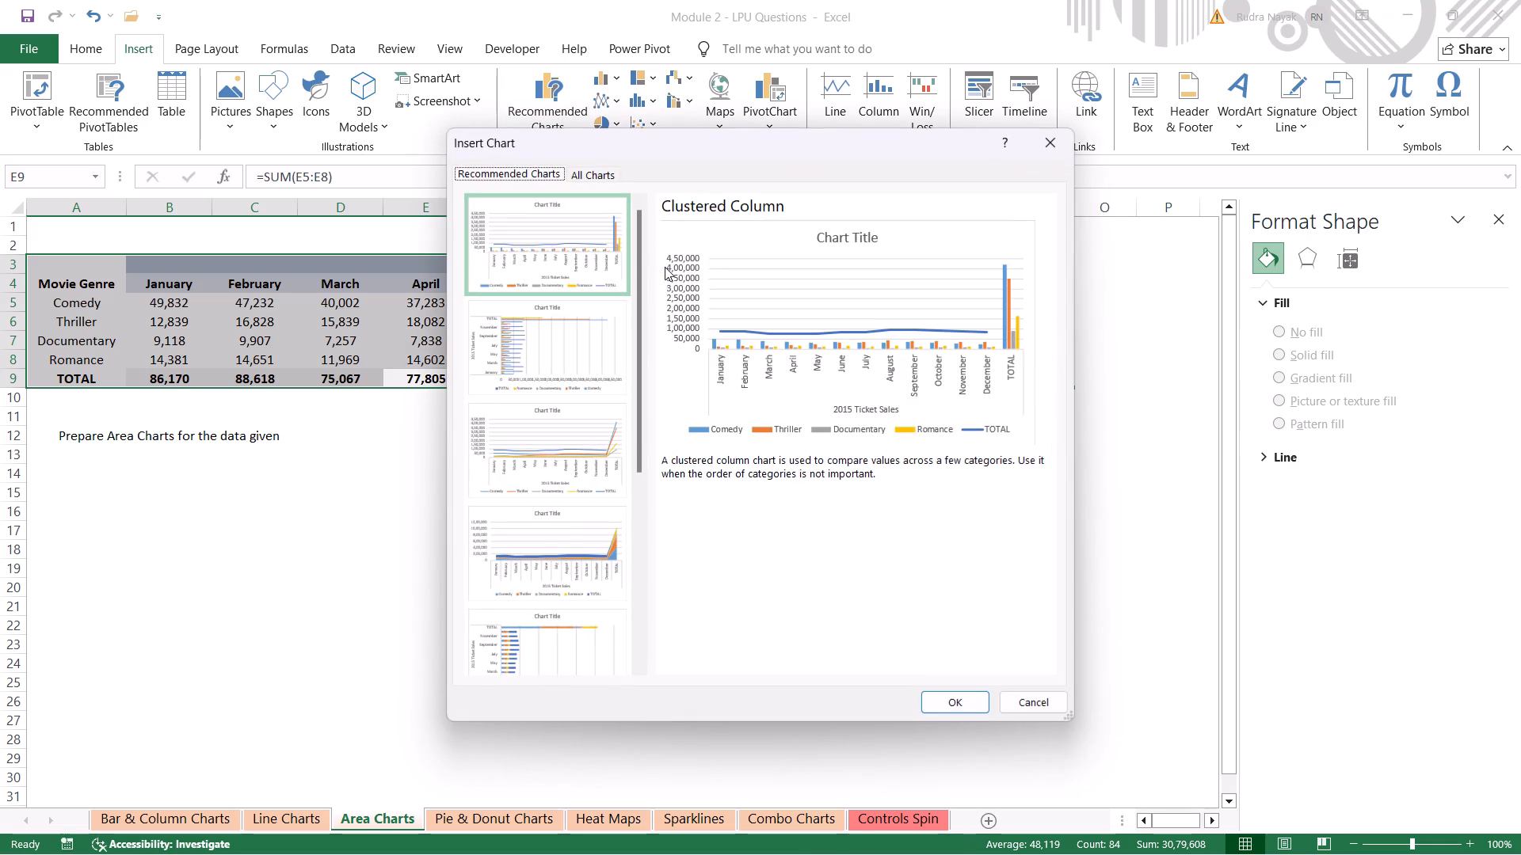
pyautogui.click(580, 172)
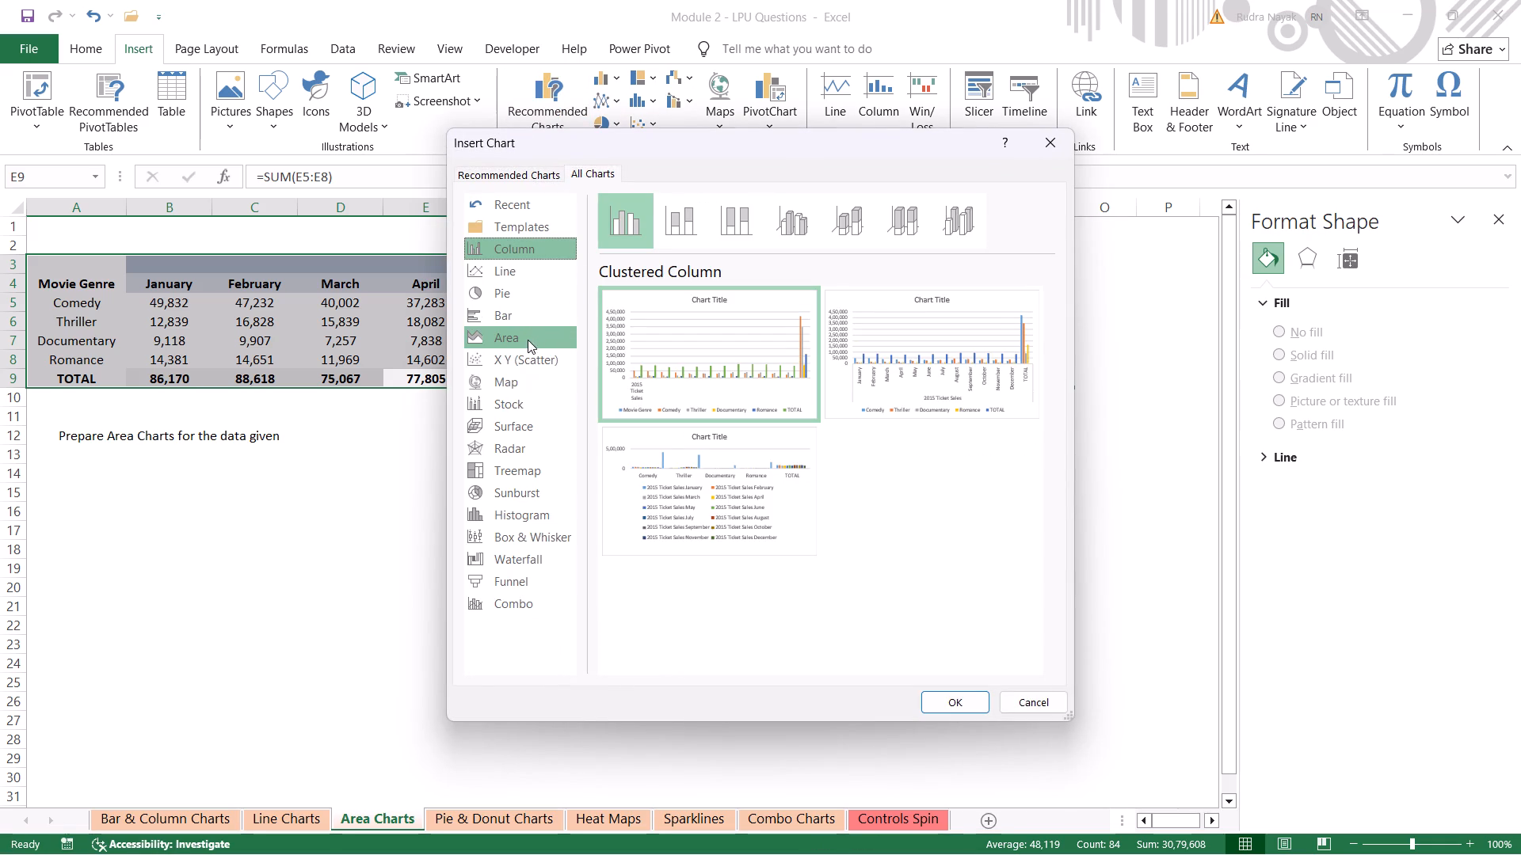
pyautogui.click(528, 340)
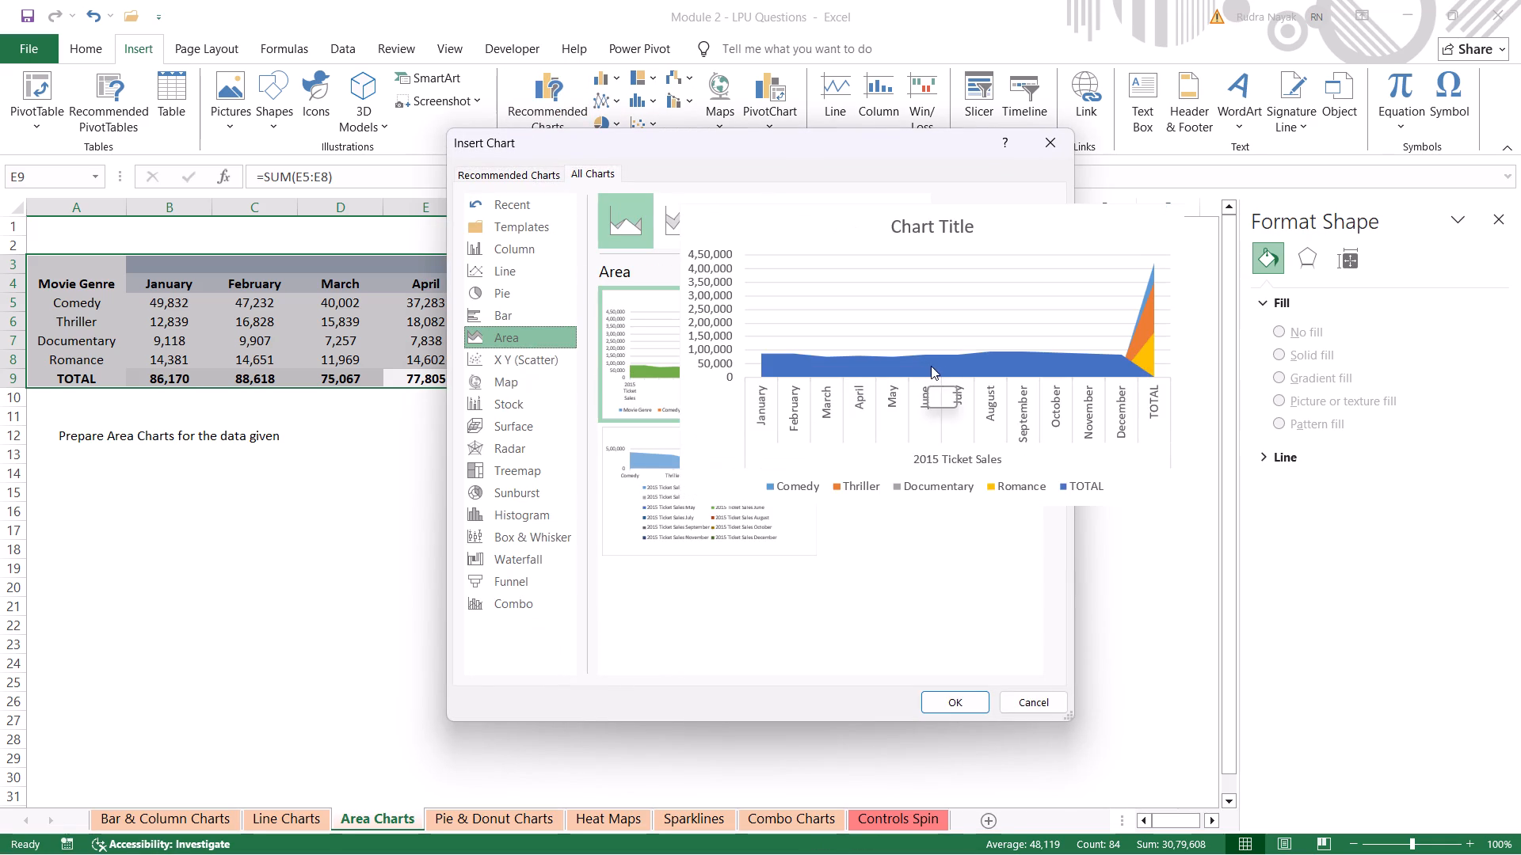
pyautogui.click(961, 370)
pyautogui.click(961, 370)
pyautogui.click(945, 713)
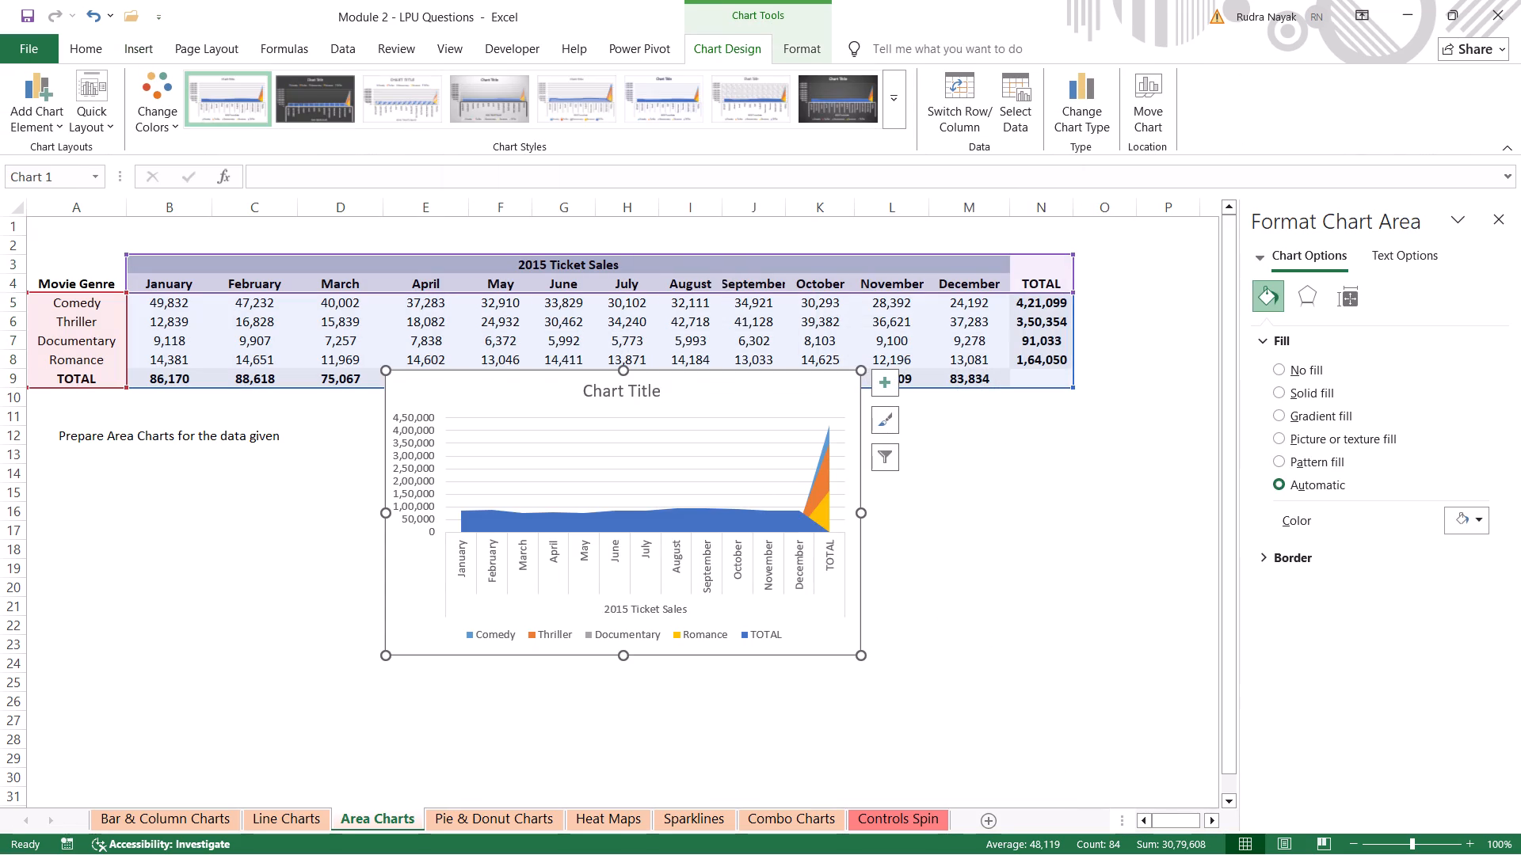
# Move the area chart off the ticket sales table to just below the row 12 instruction, keeping its original source range.
pyautogui.moveTo(685, 389); pyautogui.dragTo(679, 473)
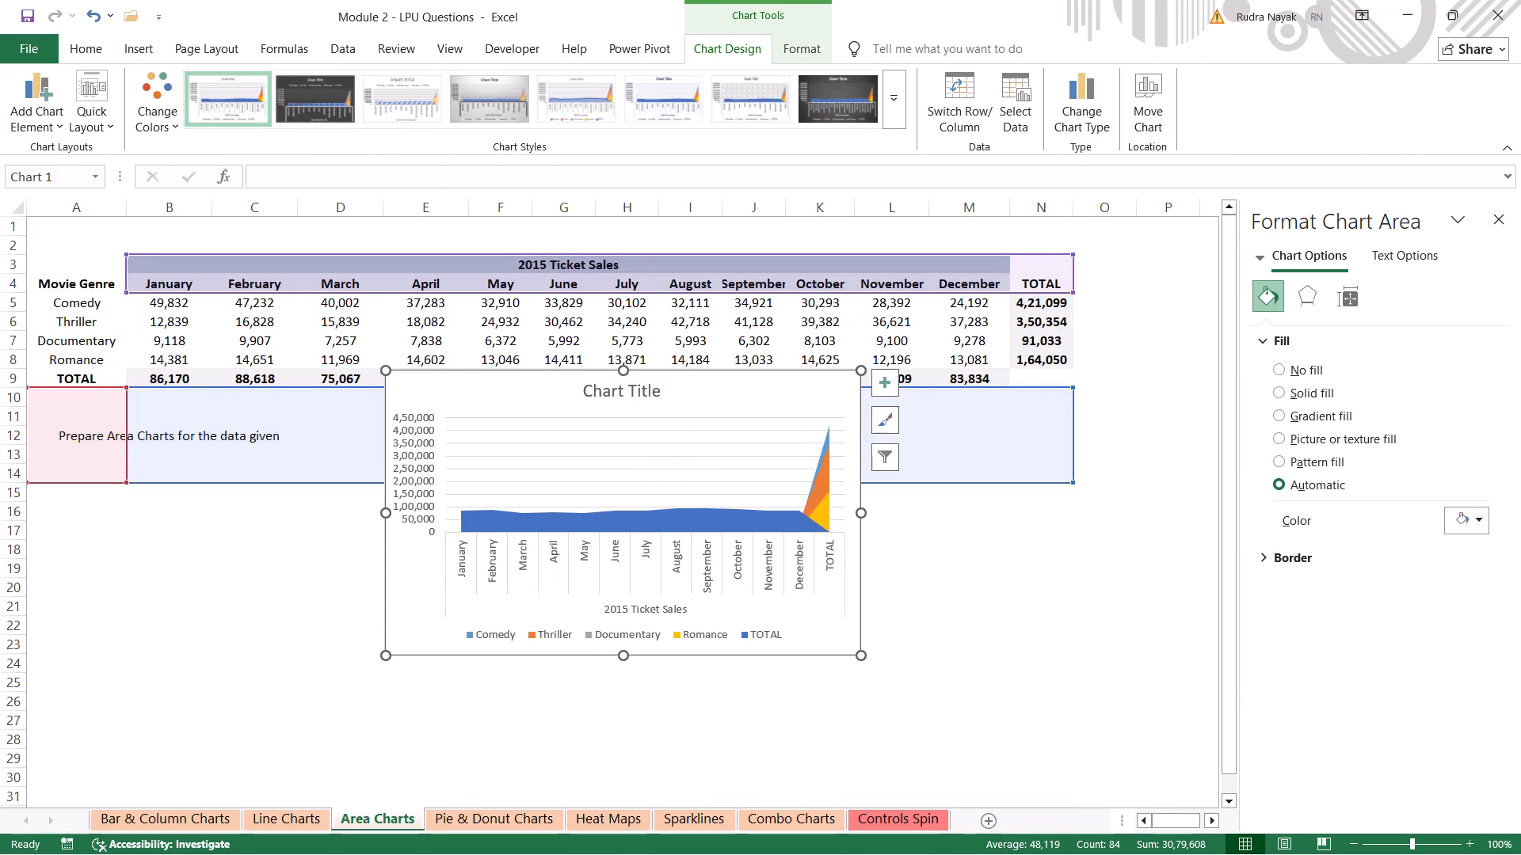
pyautogui.hotkey('ctrl', 'z')
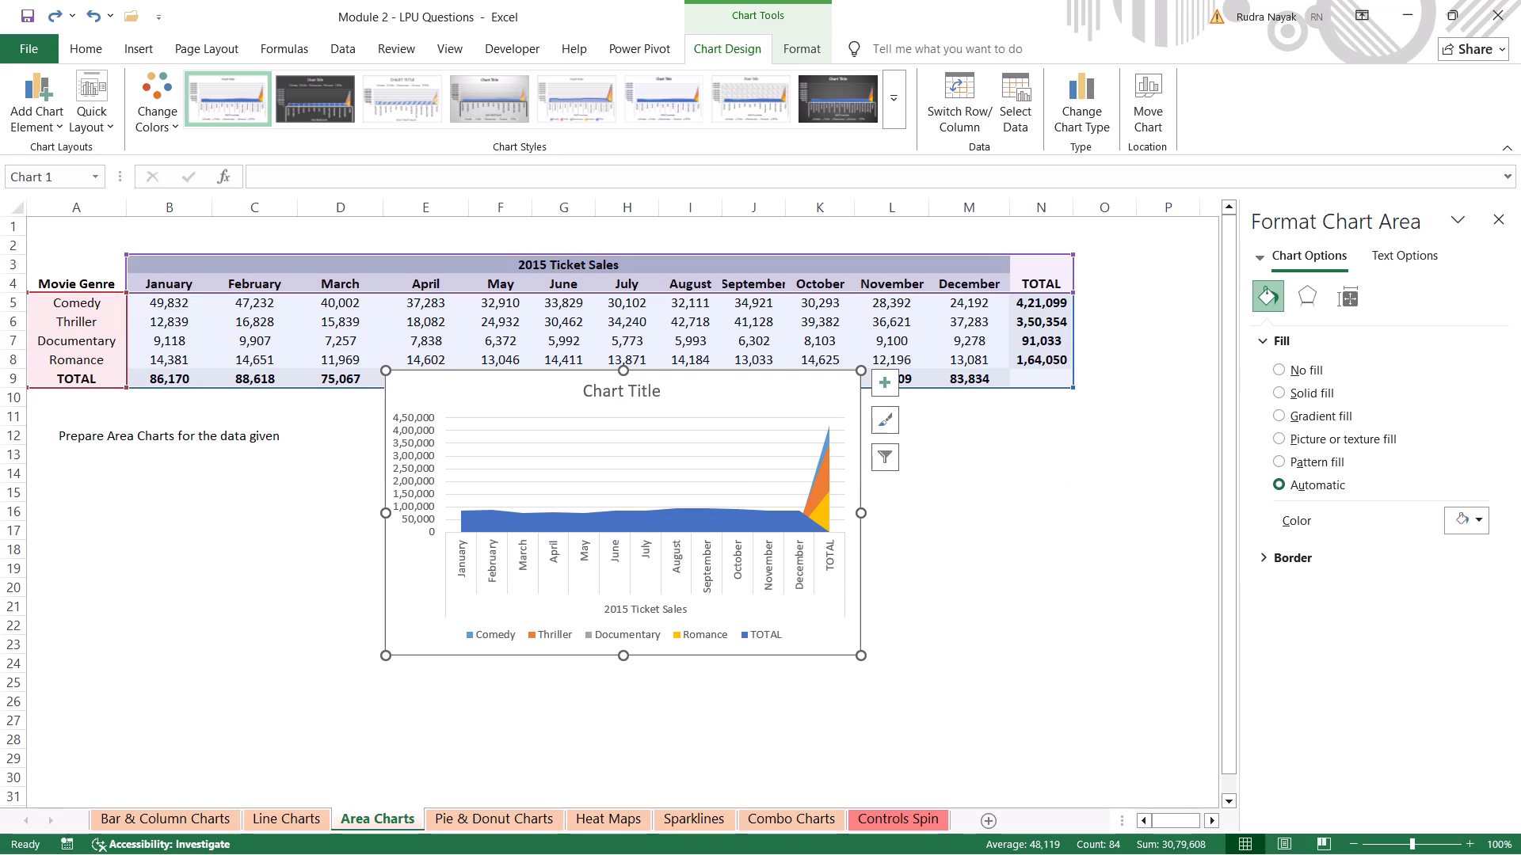
pyautogui.click(1035, 461)
pyautogui.moveTo(757, 382); pyautogui.dragTo(759, 469)
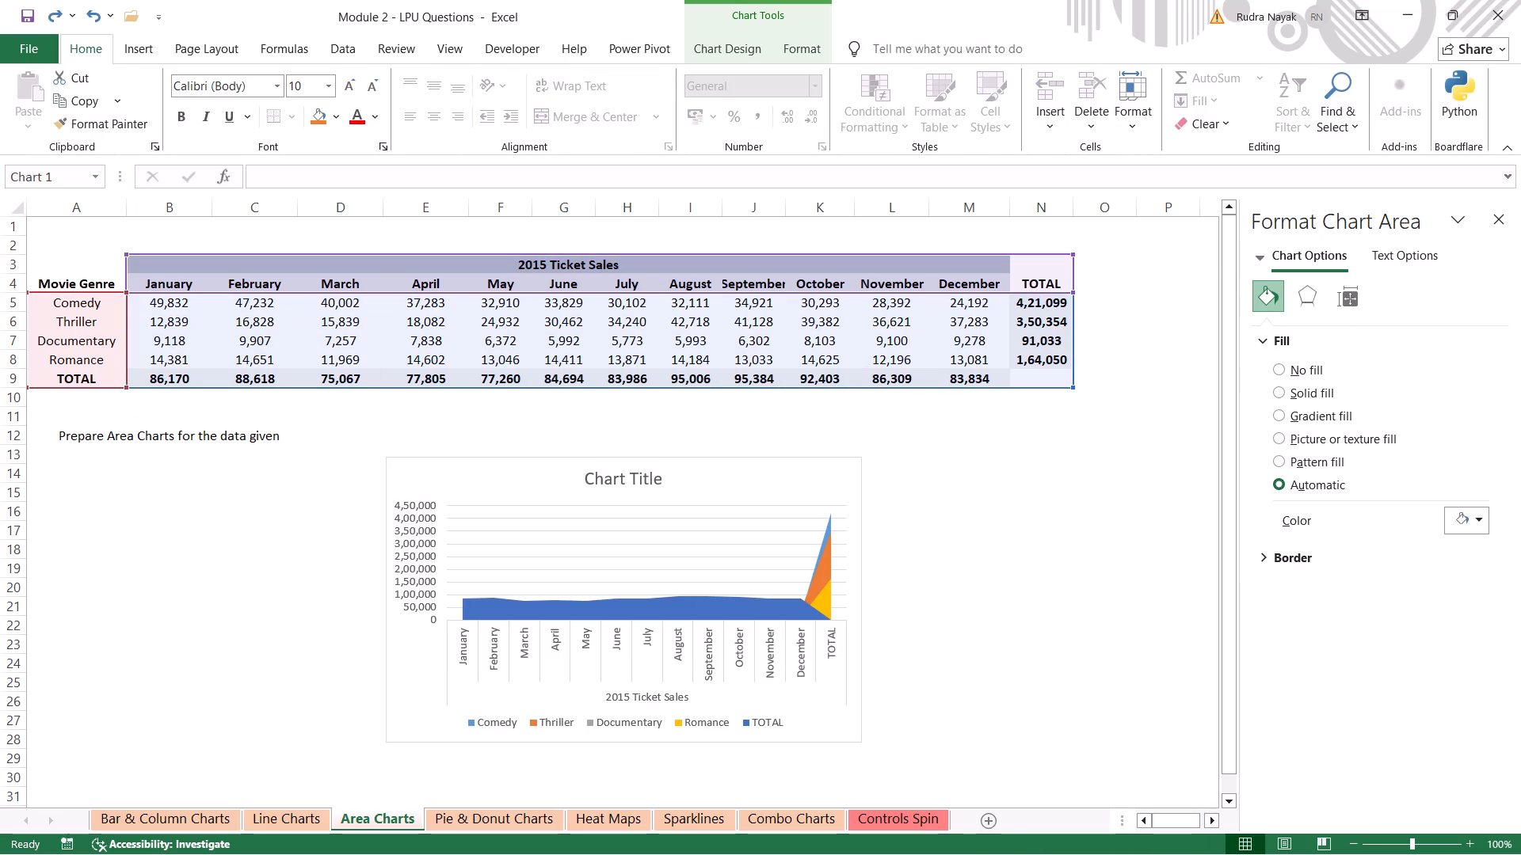
pyautogui.moveTo(759, 469); pyautogui.dragTo(759, 464)
pyautogui.click(1070, 563)
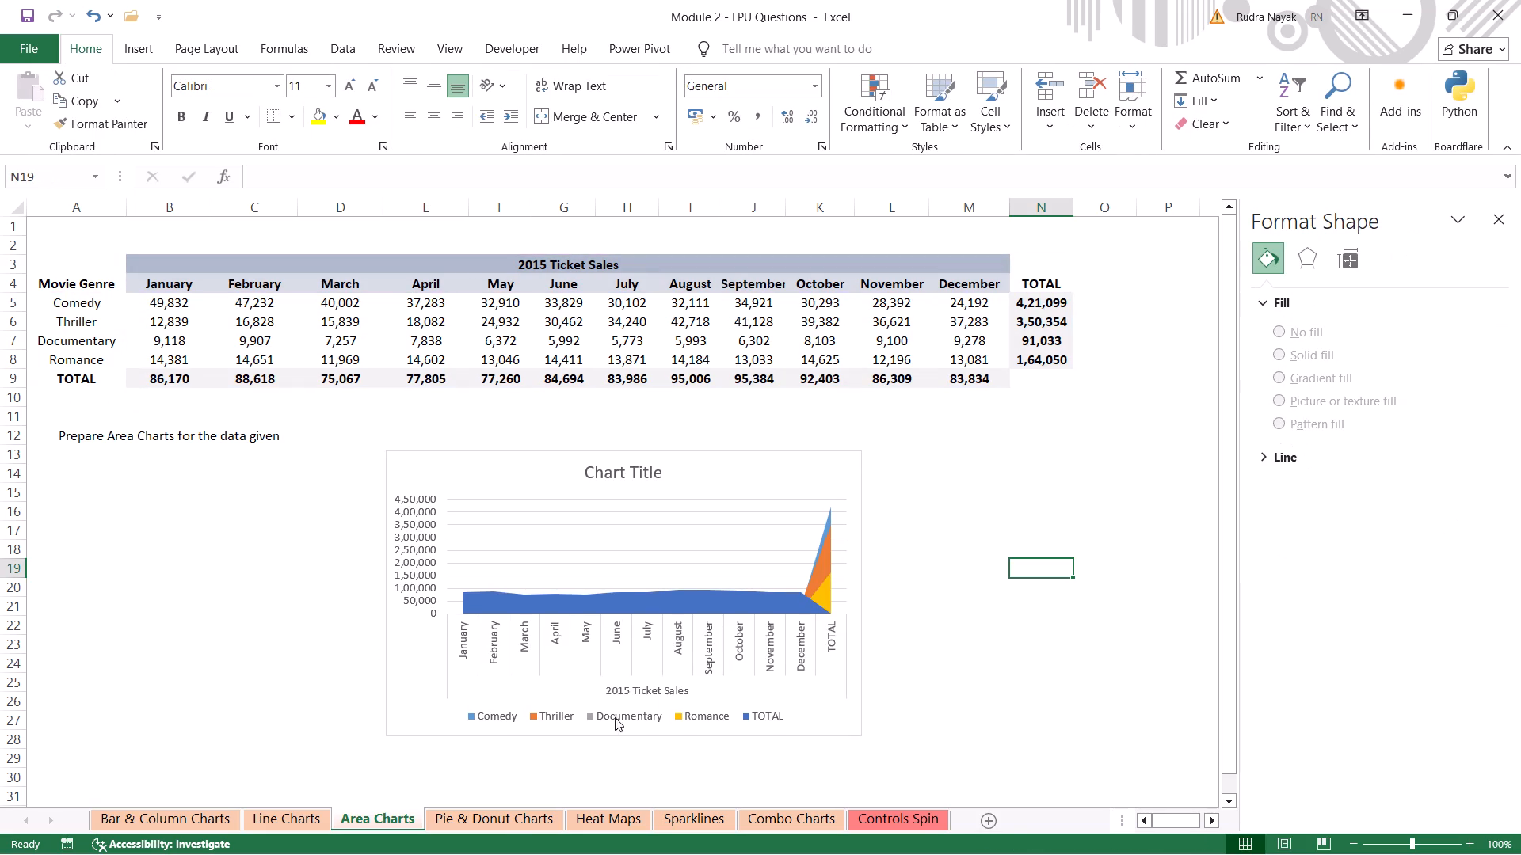
# Insert a 2-D Pie chart from the entire Category table, including its headers, on the Pie & Donut Charts sheet.
pyautogui.click(500, 820)
pyautogui.click(707, 410)
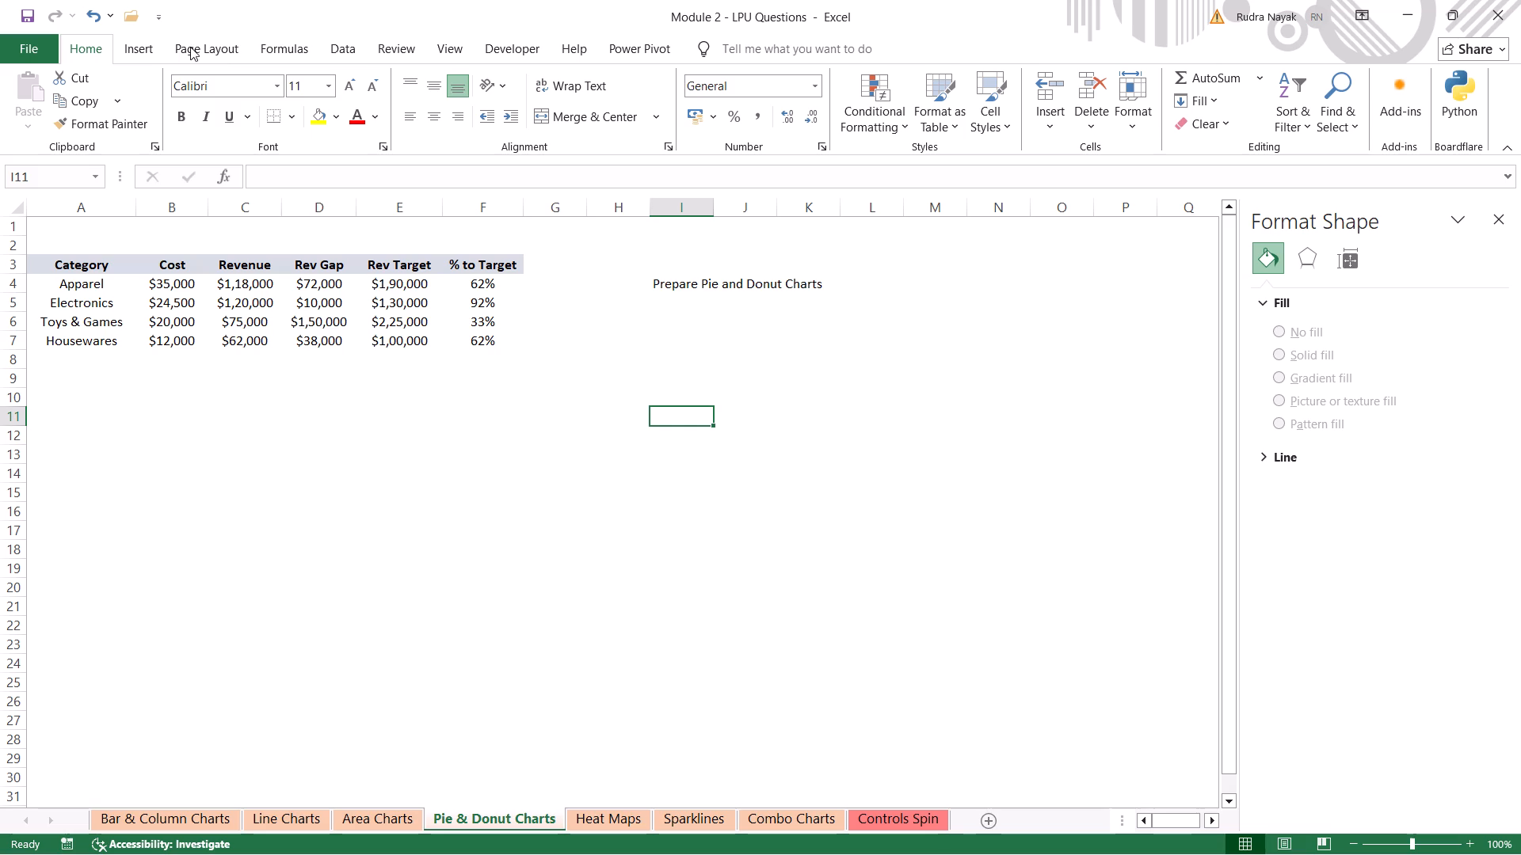
pyautogui.click(356, 262)
pyautogui.hotkey('ctrl', 'a')
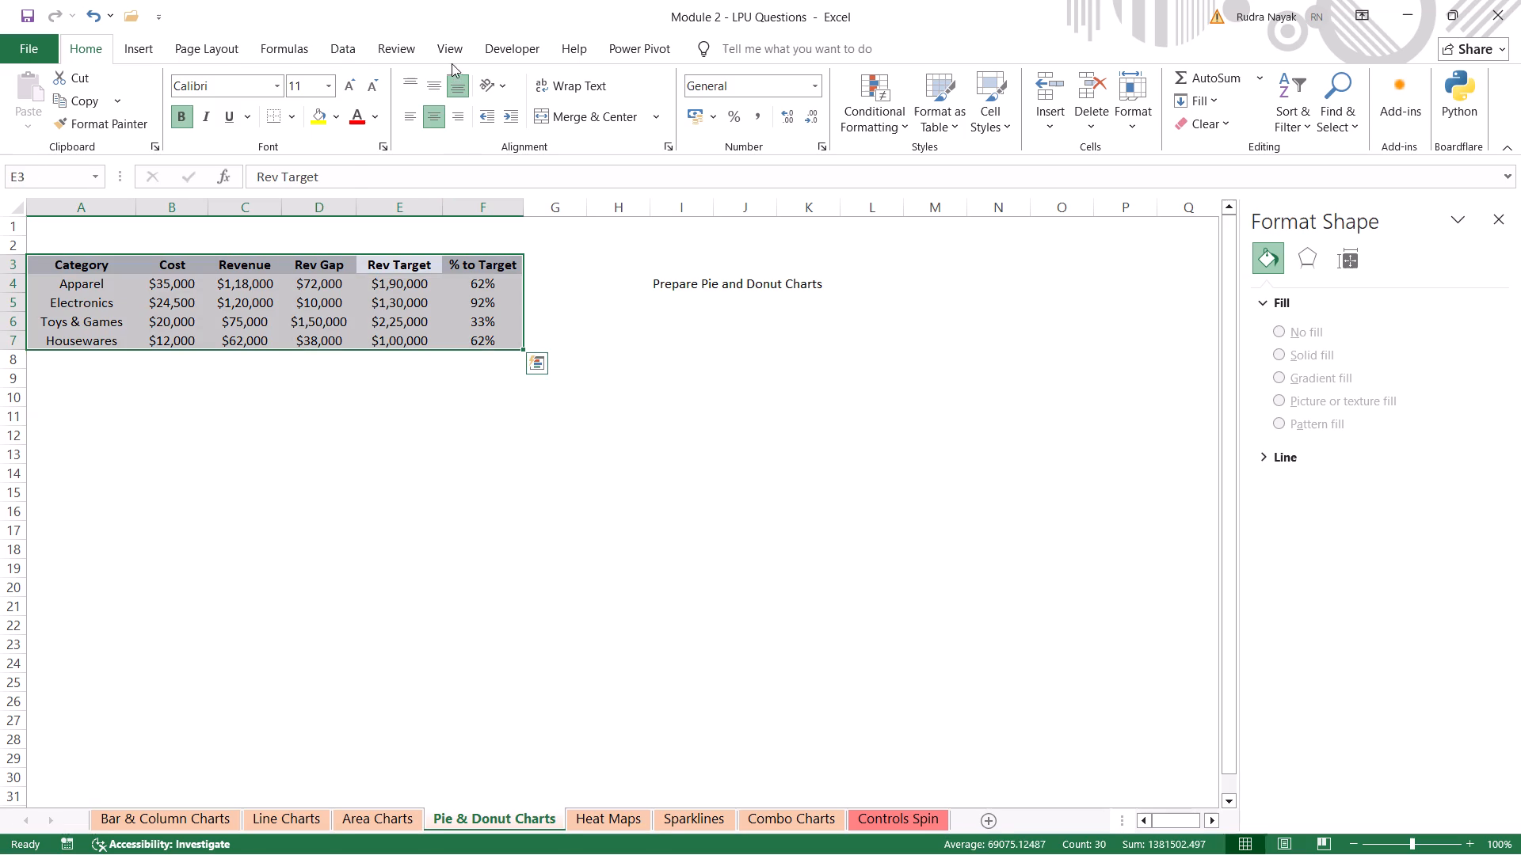
pyautogui.click(128, 42)
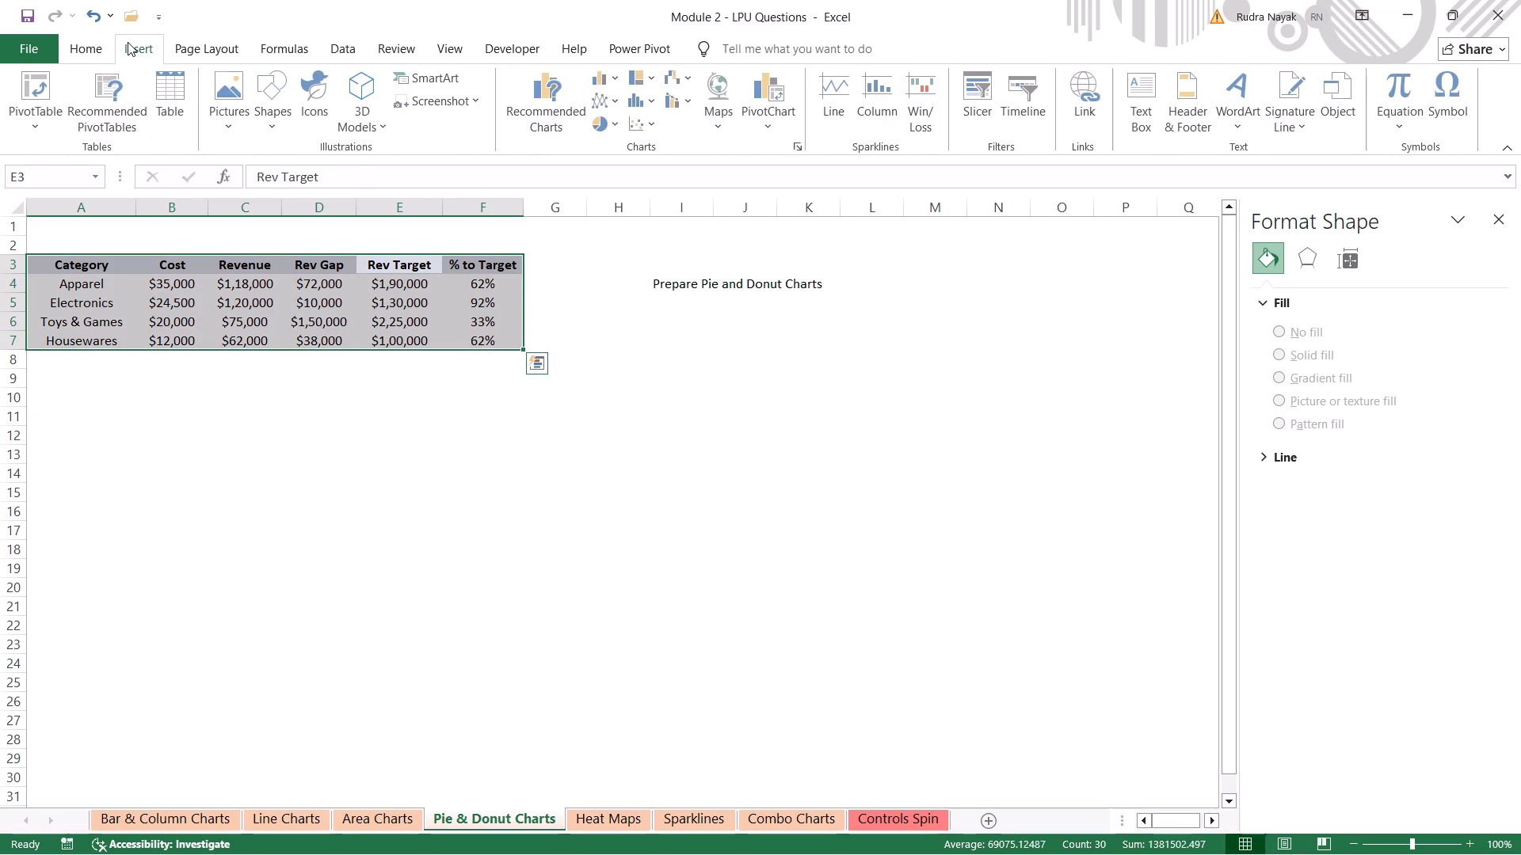
pyautogui.click(612, 127)
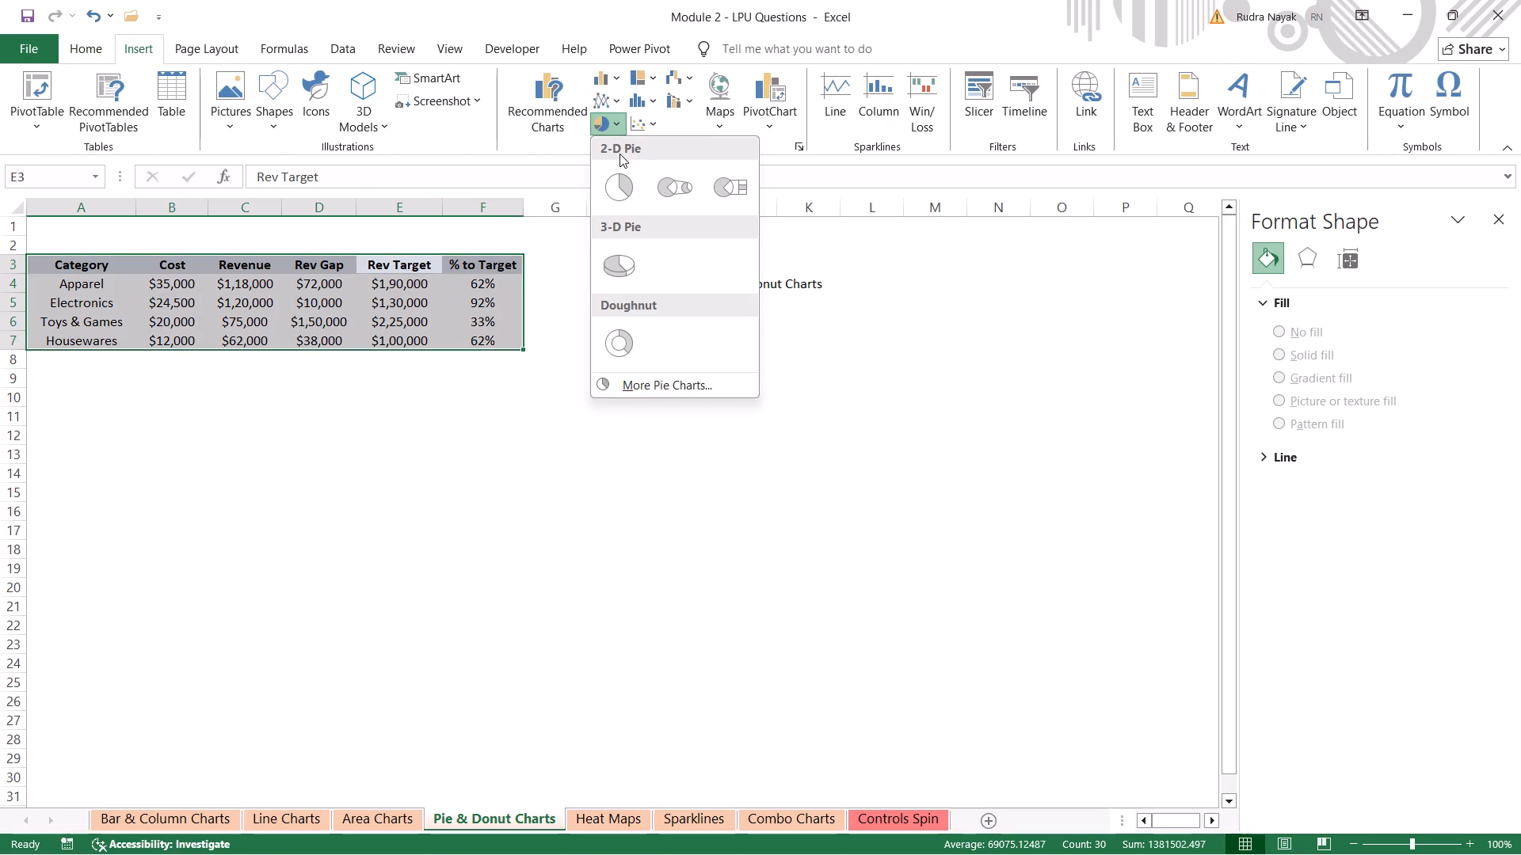
pyautogui.click(620, 176)
# Move the pie chart beneath the row 4 Pie and Donut instruction, placing it across columns G to N clear of the data table.
pyautogui.moveTo(760, 456); pyautogui.dragTo(821, 486)
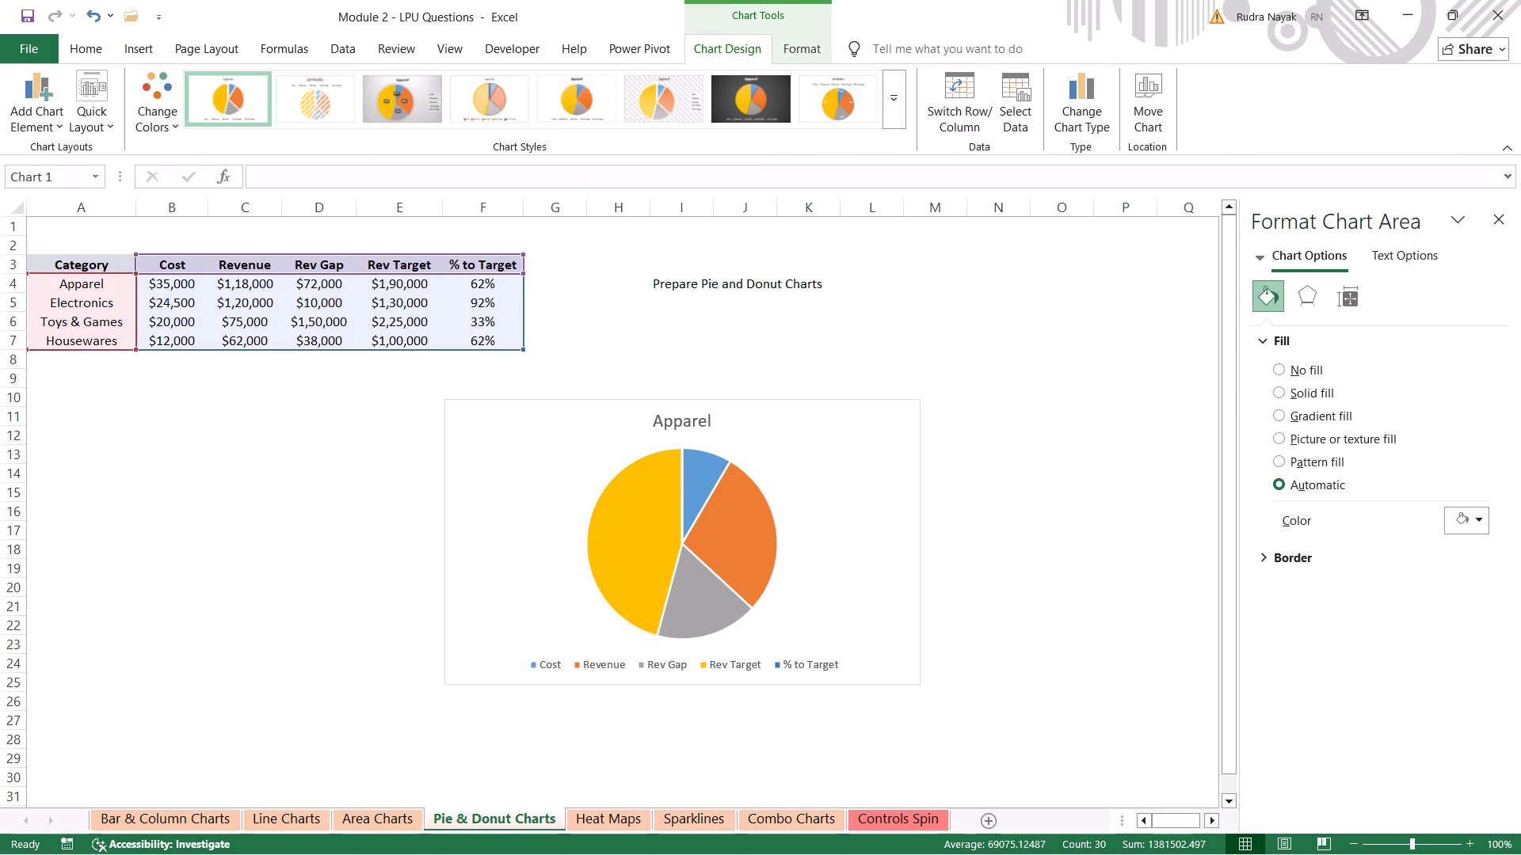
pyautogui.moveTo(821, 486); pyautogui.dragTo(832, 488)
pyautogui.click(914, 323)
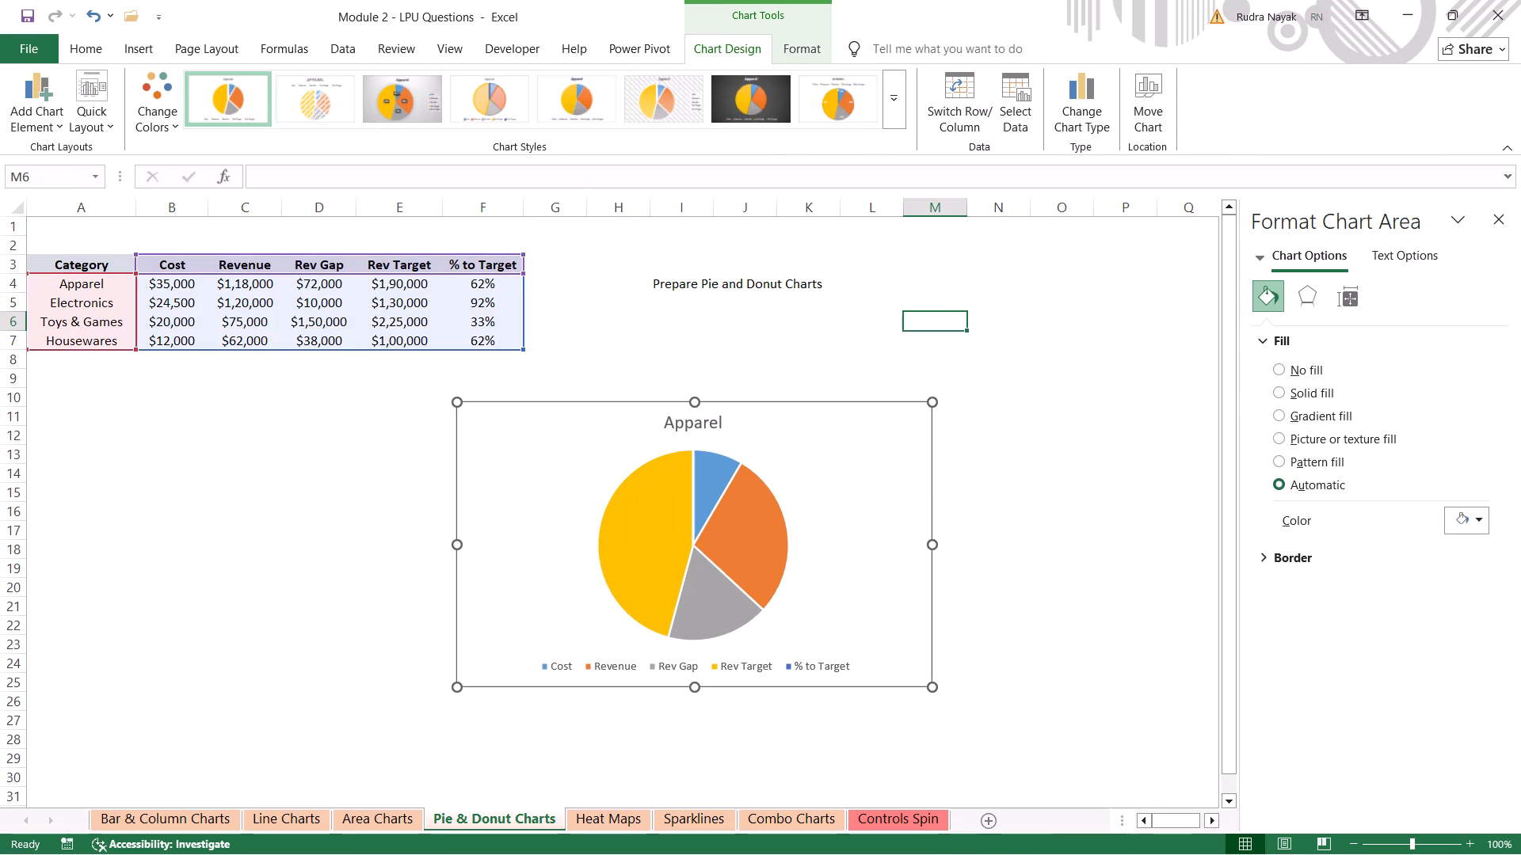
pyautogui.click(970, 484)
pyautogui.moveTo(821, 446); pyautogui.dragTo(903, 374)
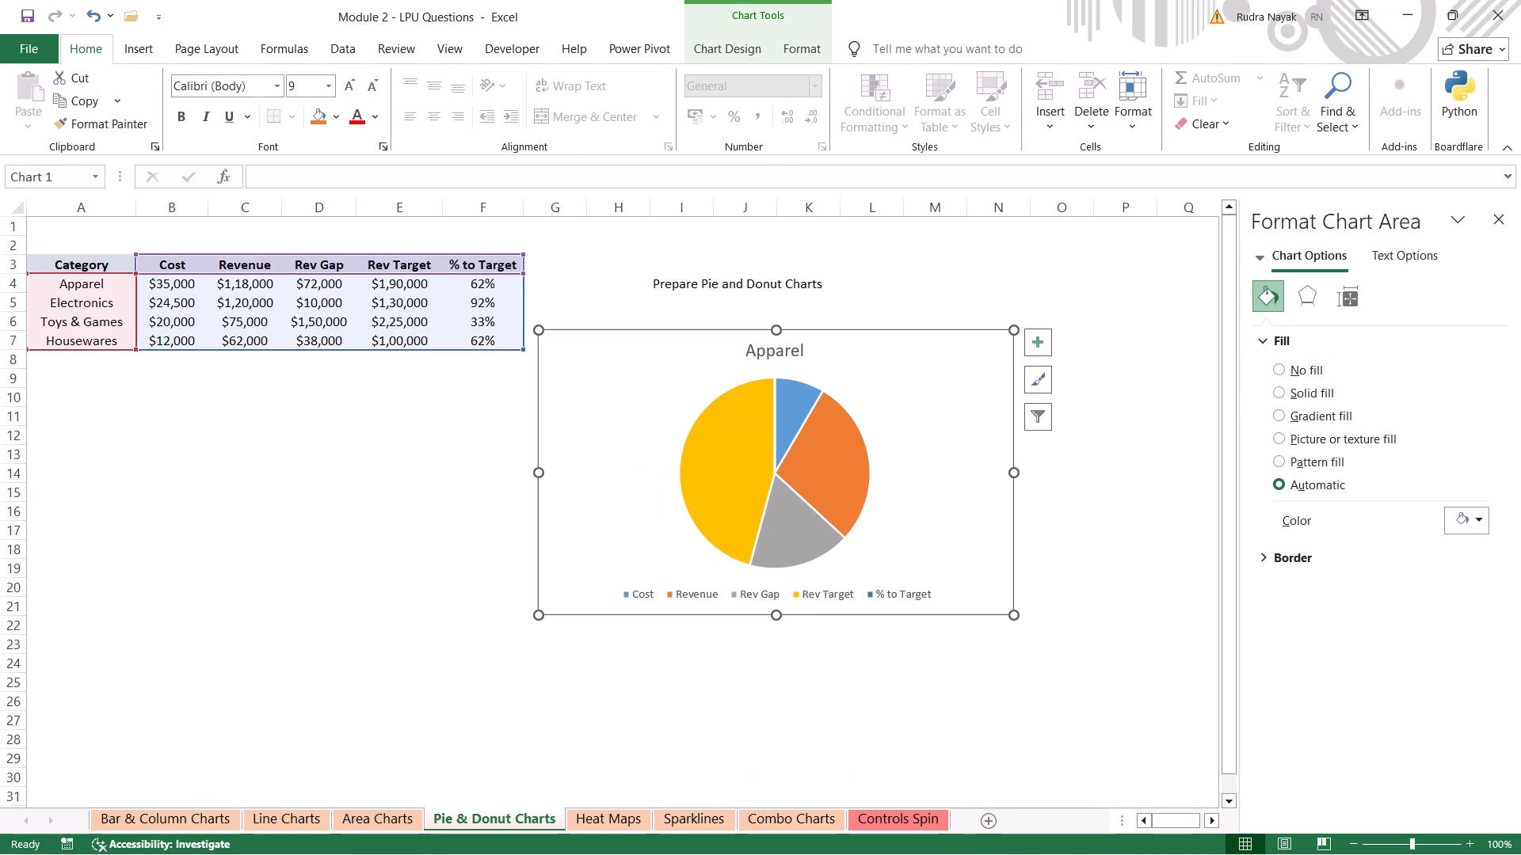
# Change the pie chart on the Pie & Donut Charts sheet to a Doughnut chart.
pyautogui.click(815, 411)
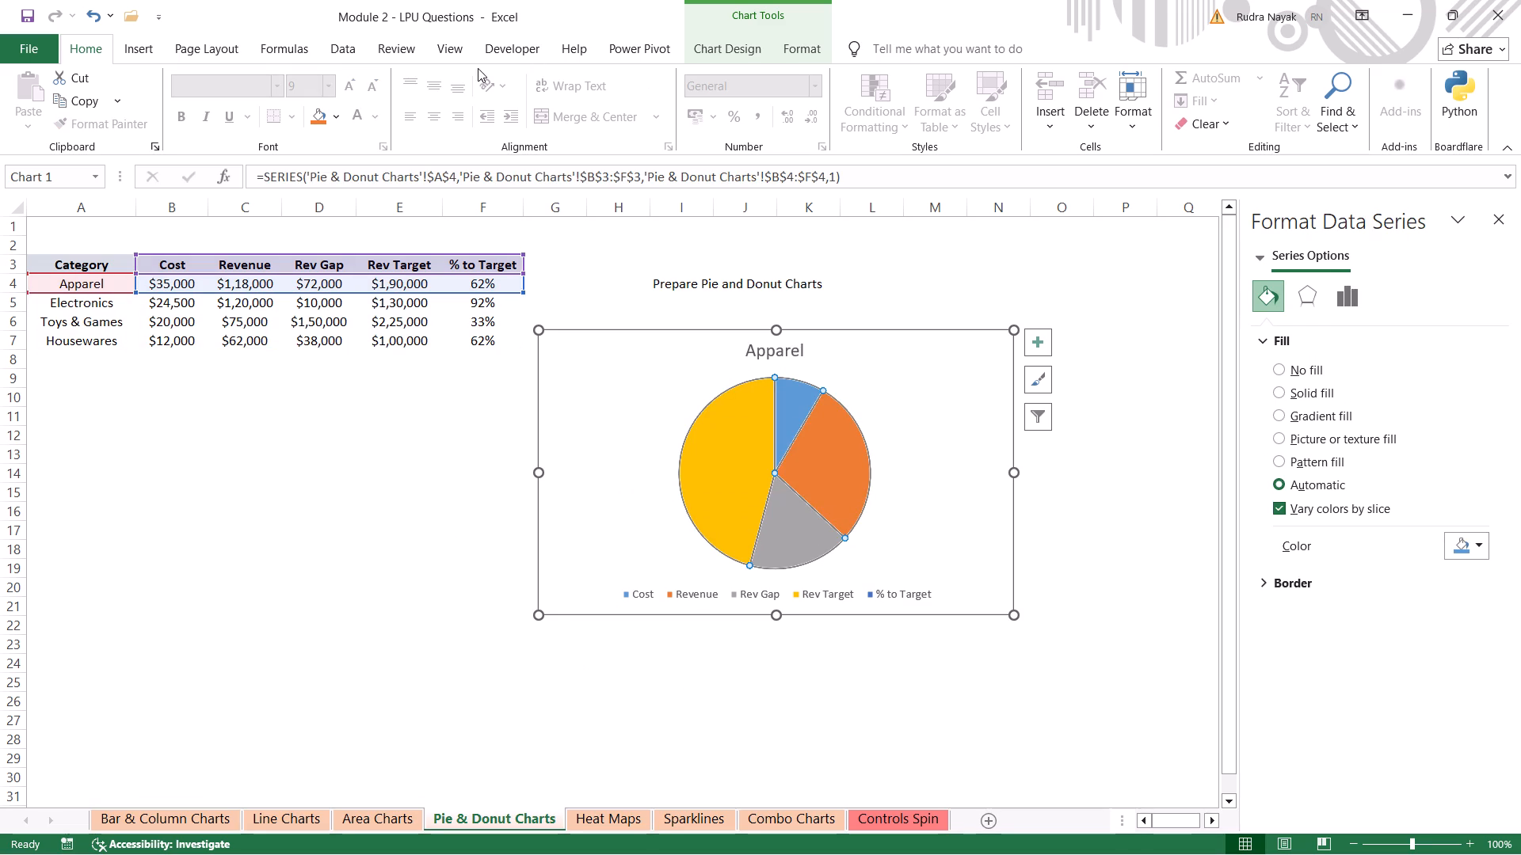
pyautogui.click(139, 49)
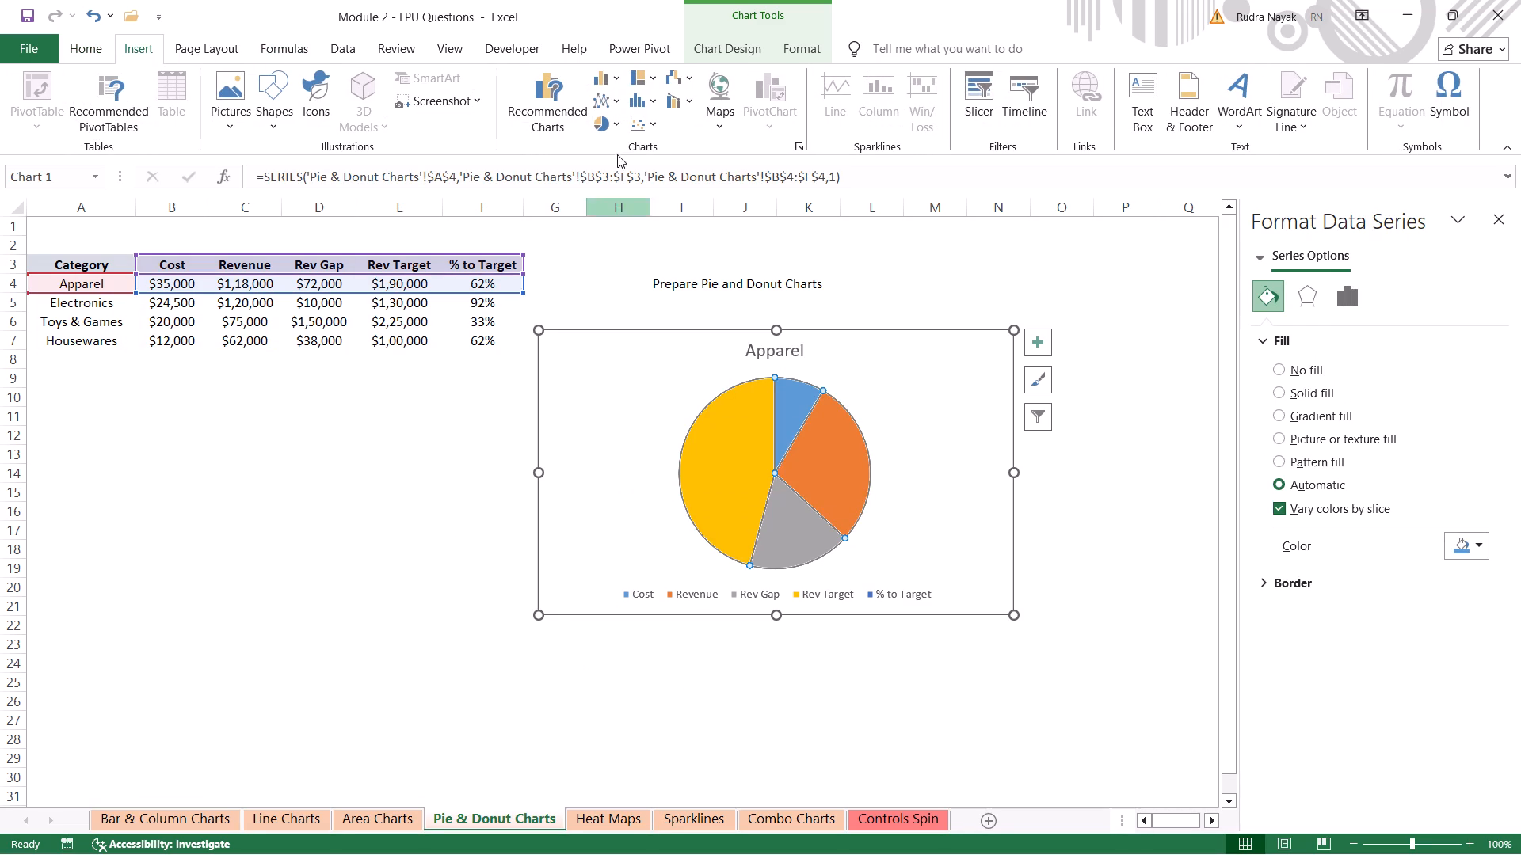
pyautogui.click(610, 130)
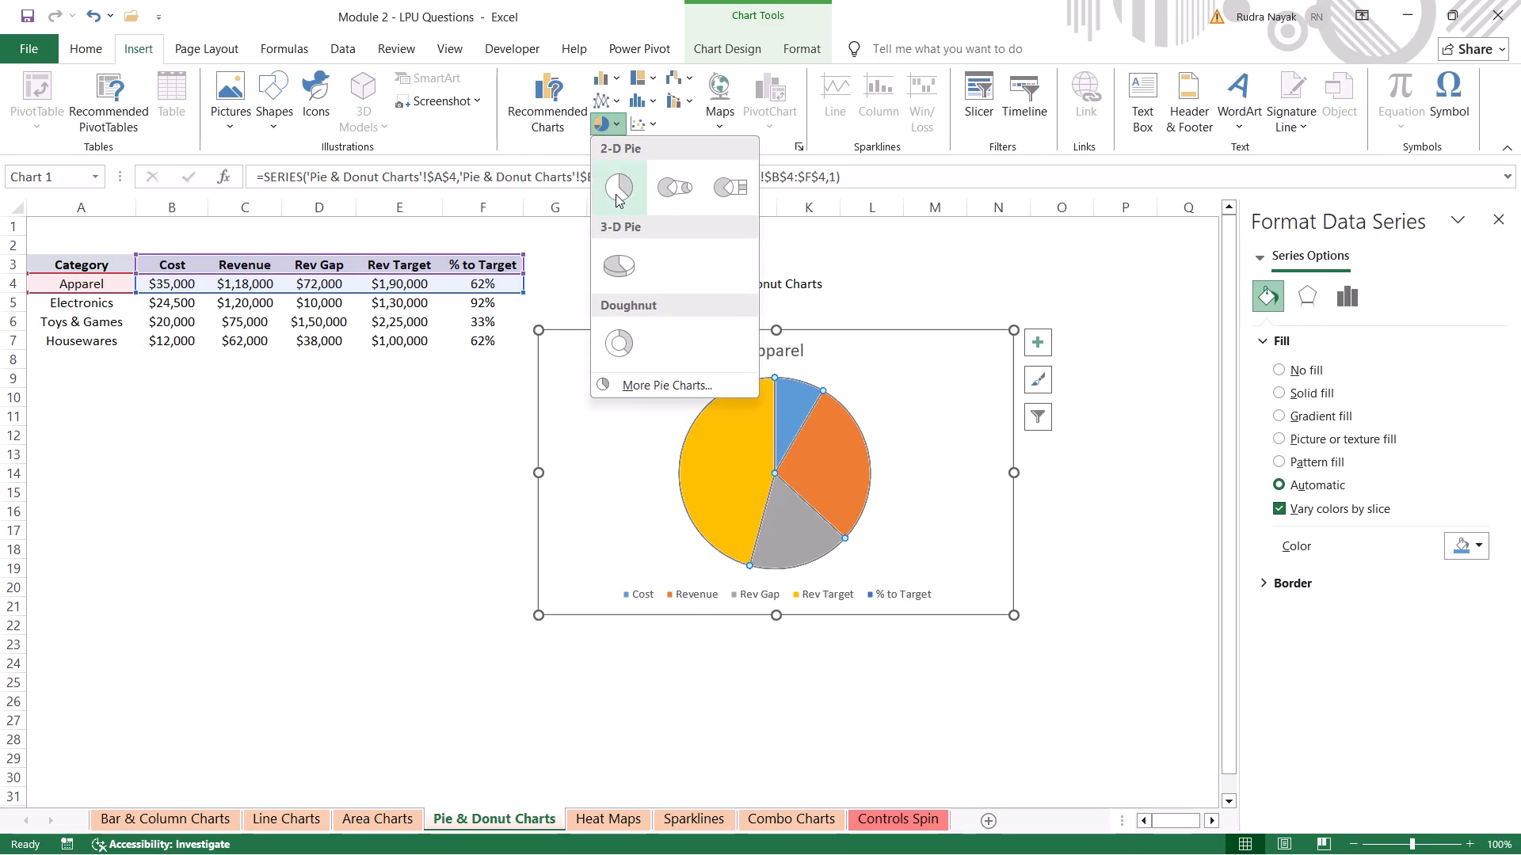
pyautogui.click(627, 350)
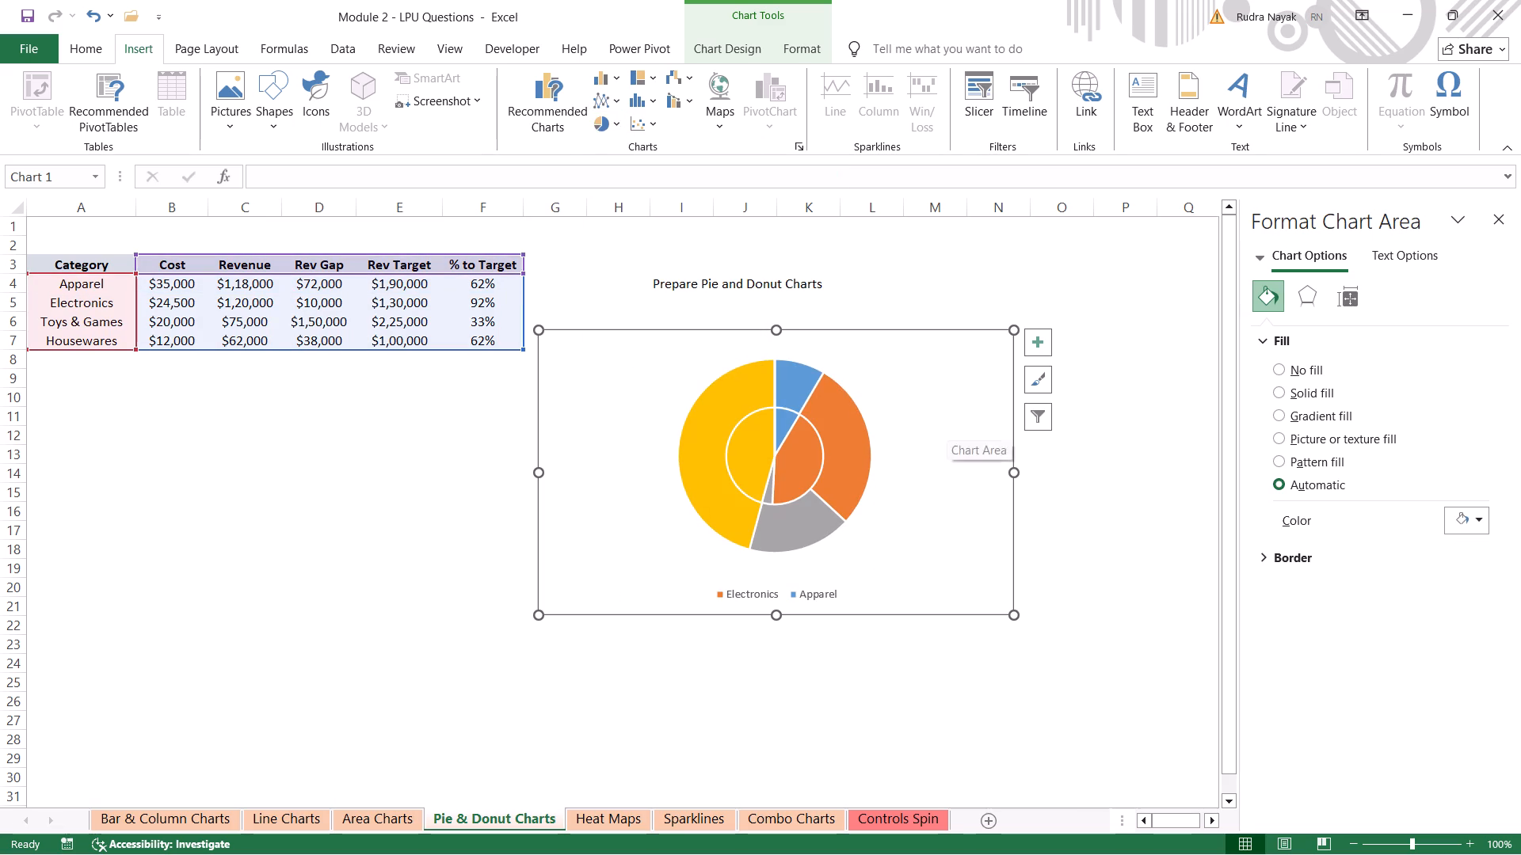
pyautogui.click(947, 425)
# Insert a Treemap chart from the entire Average High Temperature table on the Heat Maps sheet.
pyautogui.click(608, 823)
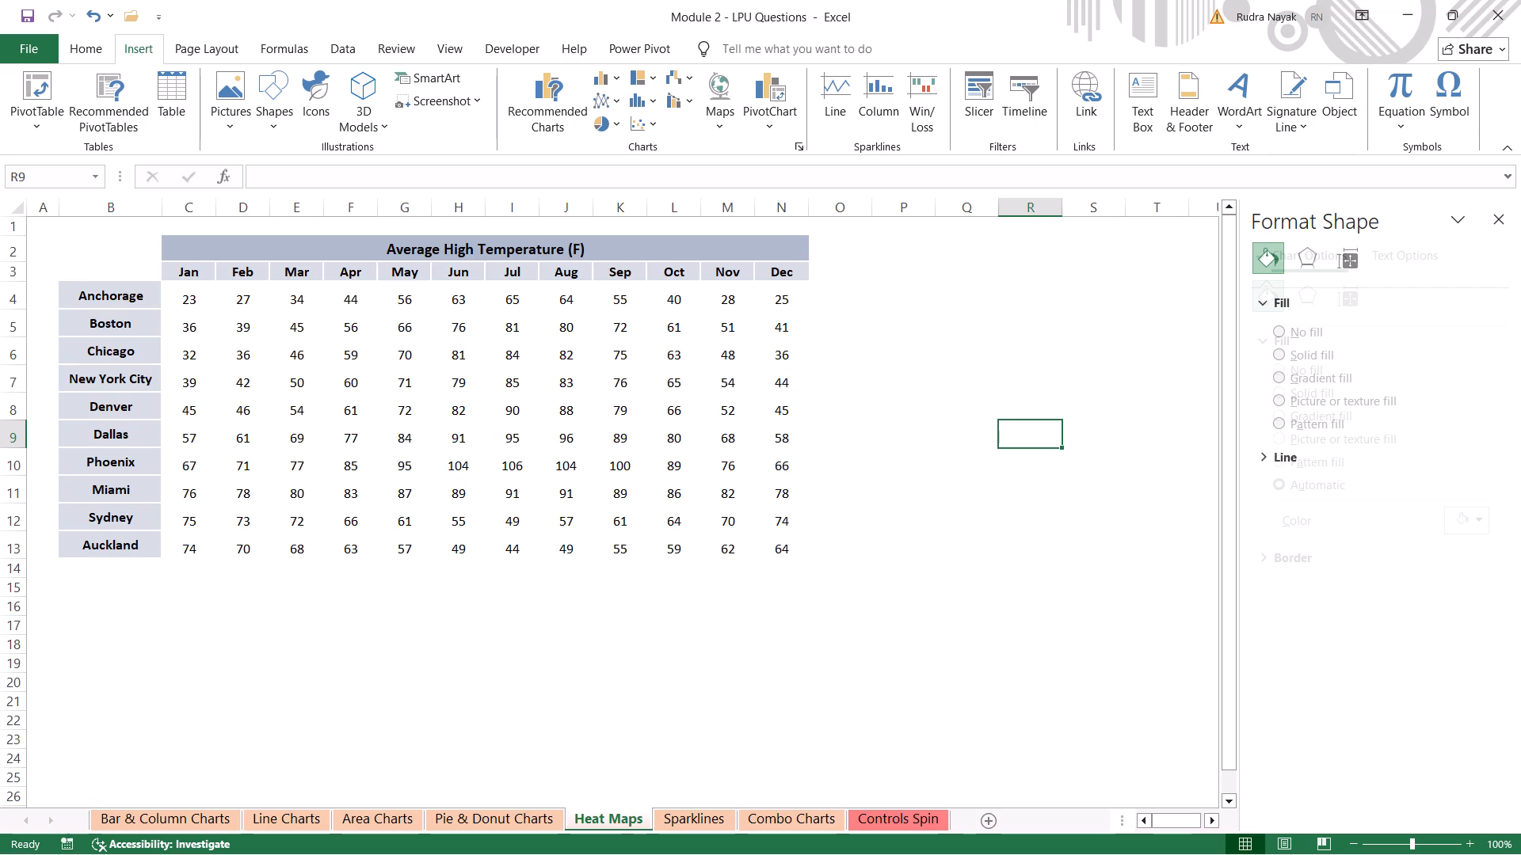
pyautogui.hscroll(-1, 638, 639)
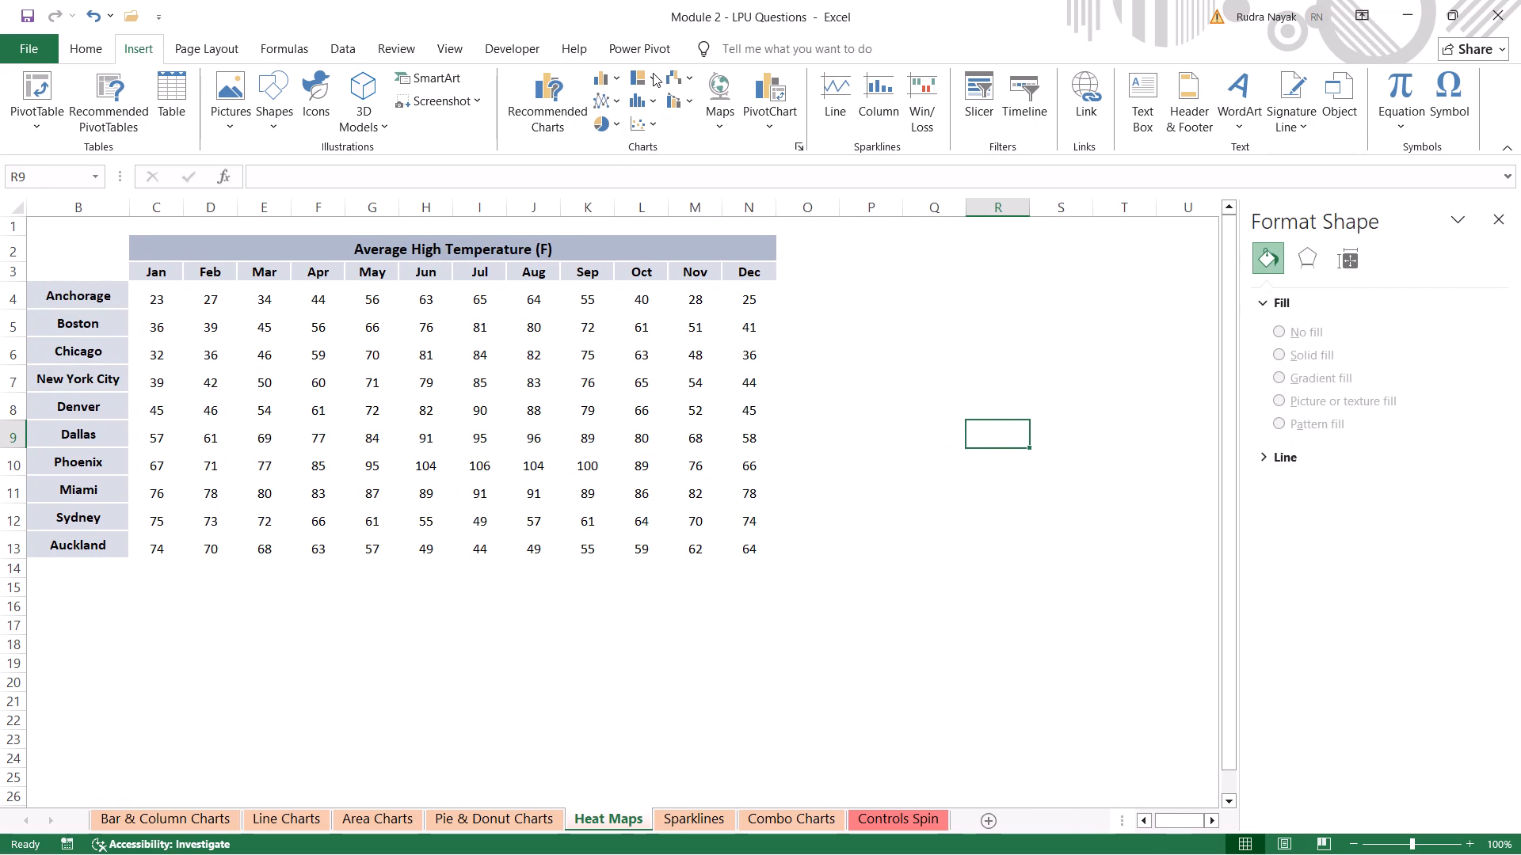
pyautogui.click(610, 337)
pyautogui.hotkey('ctrl', 'a')
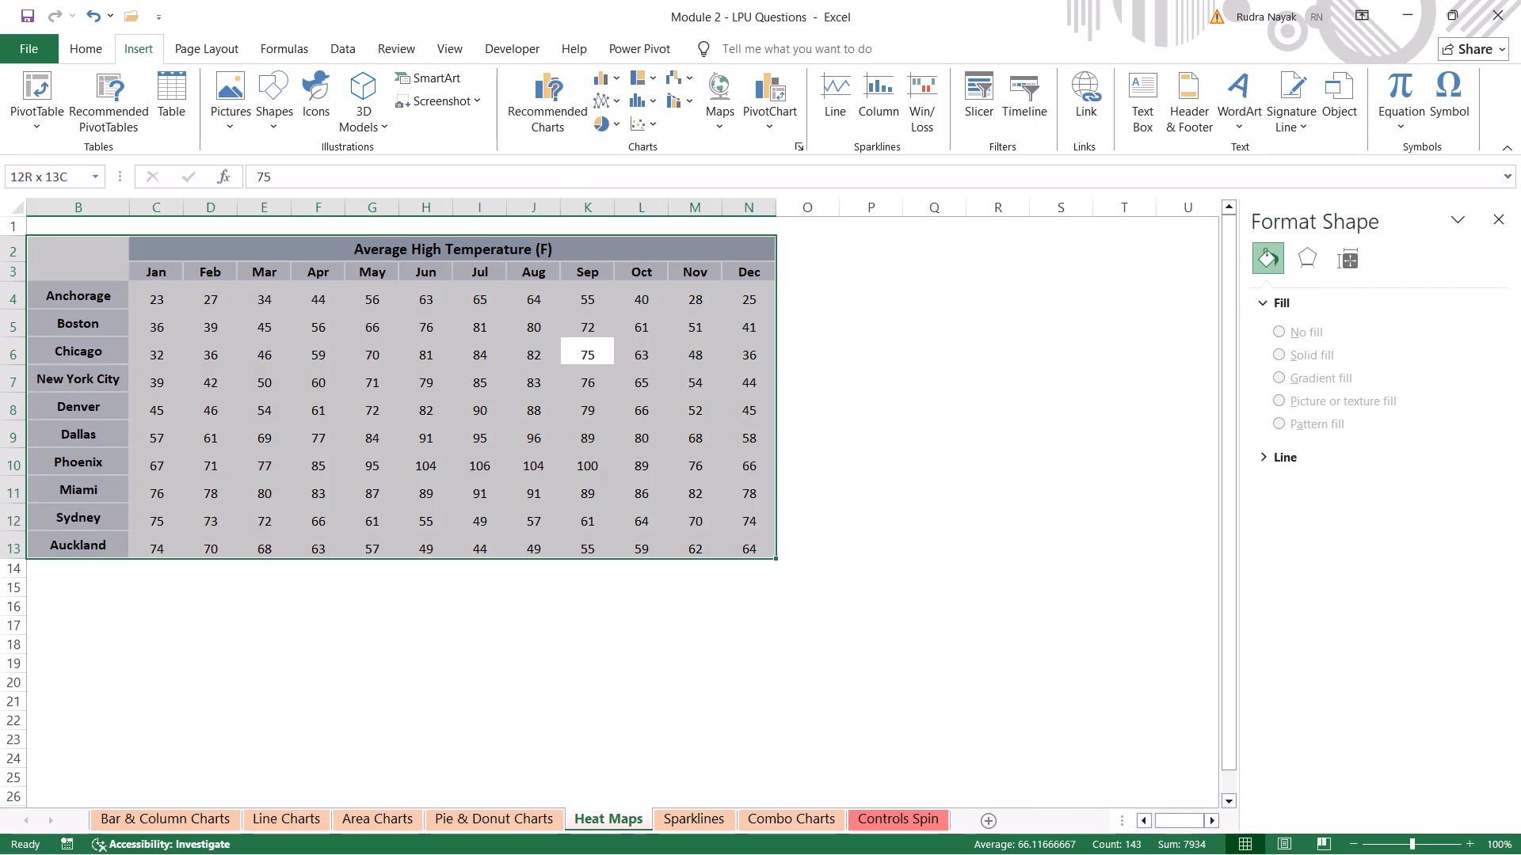
pyautogui.click(654, 79)
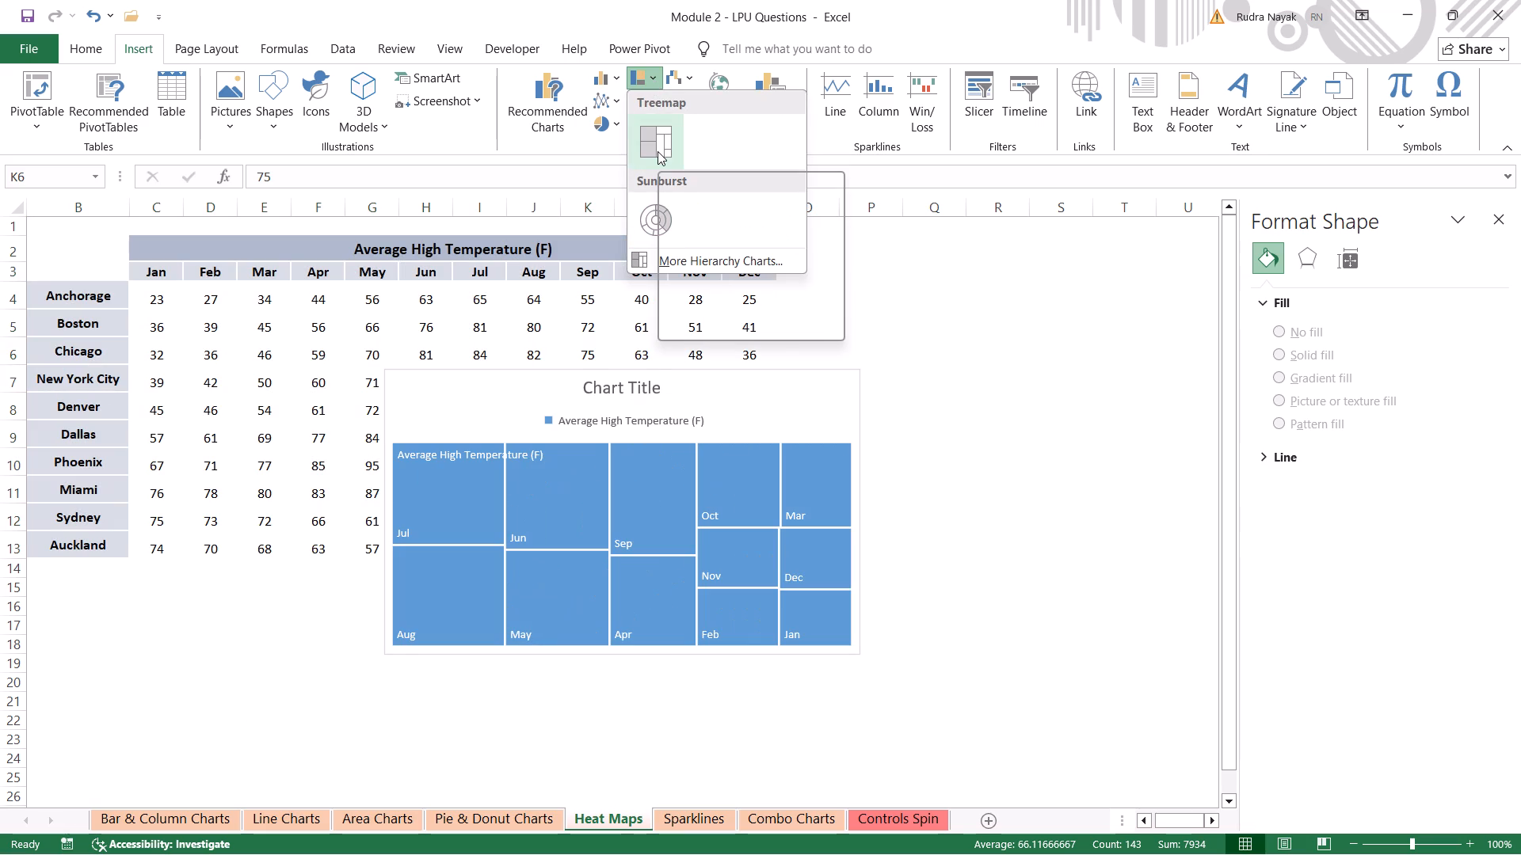
pyautogui.click(658, 151)
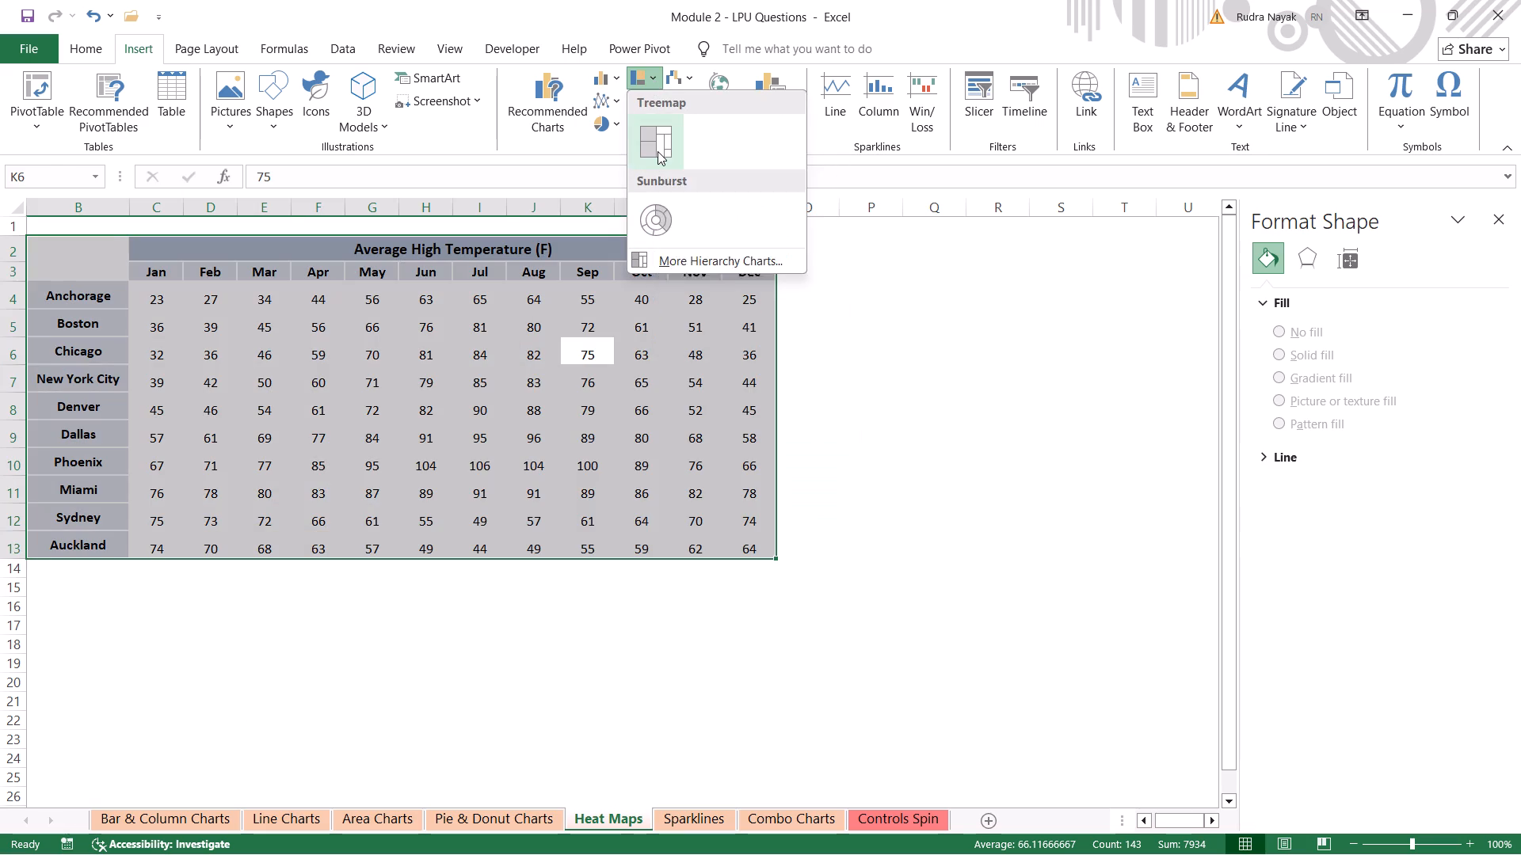
# Move the treemap chart below the temperature table, placing it from about row 14 across columns I to Q.
pyautogui.moveTo(781, 415); pyautogui.dragTo(878, 611)
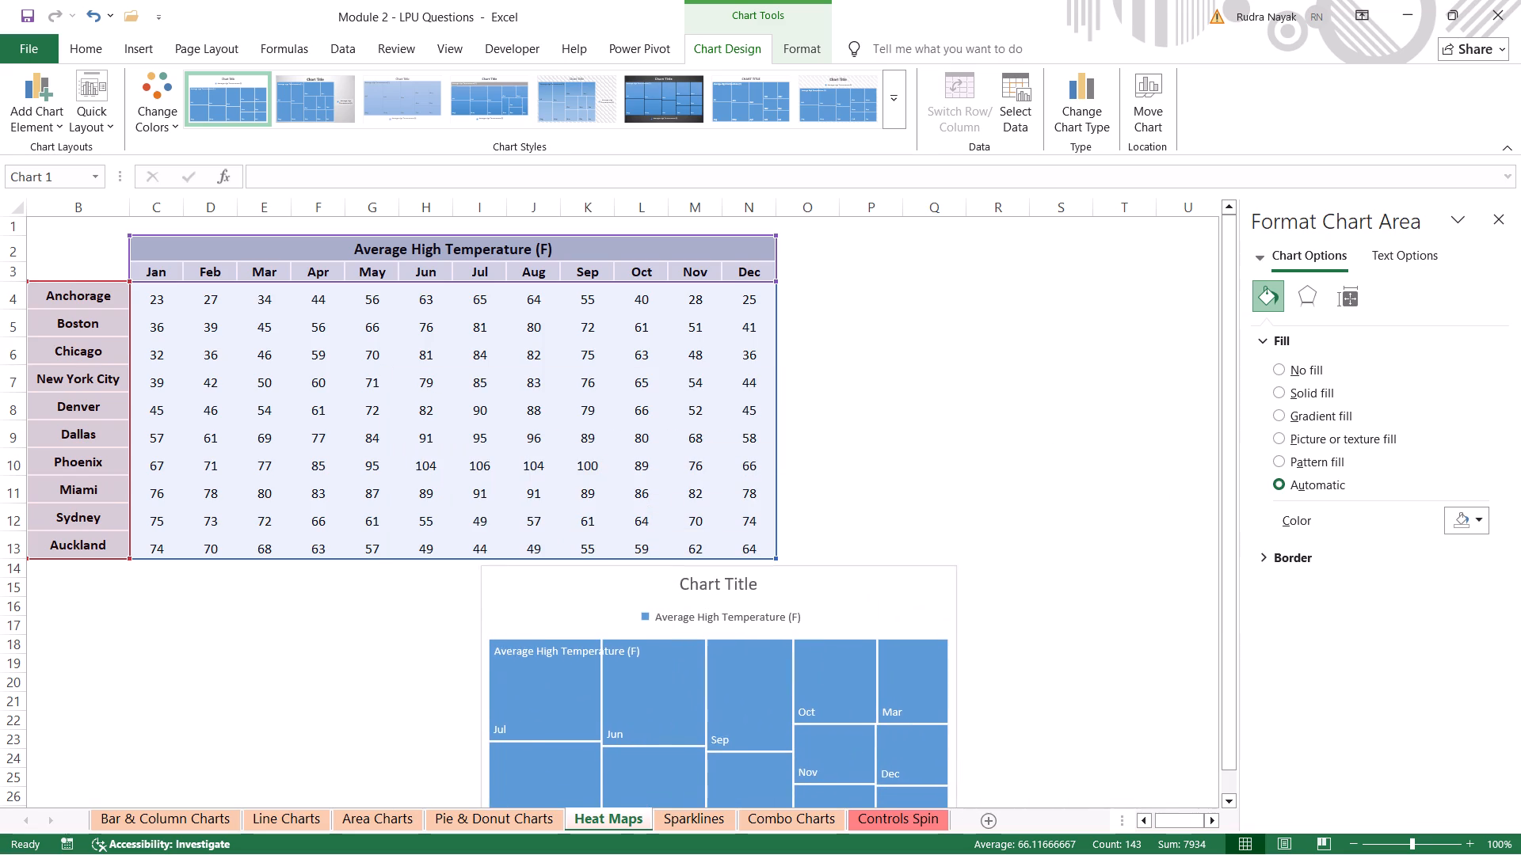
pyautogui.moveTo(878, 611); pyautogui.dragTo(874, 615)
pyautogui.scroll(-1, 1155, 544)
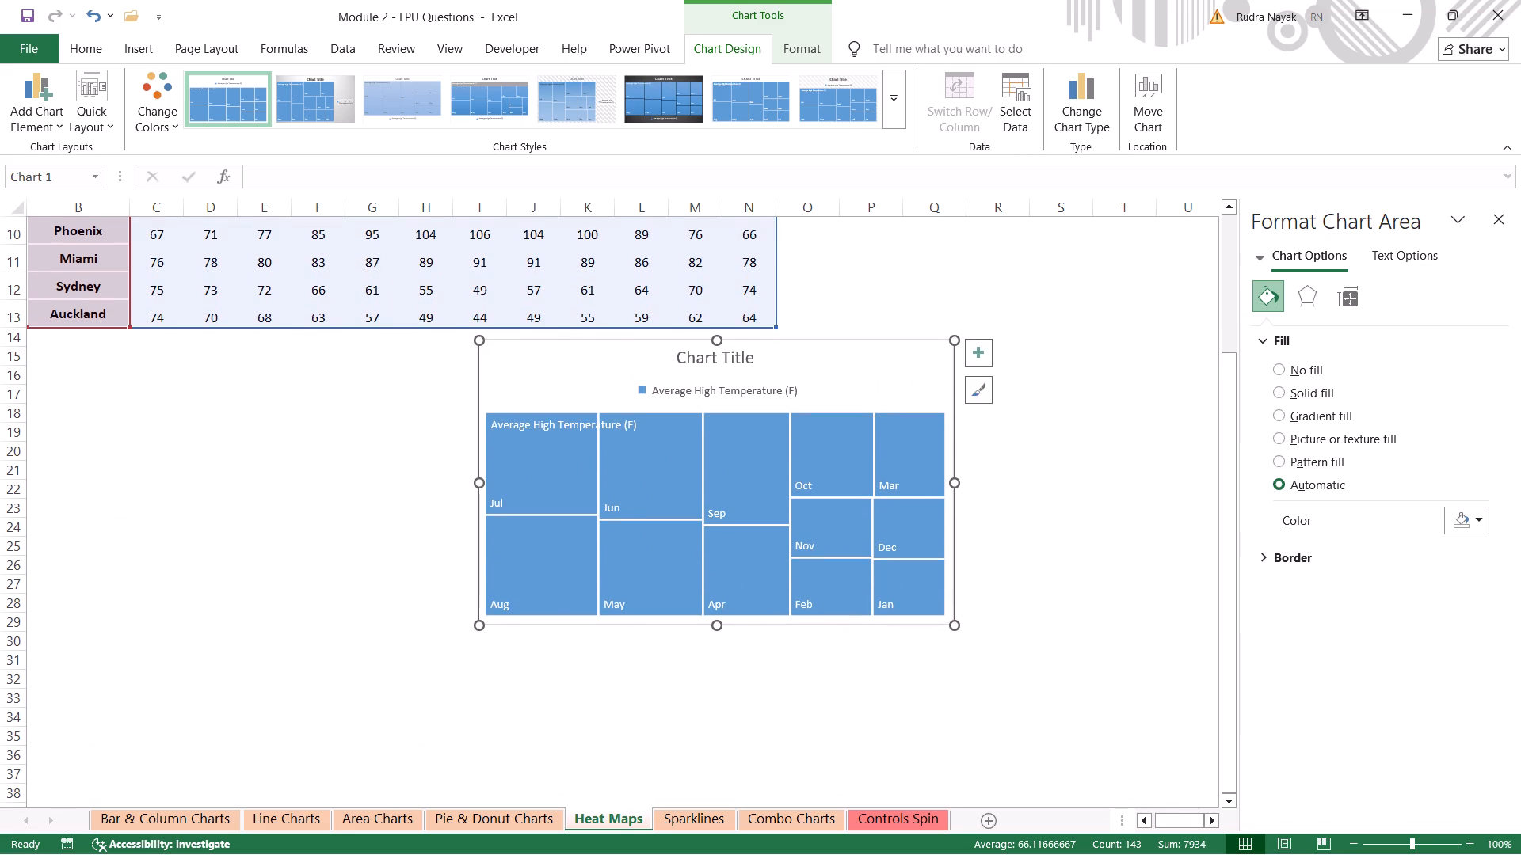
pyautogui.click(1207, 361)
# On the Sparklines sheet, select the entire Average High Temperature table and open the Insert Chart dialog.
pyautogui.click(699, 824)
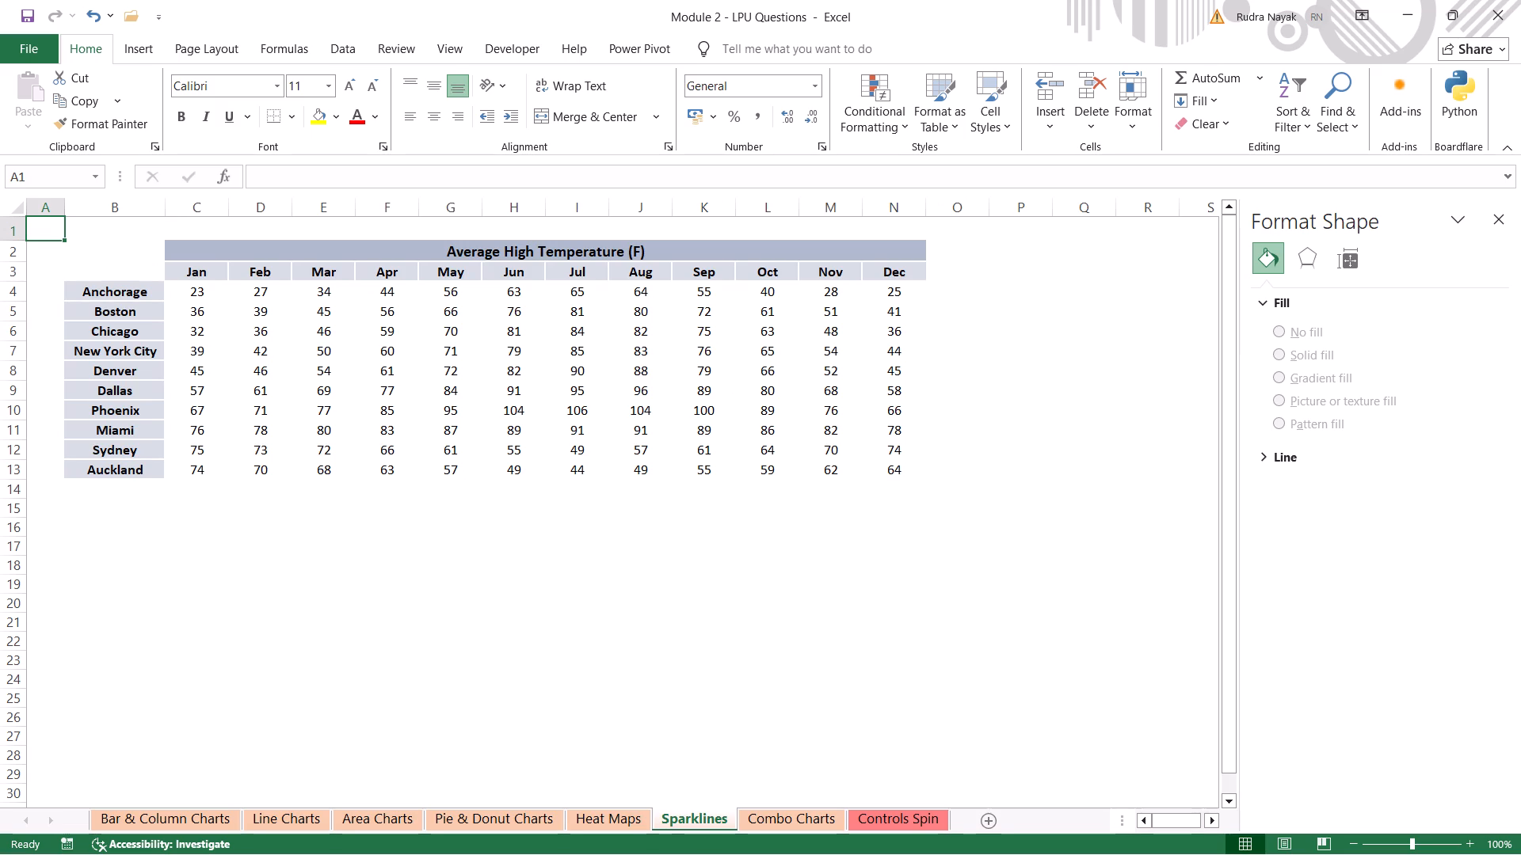
pyautogui.click(507, 336)
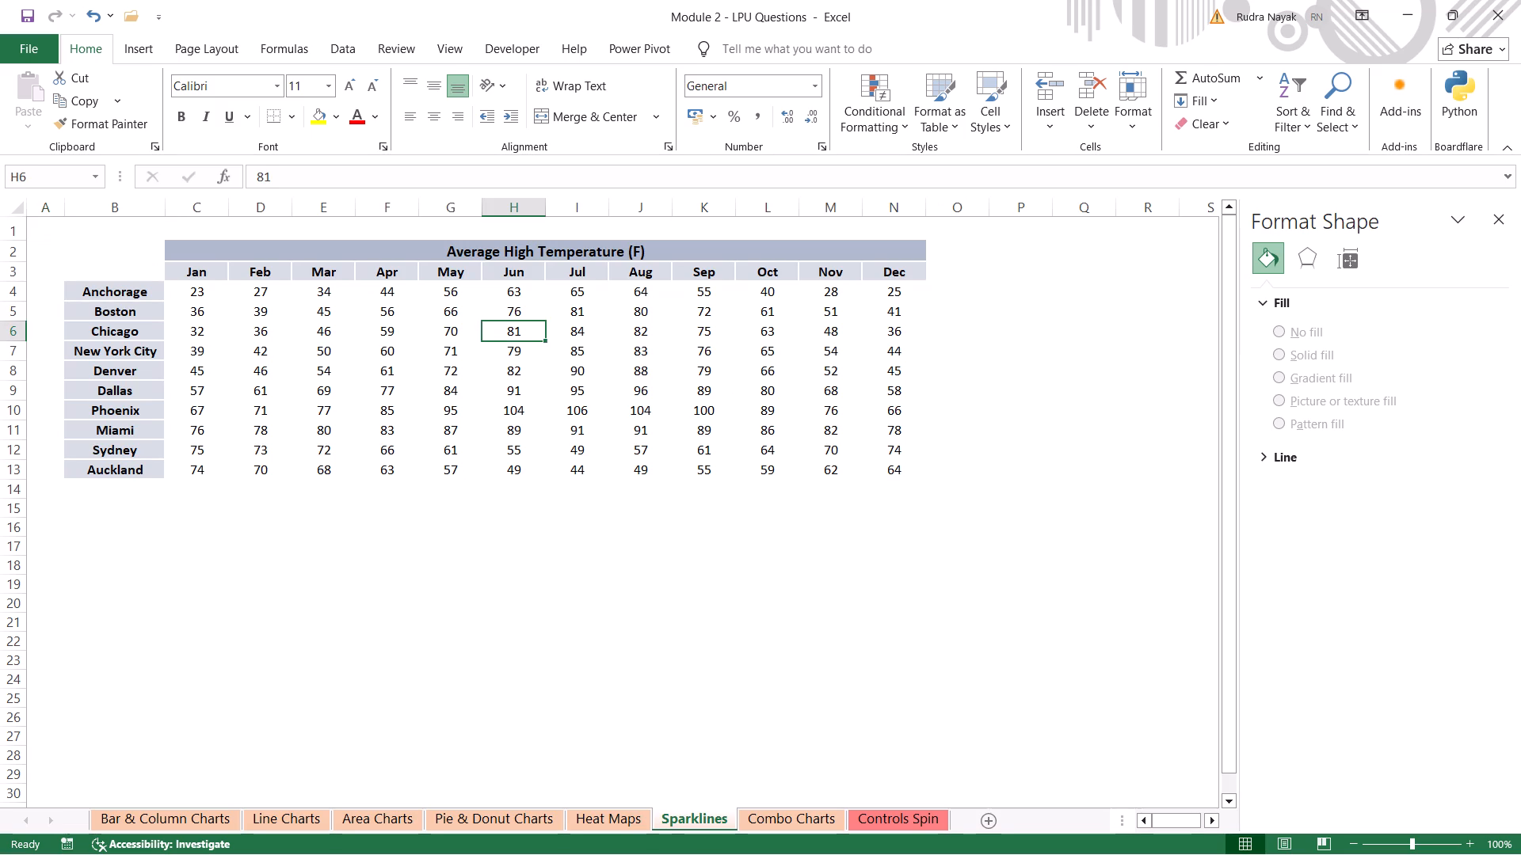
pyautogui.hotkey('ctrl', 'a')
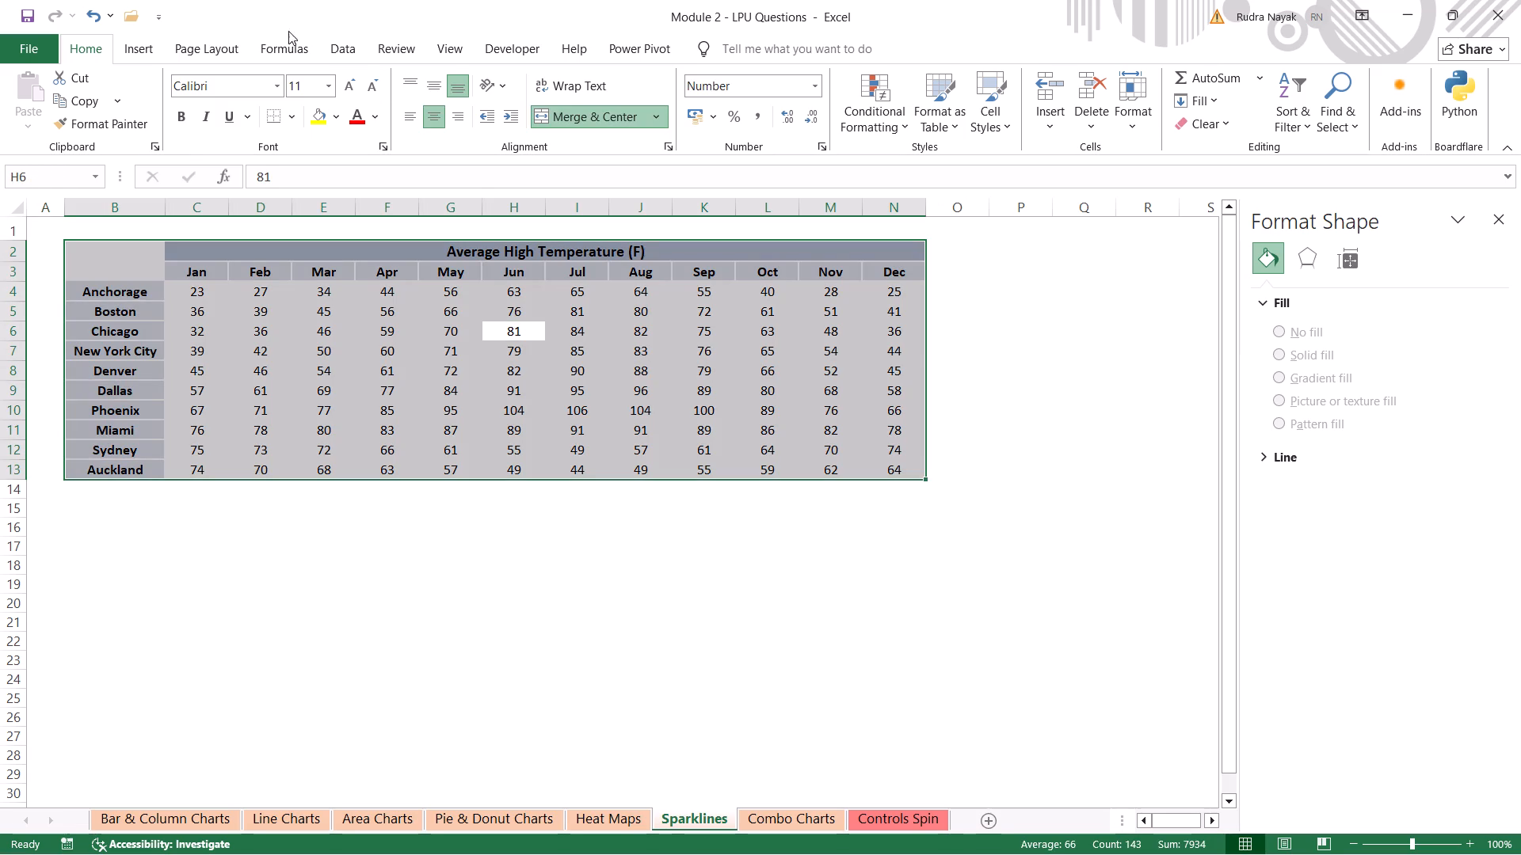
pyautogui.click(132, 51)
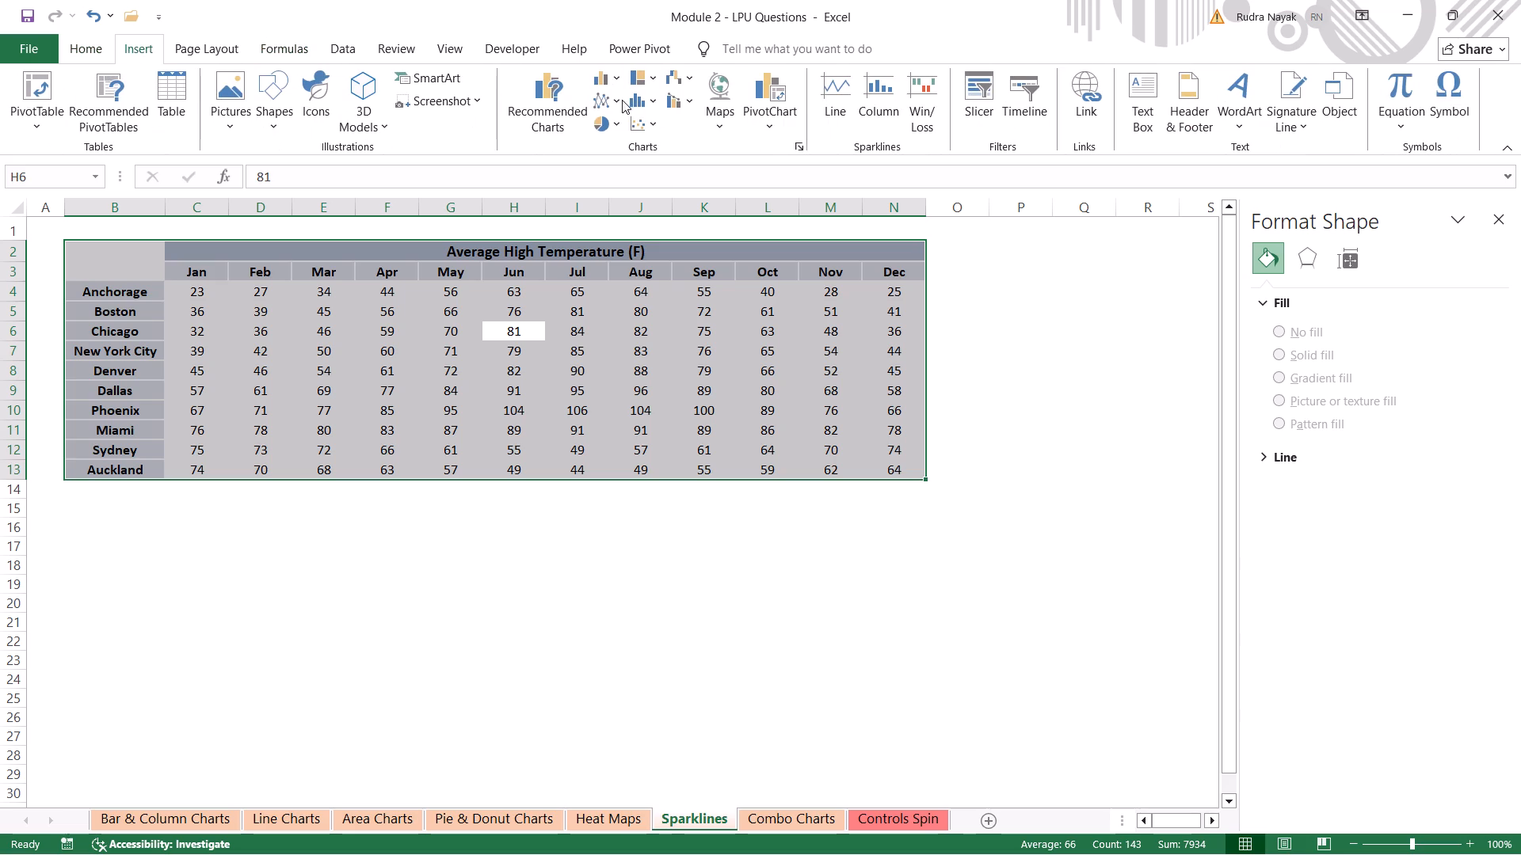
pyautogui.click(696, 97)
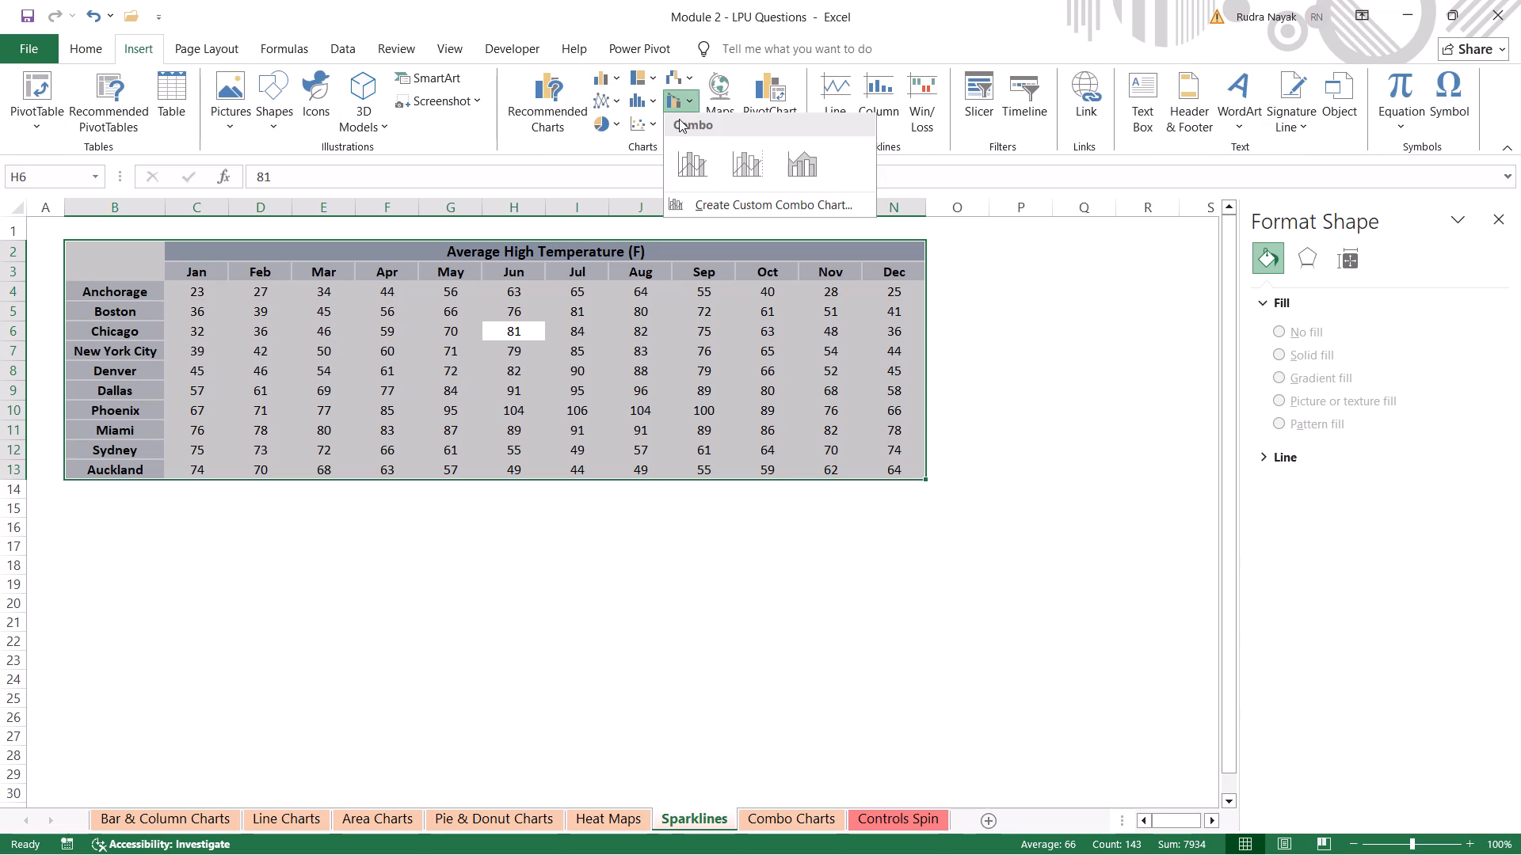
pyautogui.click(539, 112)
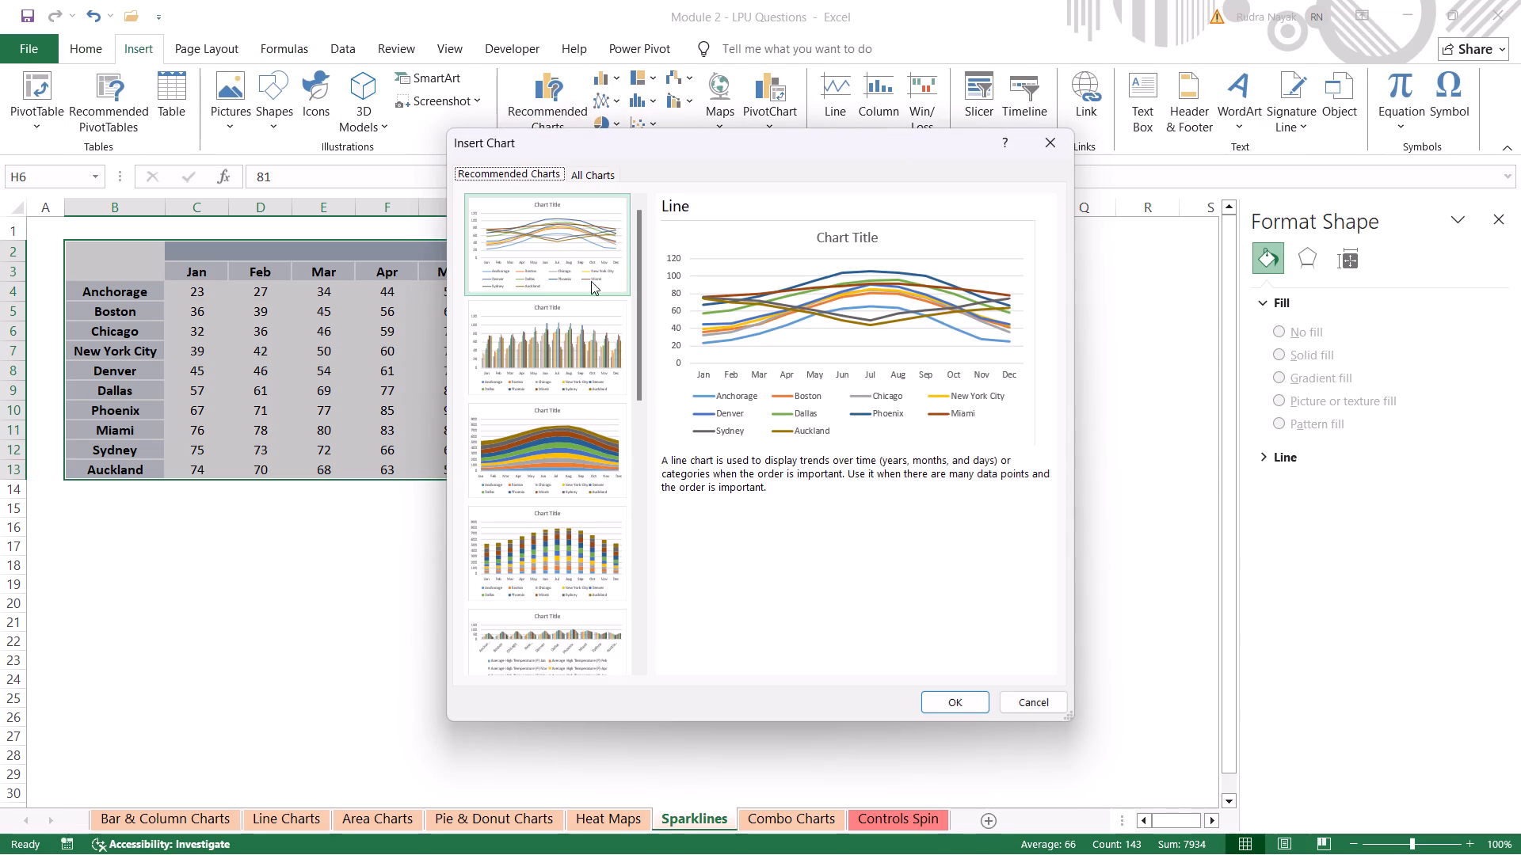
# Examine the available chart types for the temperature table, including Treemap, Radar, Stock, Map, Scatter, Bar and Pie.
pyautogui.click(594, 172)
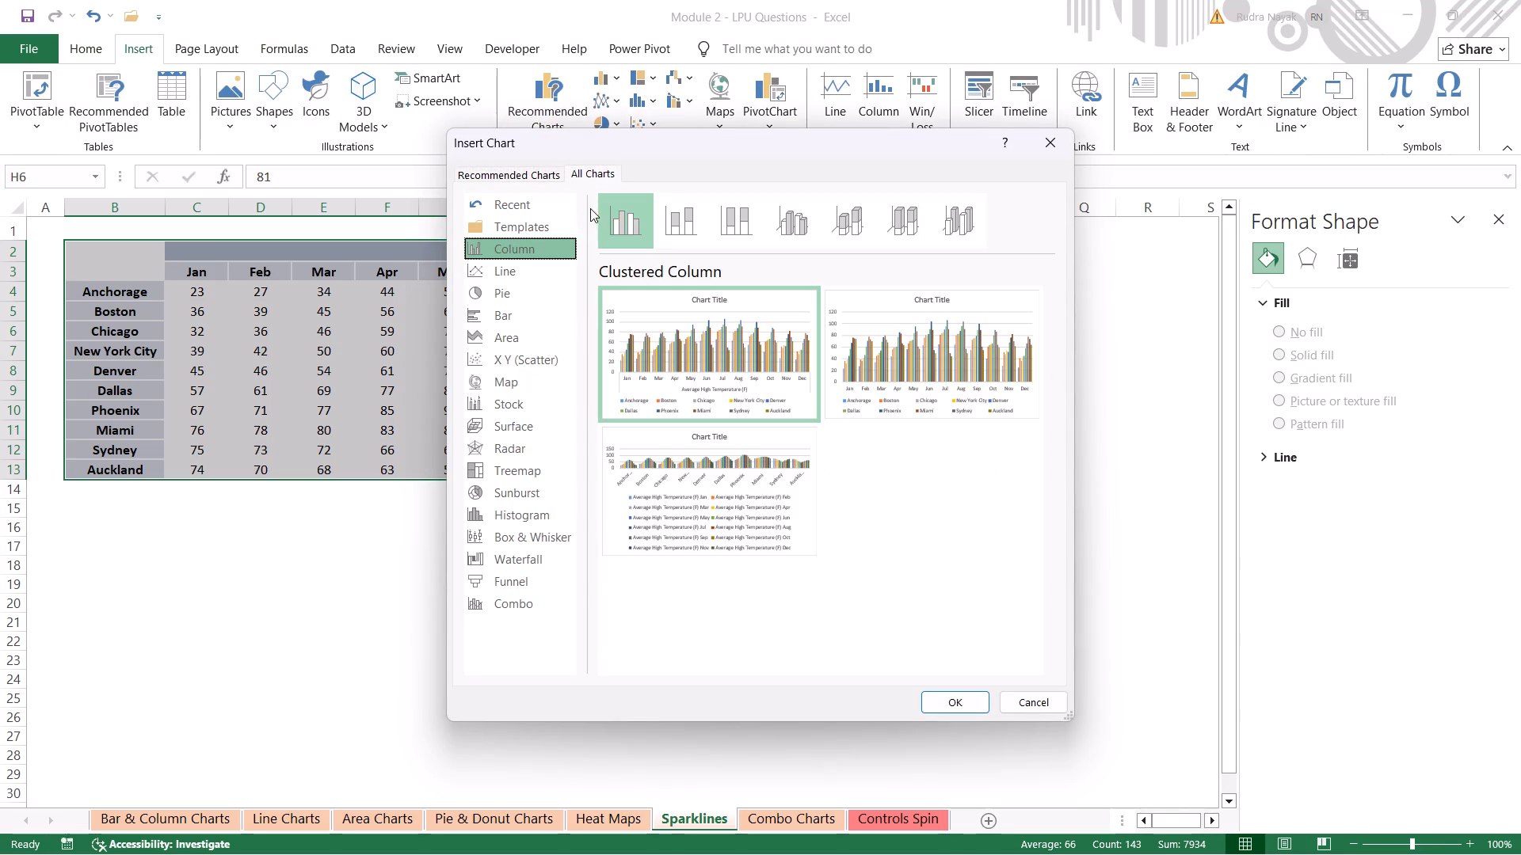
pyautogui.click(537, 465)
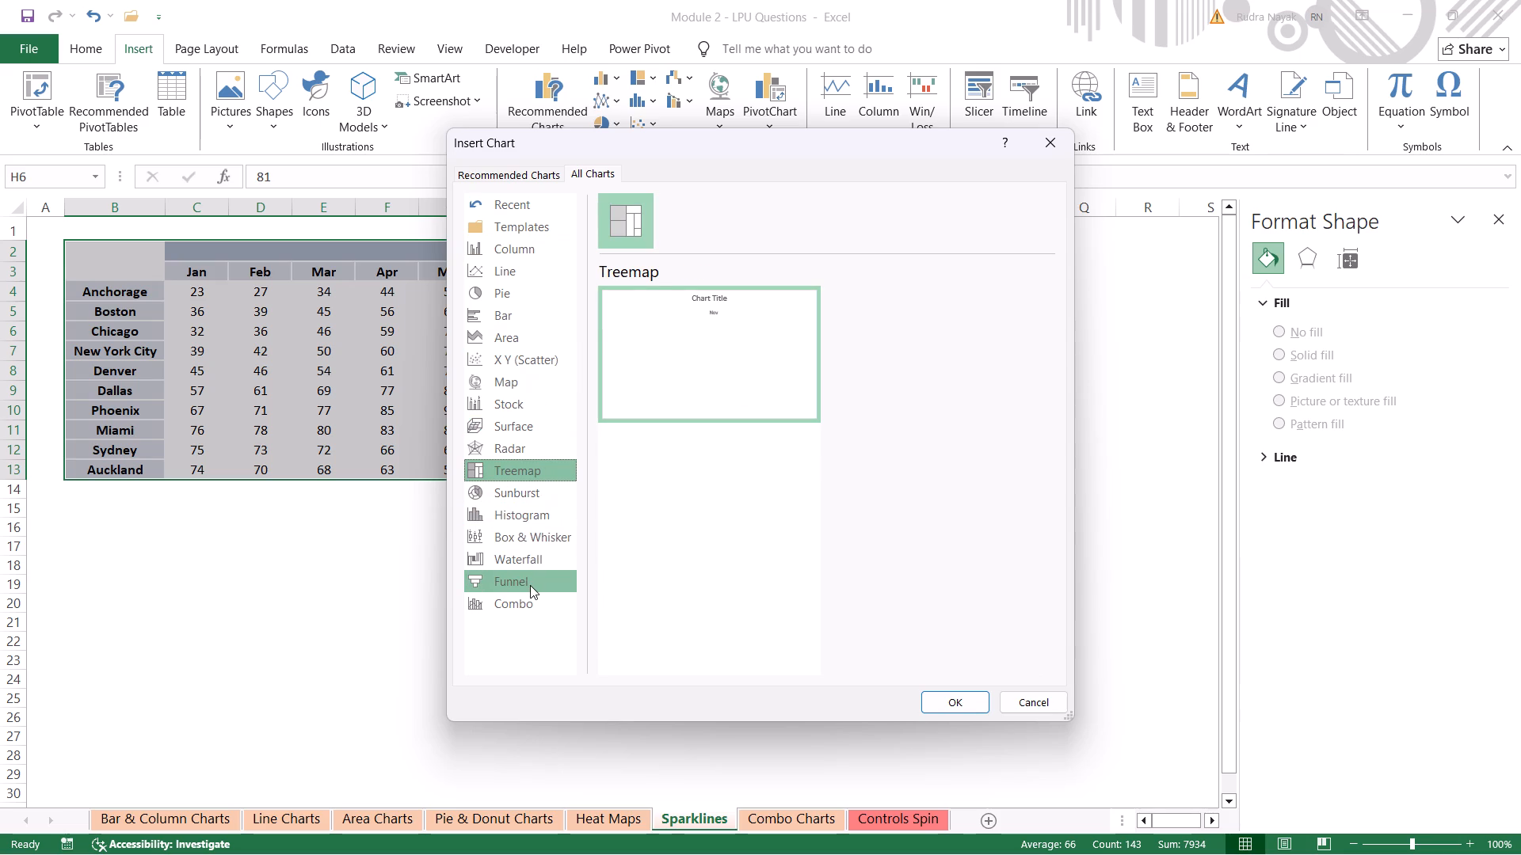
pyautogui.click(518, 440)
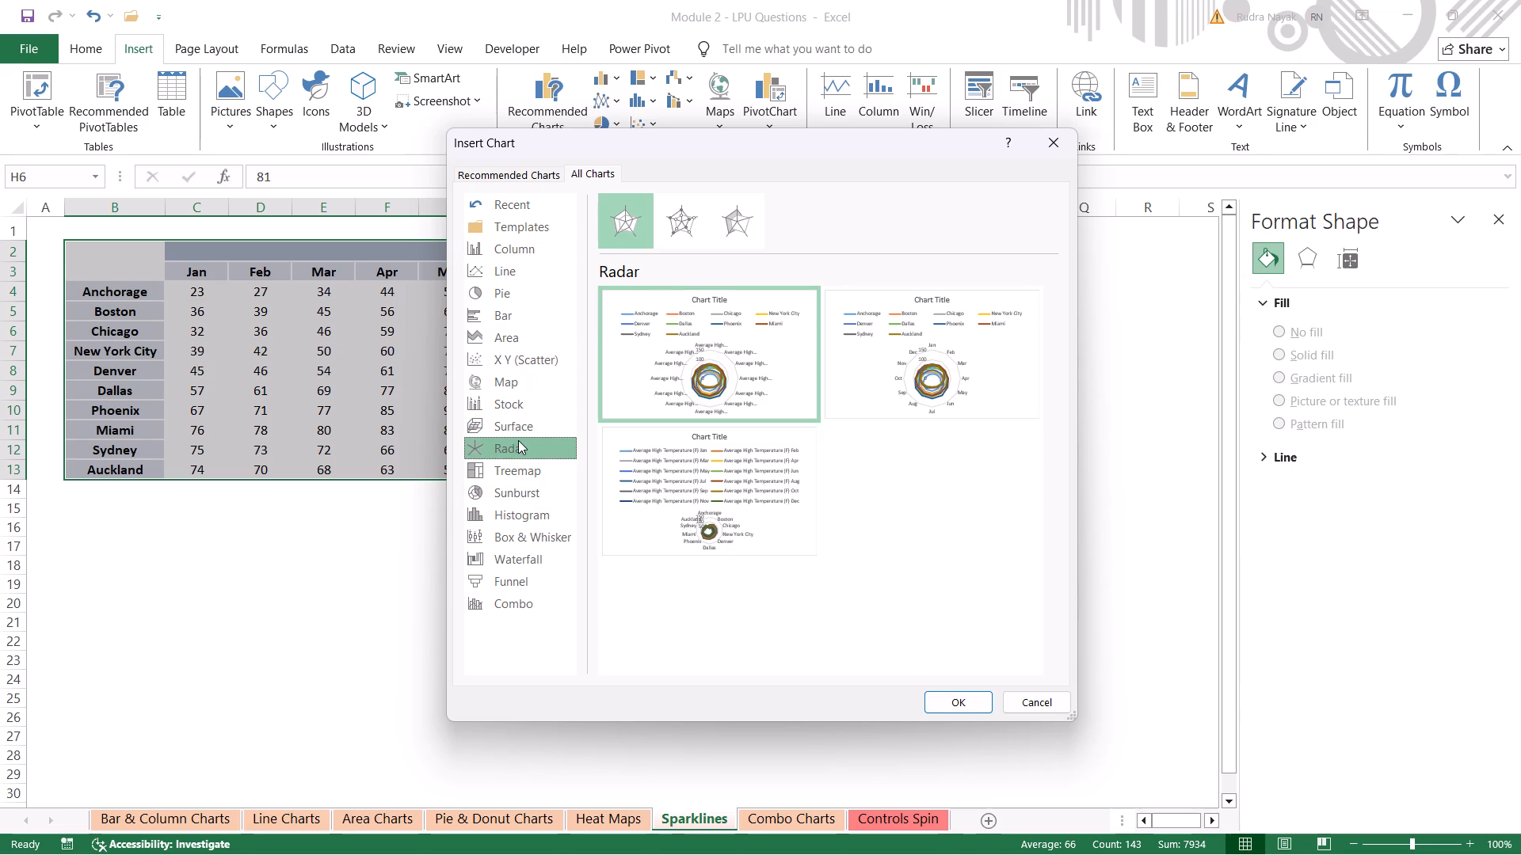
pyautogui.click(536, 421)
pyautogui.click(528, 412)
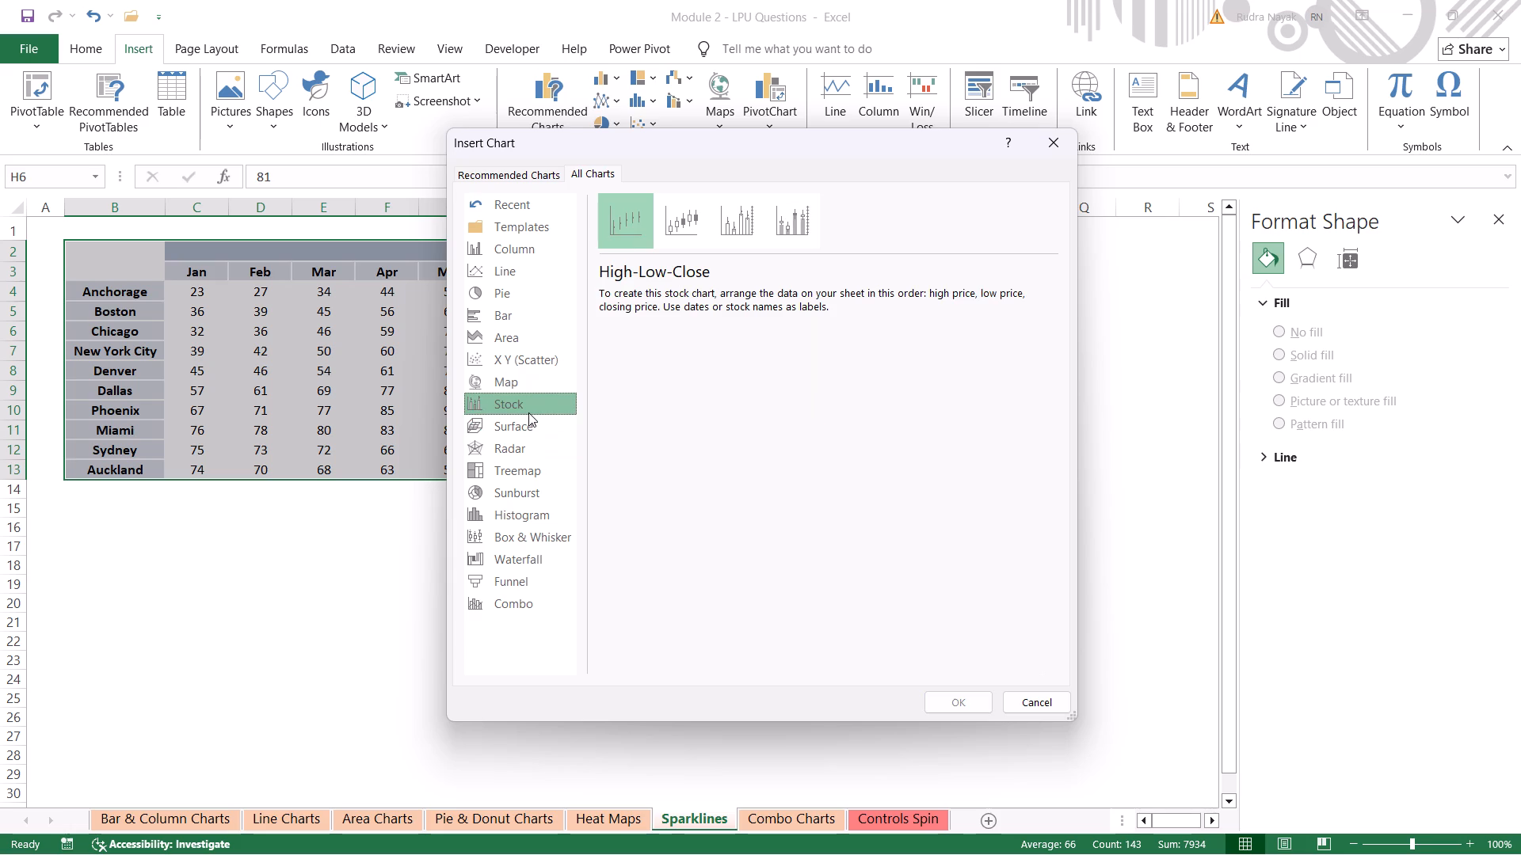
pyautogui.click(524, 382)
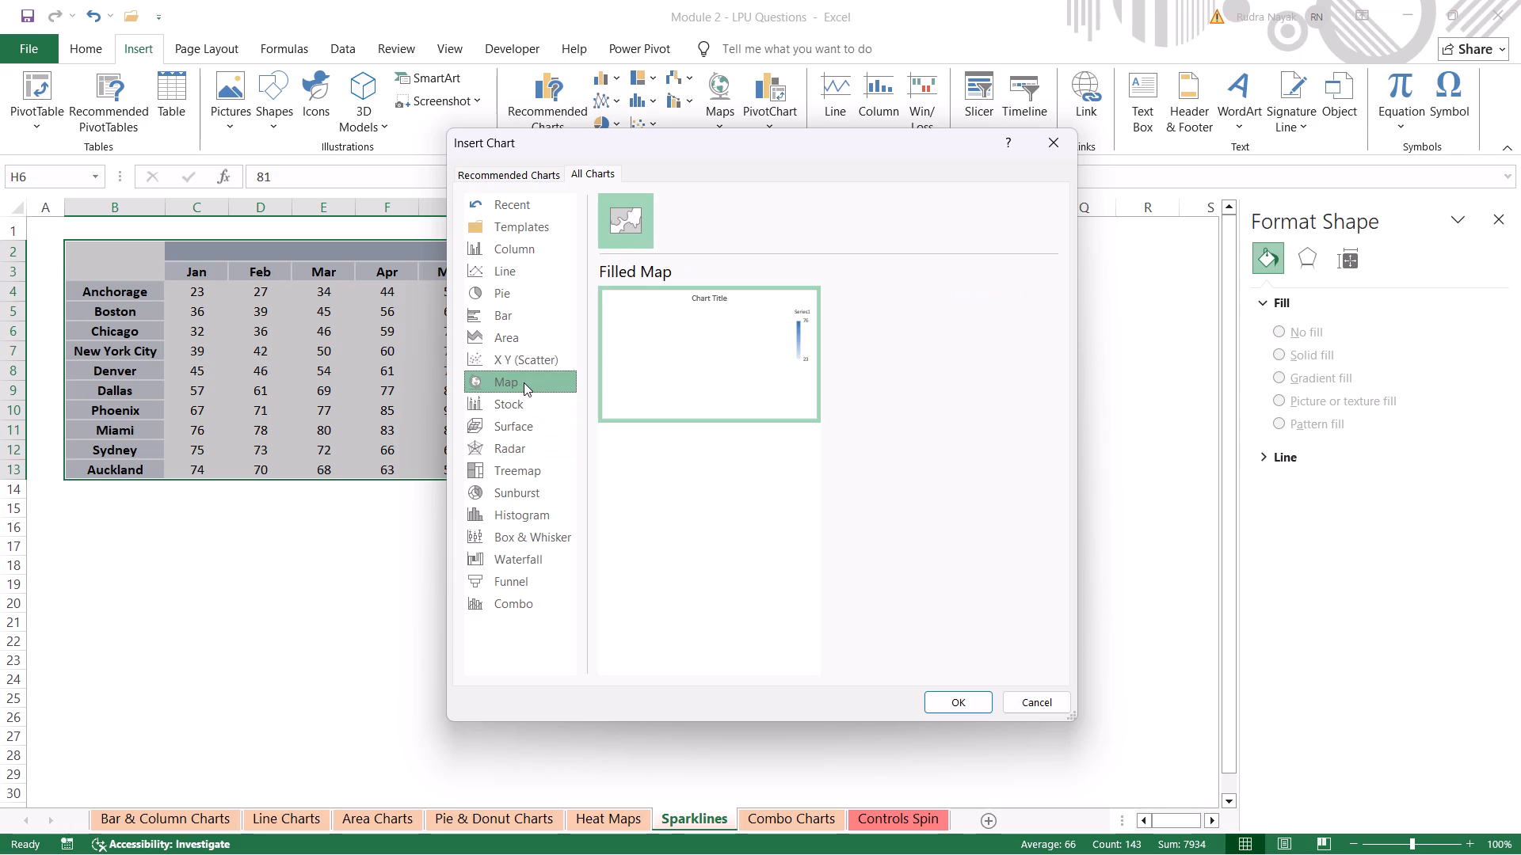
pyautogui.click(519, 367)
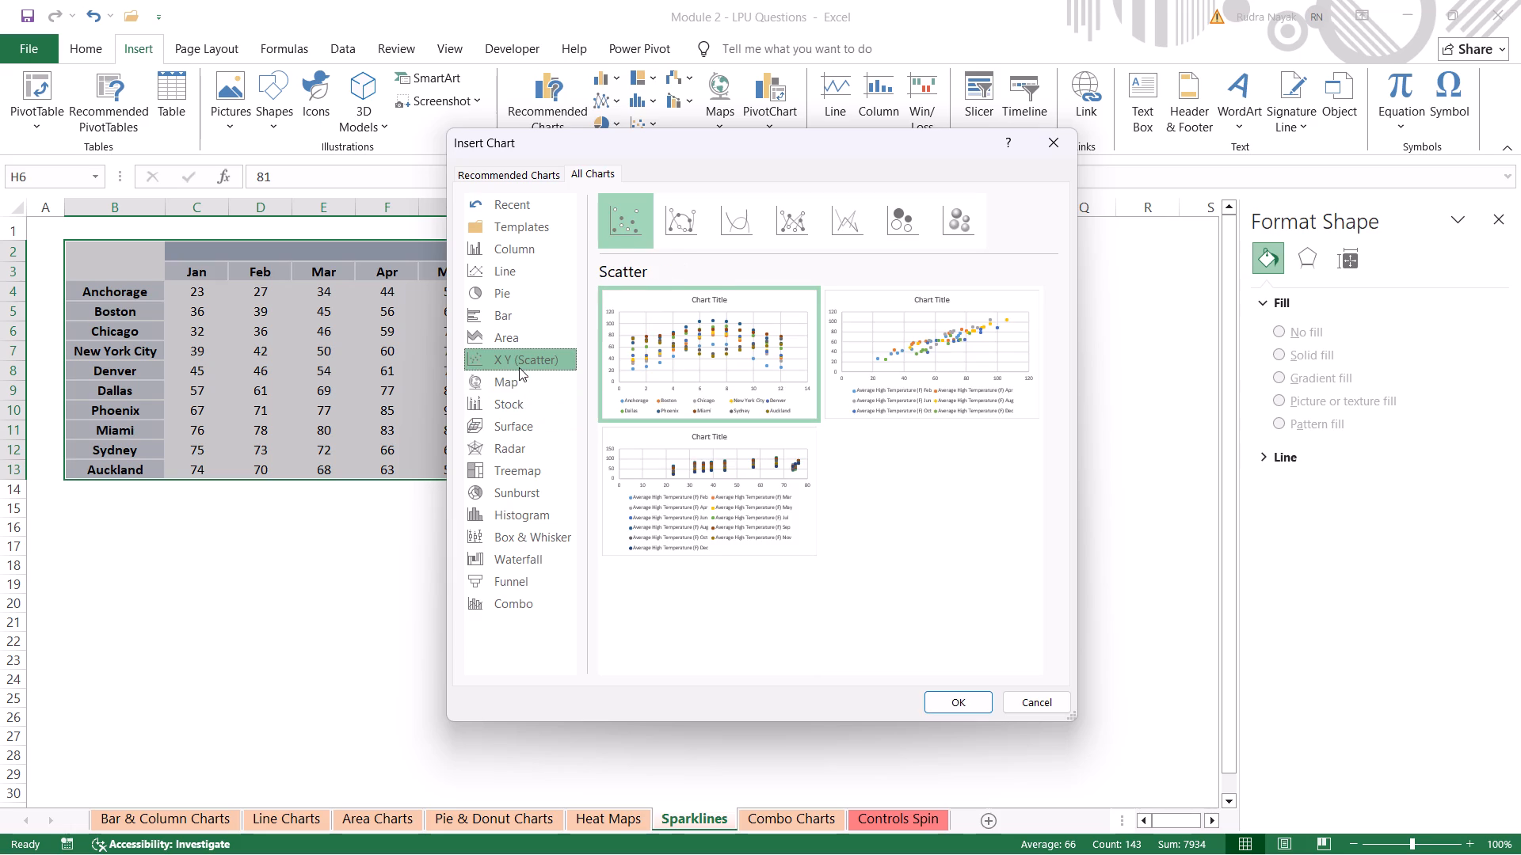
pyautogui.click(497, 348)
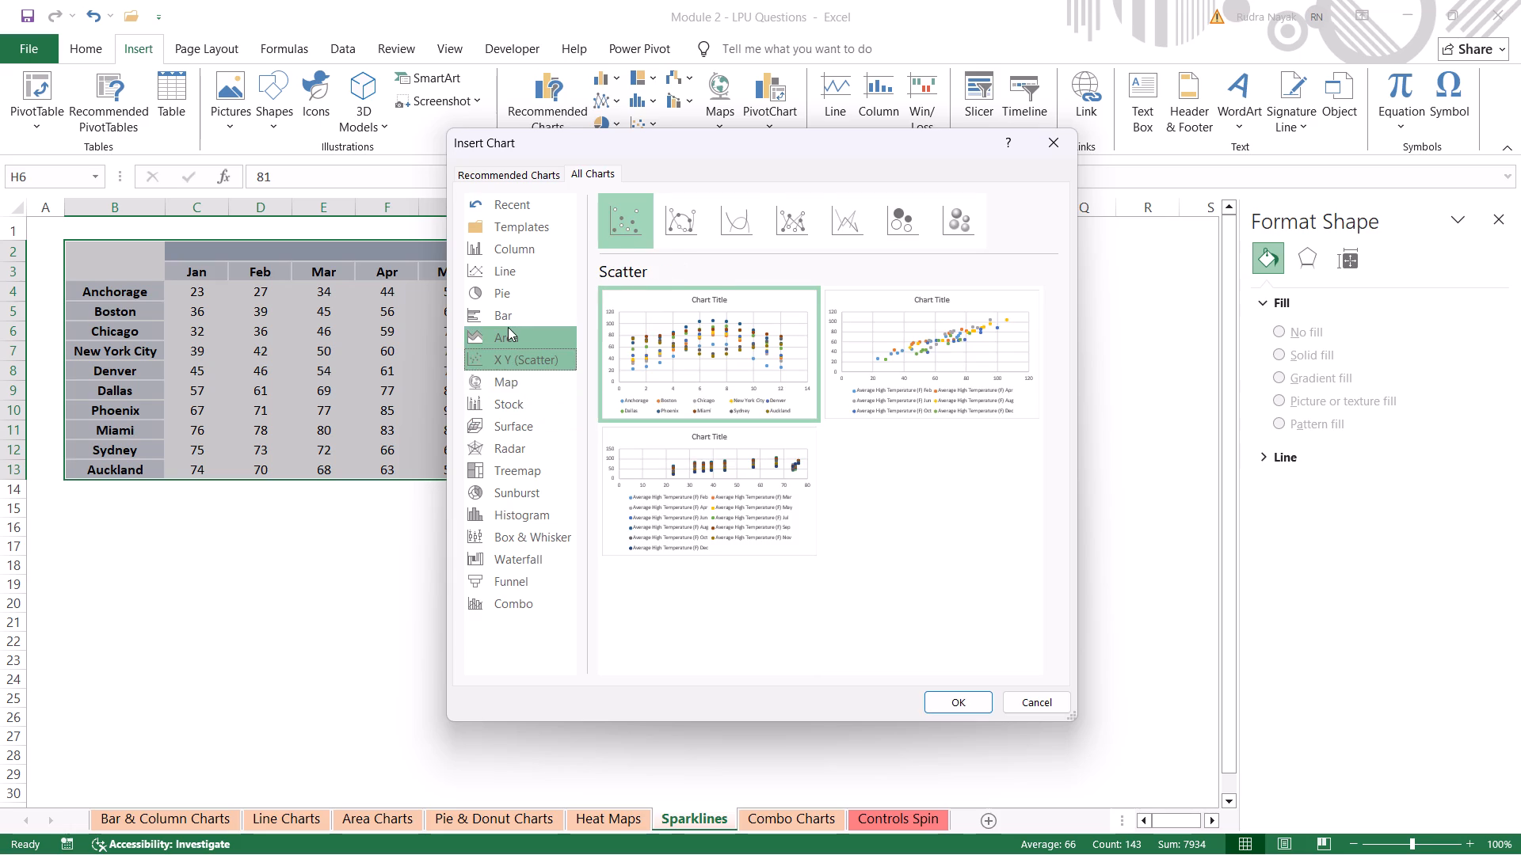
pyautogui.click(508, 327)
pyautogui.click(511, 313)
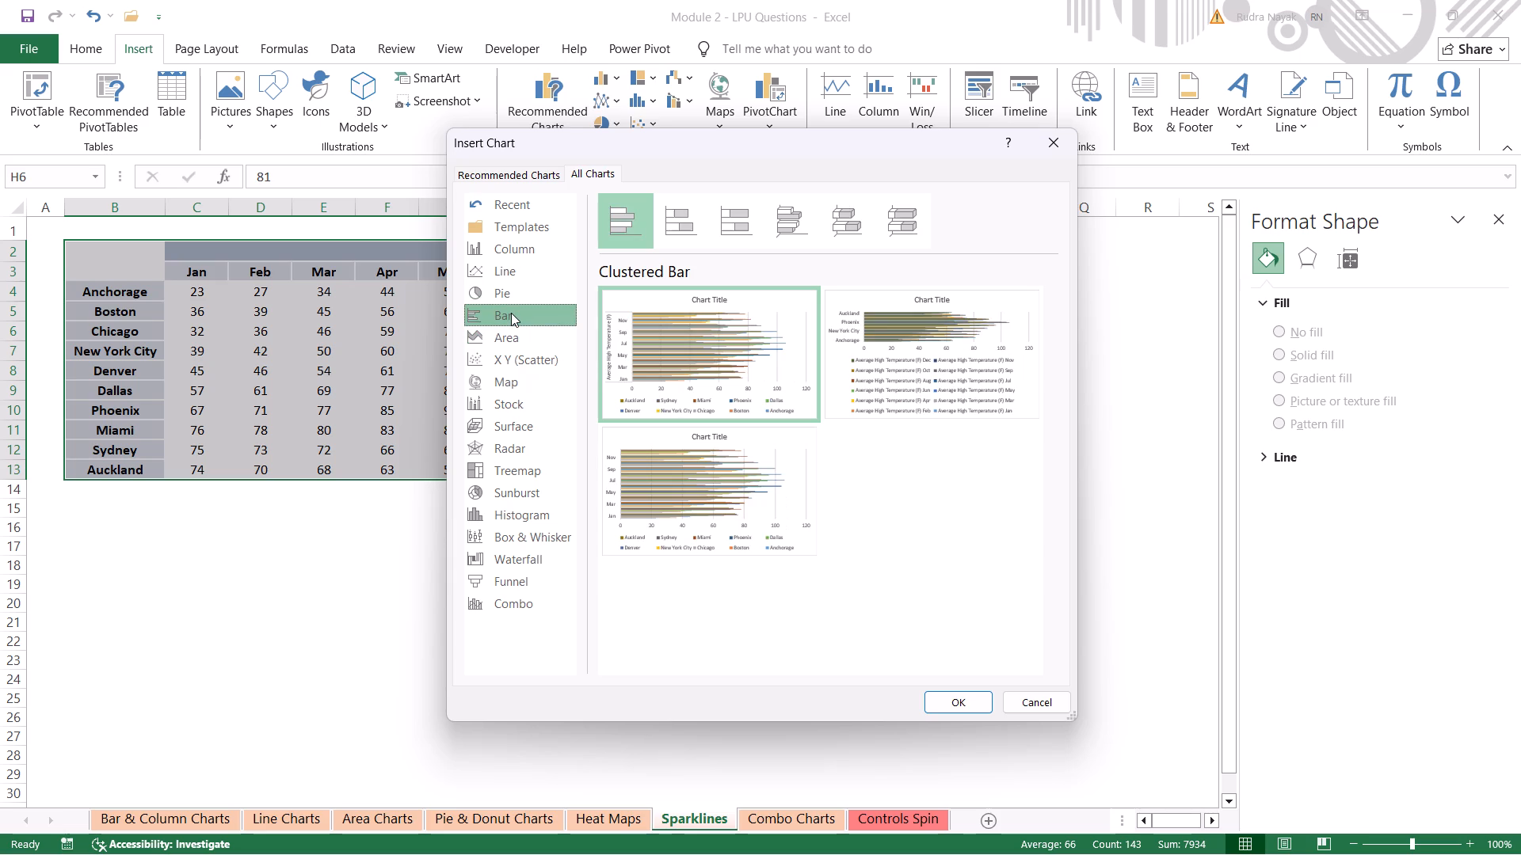
pyautogui.click(528, 298)
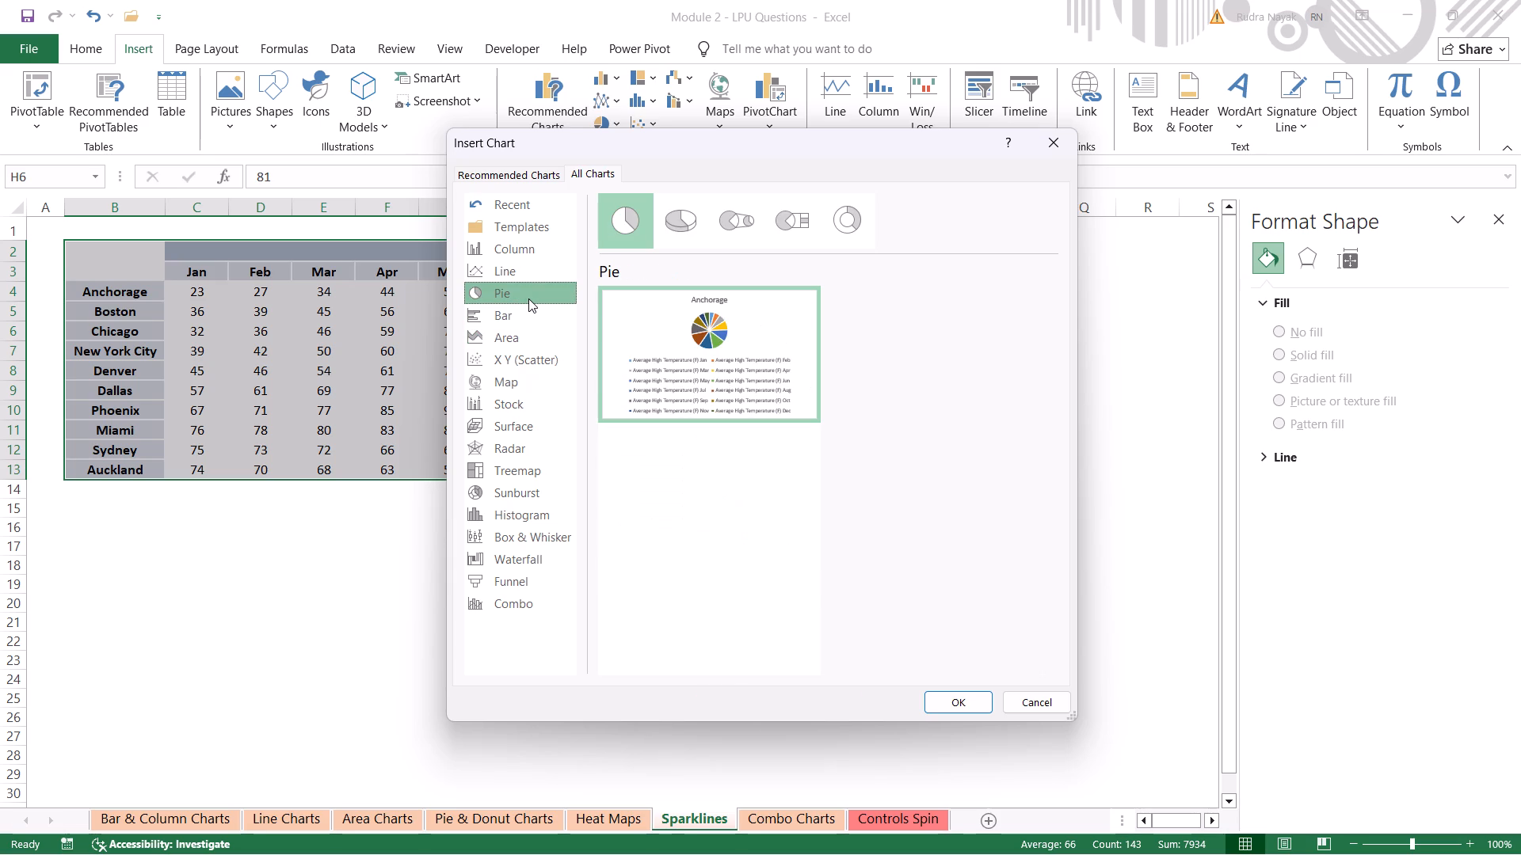
# Compare the line chart variants and insert the basic Line chart with months along the horizontal axis and cities as series.
pyautogui.click(532, 275)
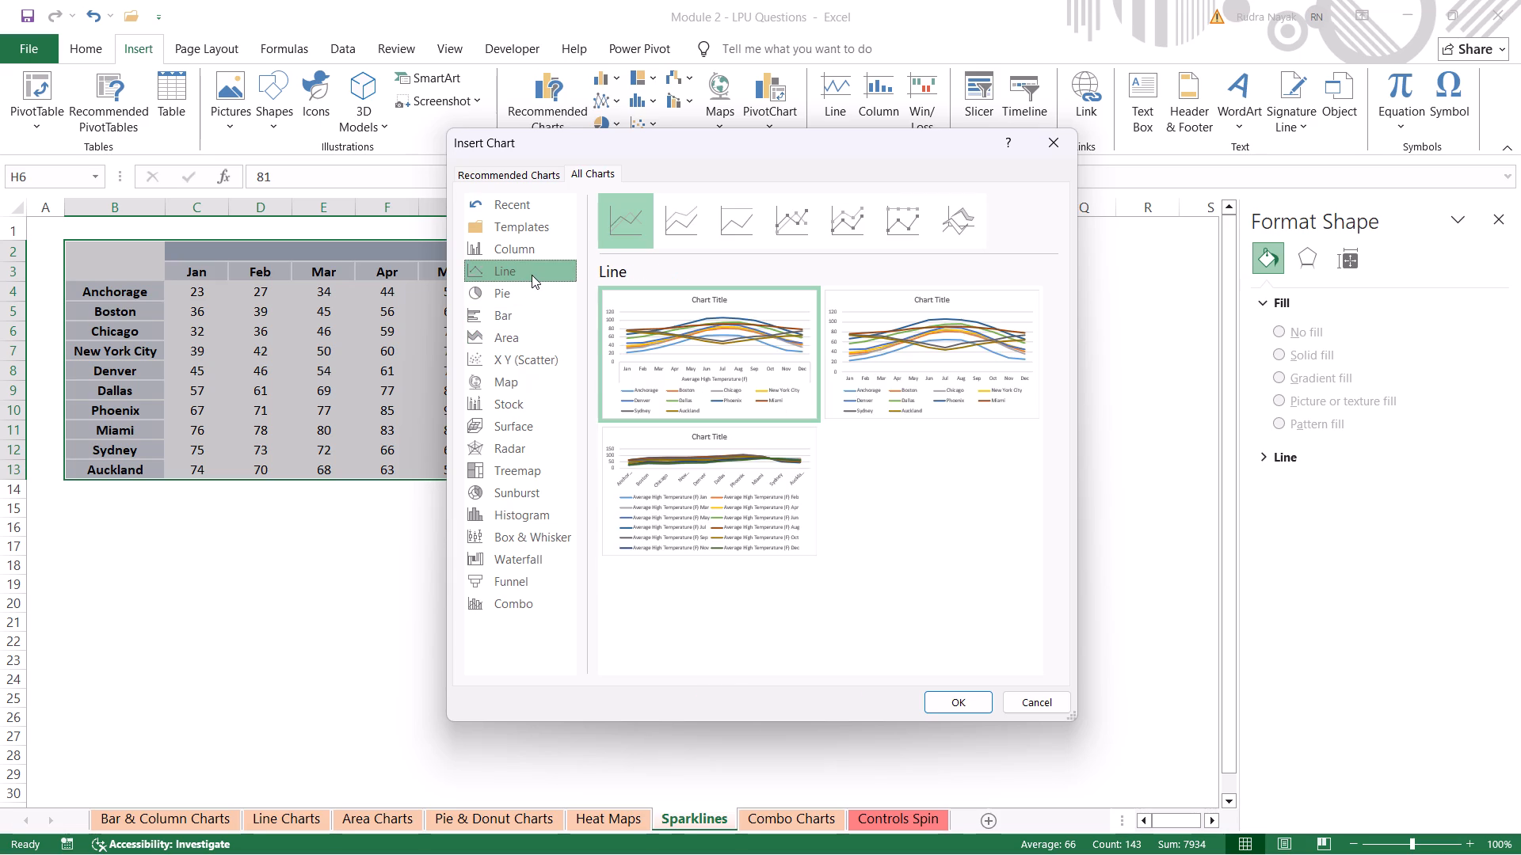
pyautogui.click(676, 221)
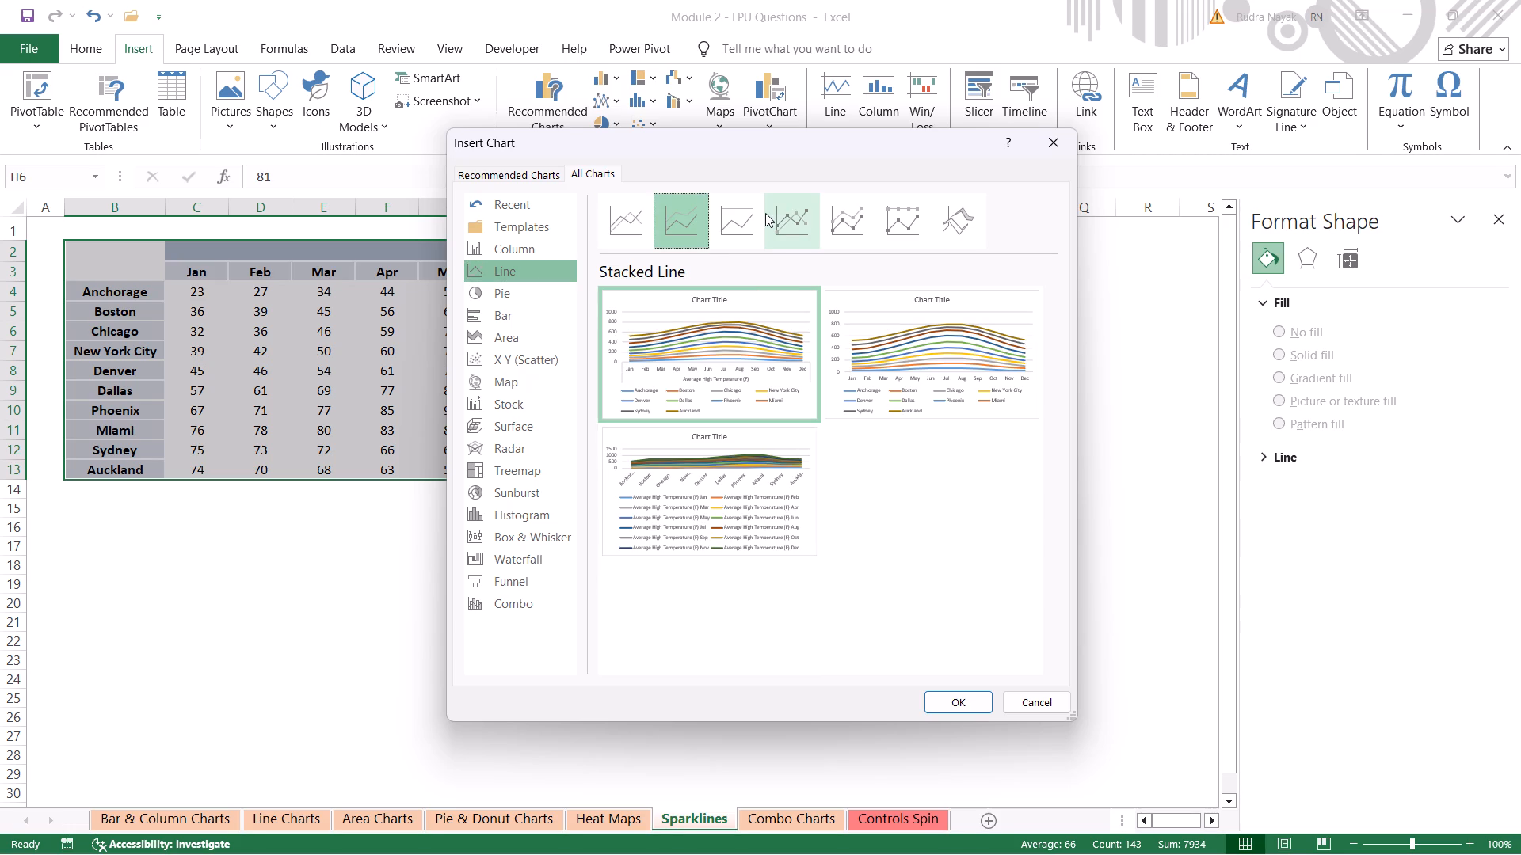
pyautogui.click(745, 213)
pyautogui.click(806, 207)
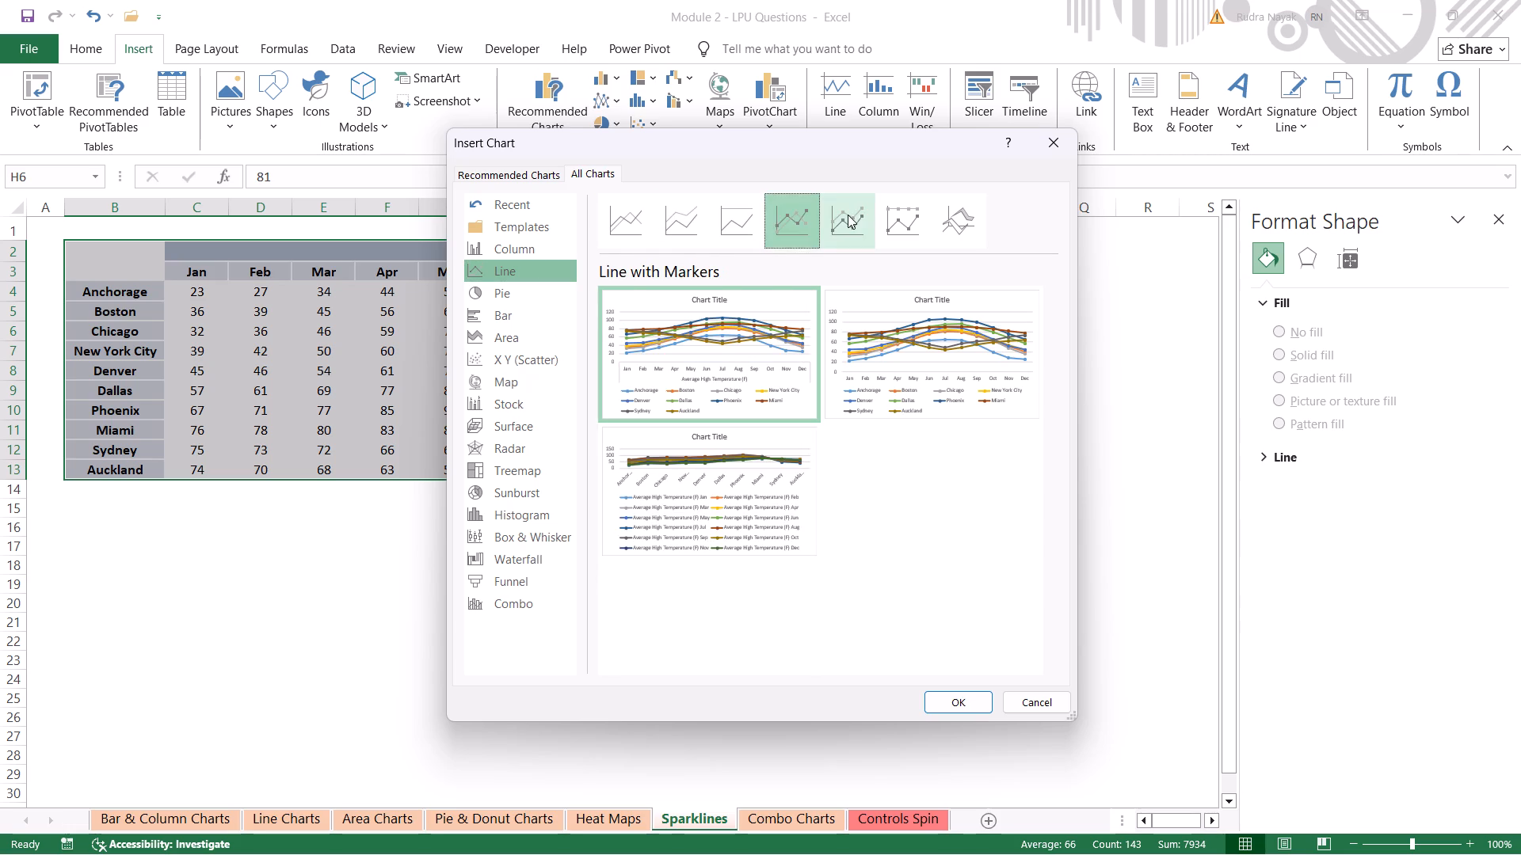
pyautogui.click(855, 215)
pyautogui.click(909, 221)
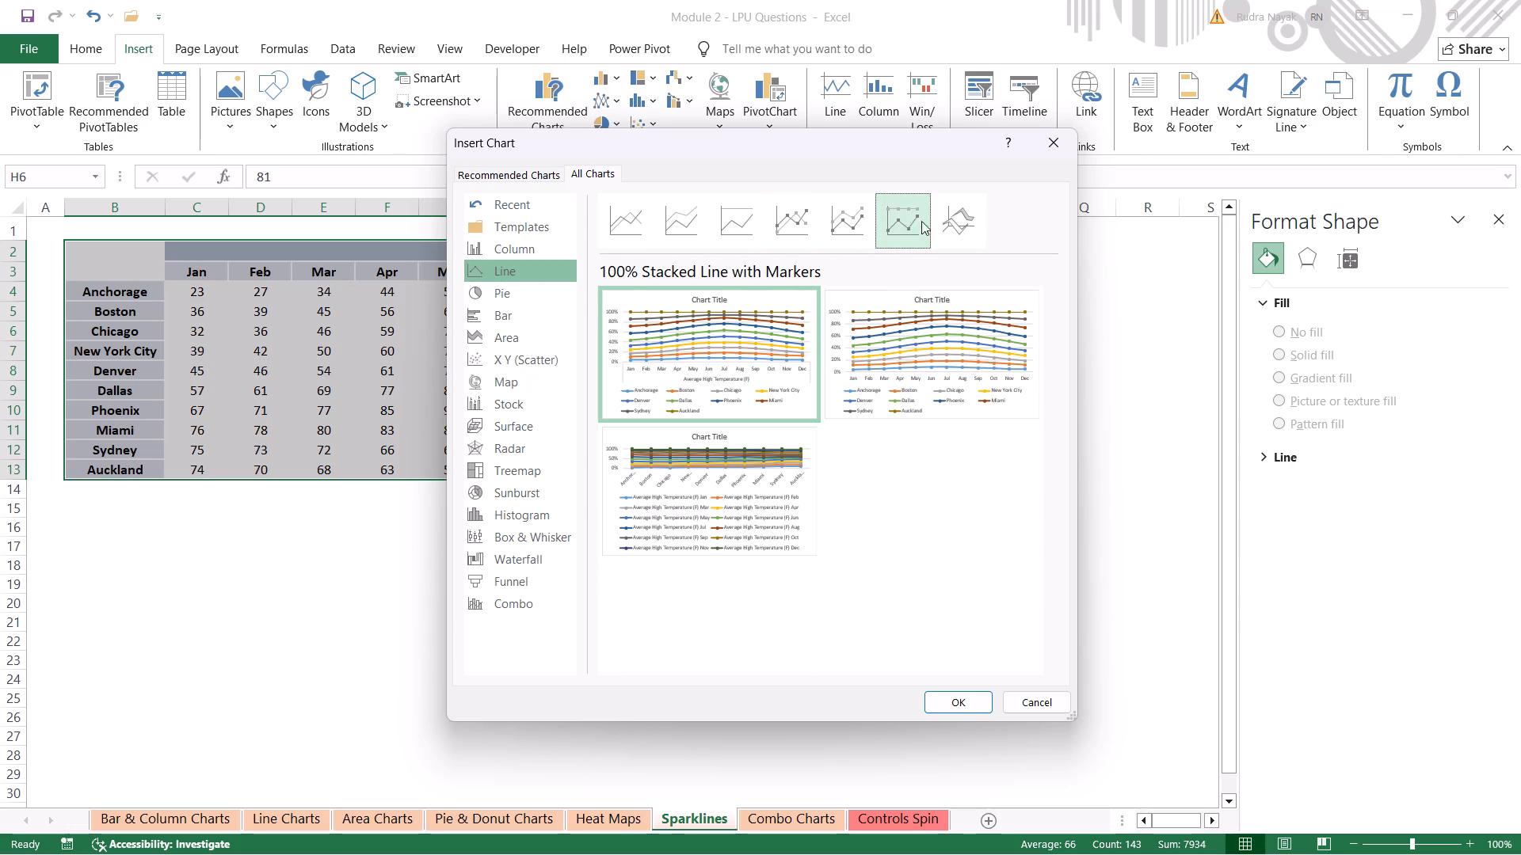
pyautogui.click(936, 221)
pyautogui.click(612, 239)
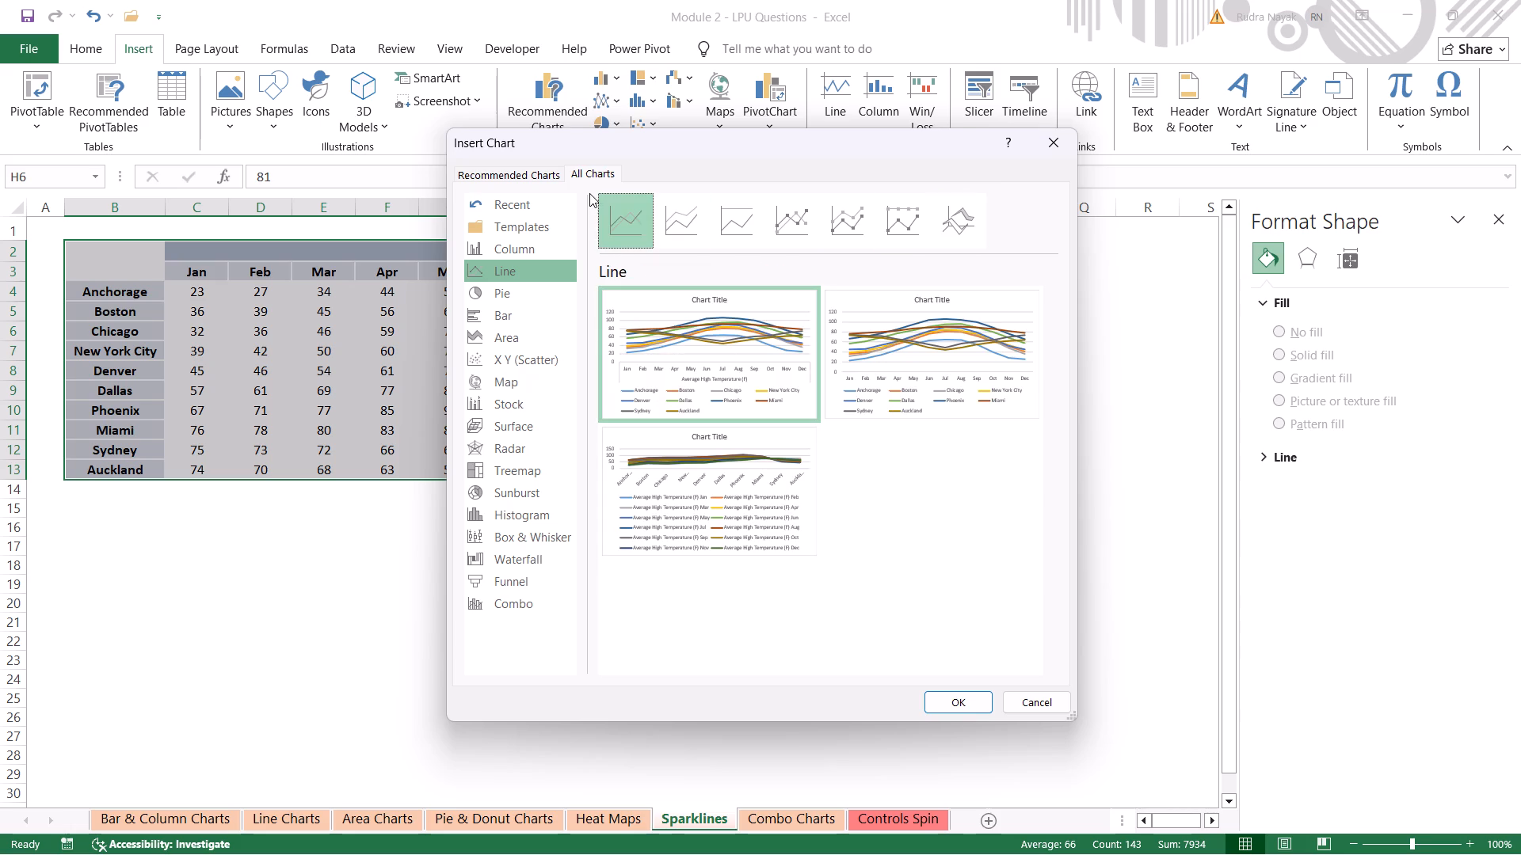
pyautogui.moveTo(656, 364); pyautogui.dragTo(675, 322)
pyautogui.click(675, 322)
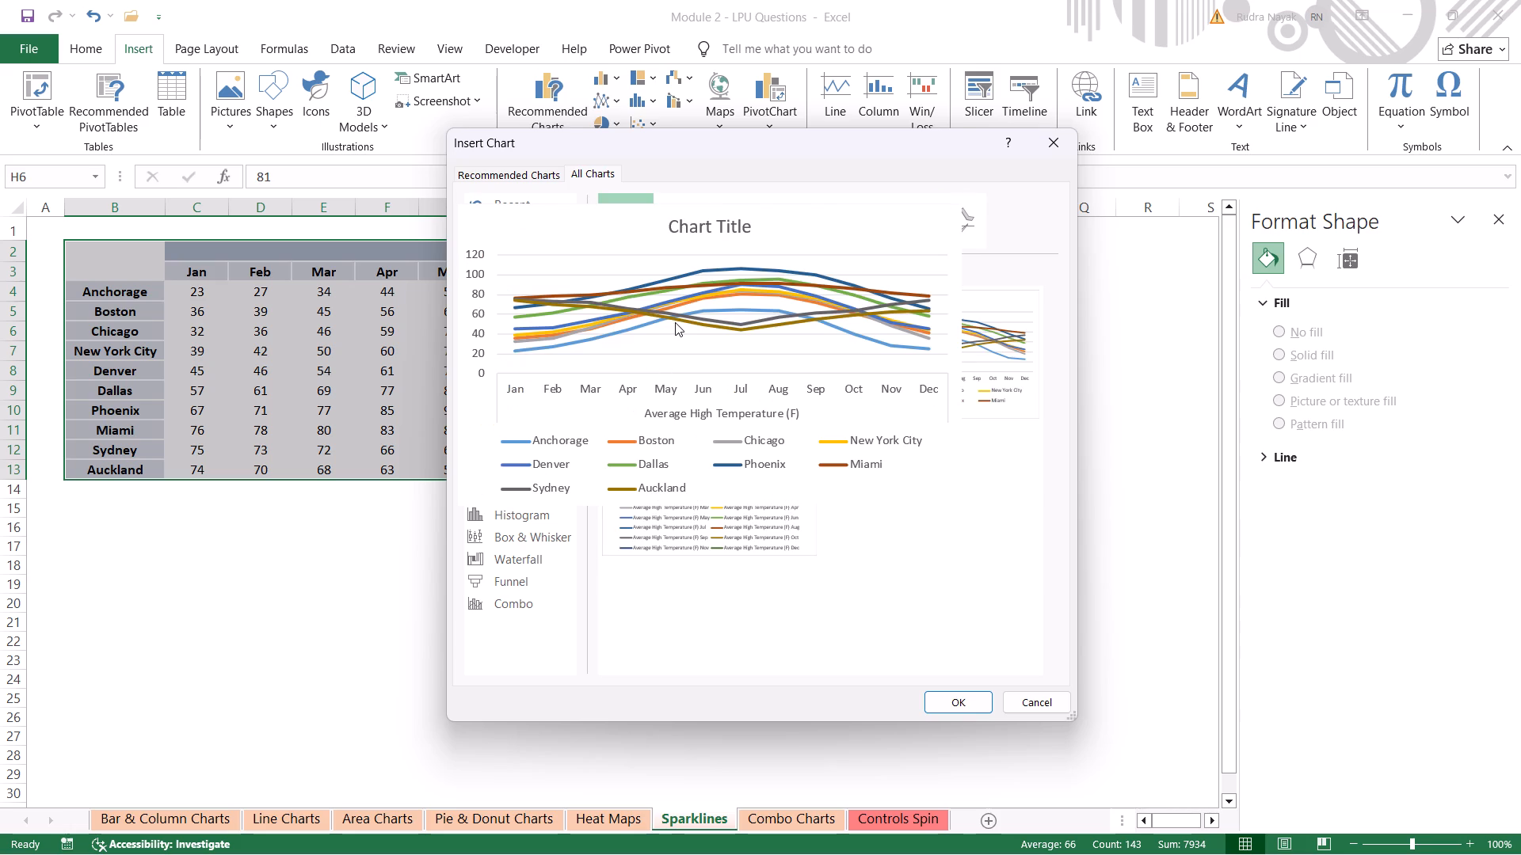
pyautogui.click(963, 686)
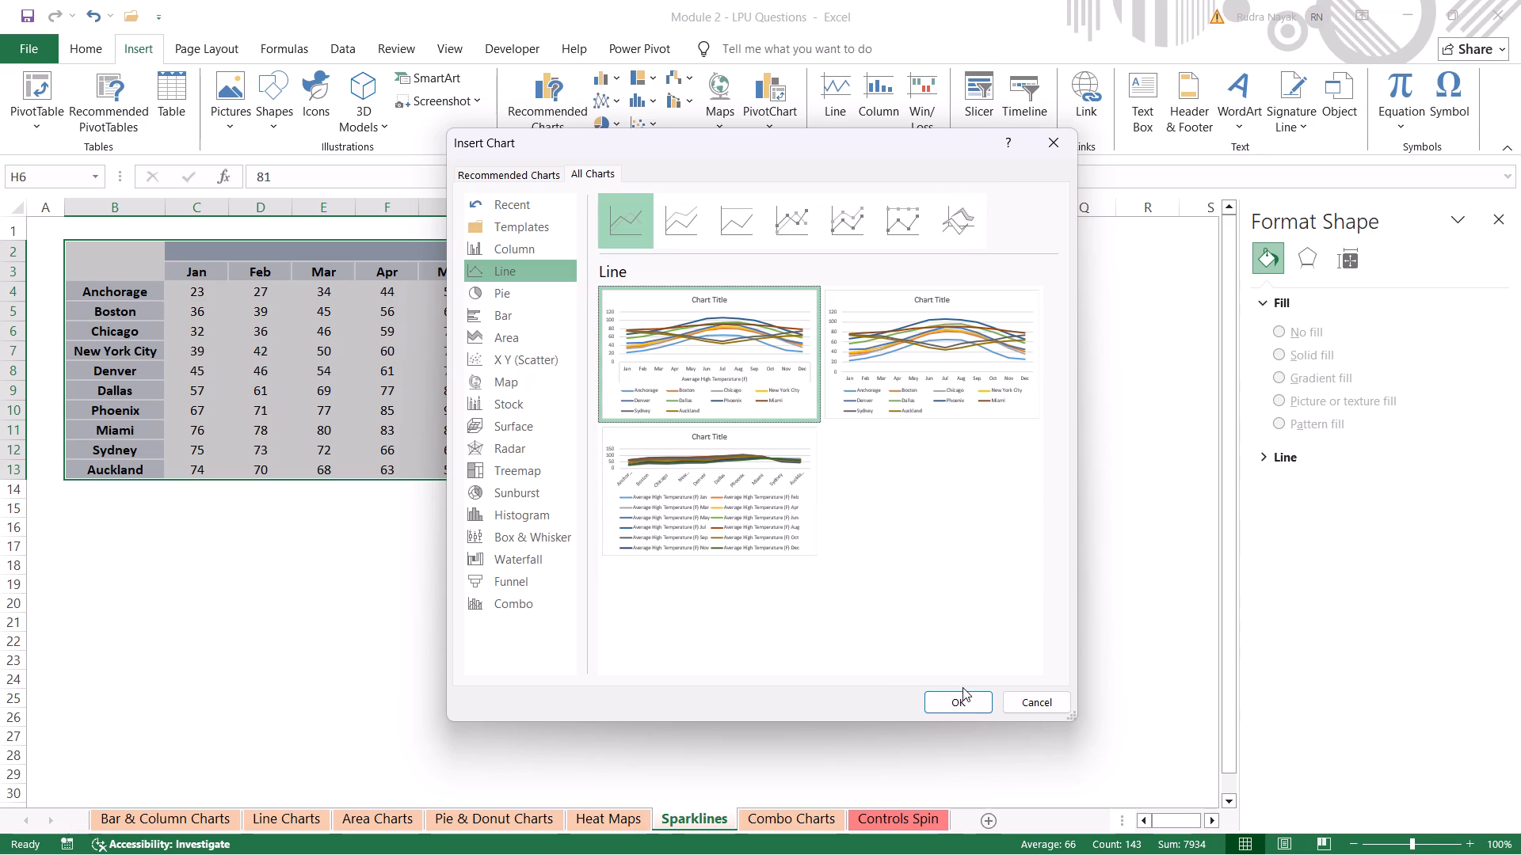
pyautogui.click(962, 696)
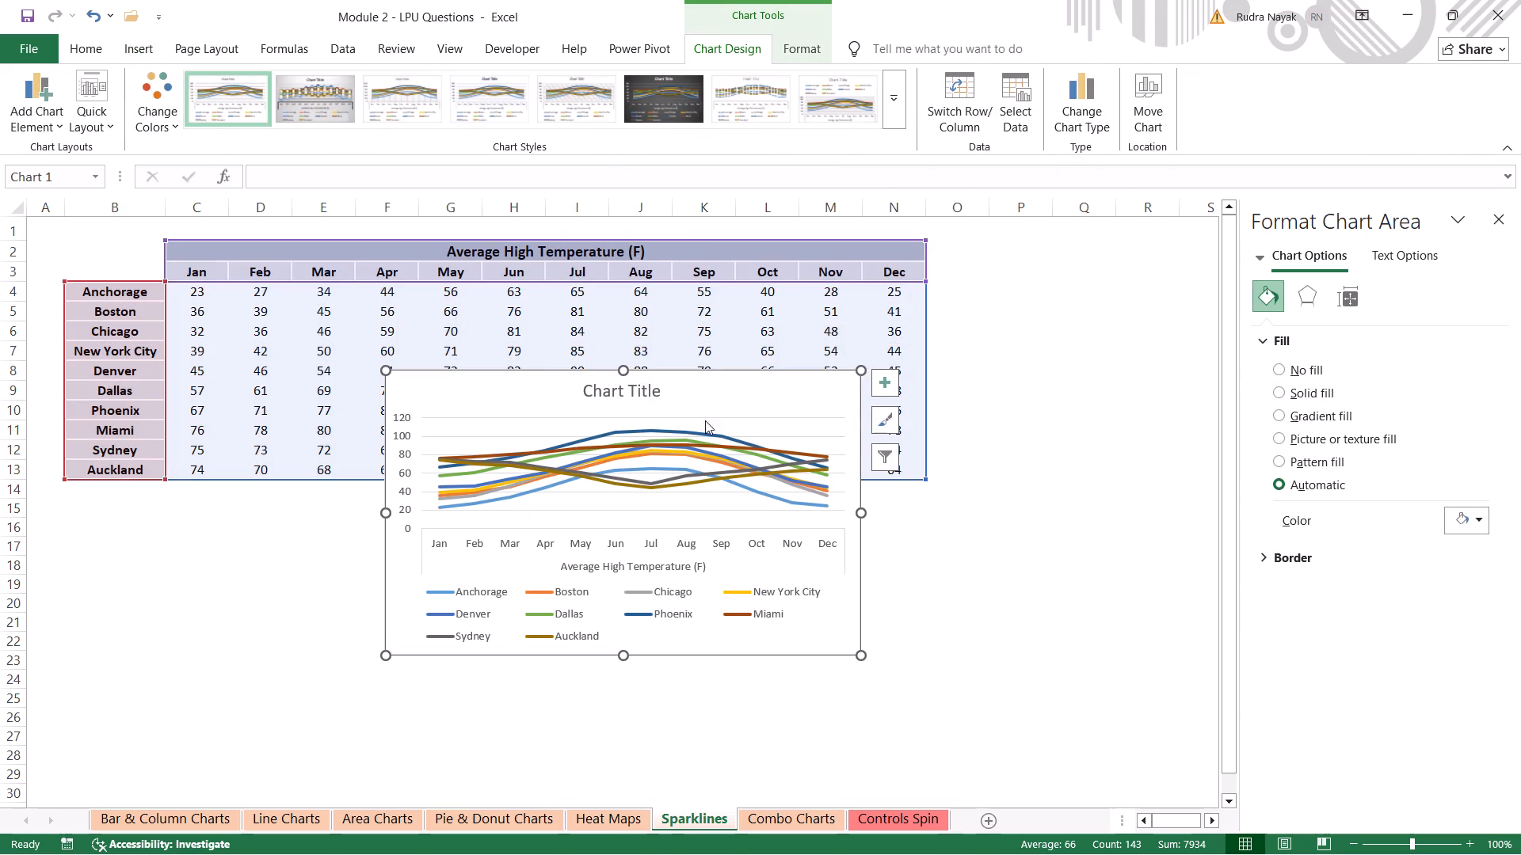
# Move the line chart below the temperature table, placing it from about row 15 across columns F to M.
pyautogui.moveTo(729, 393); pyautogui.dragTo(726, 529)
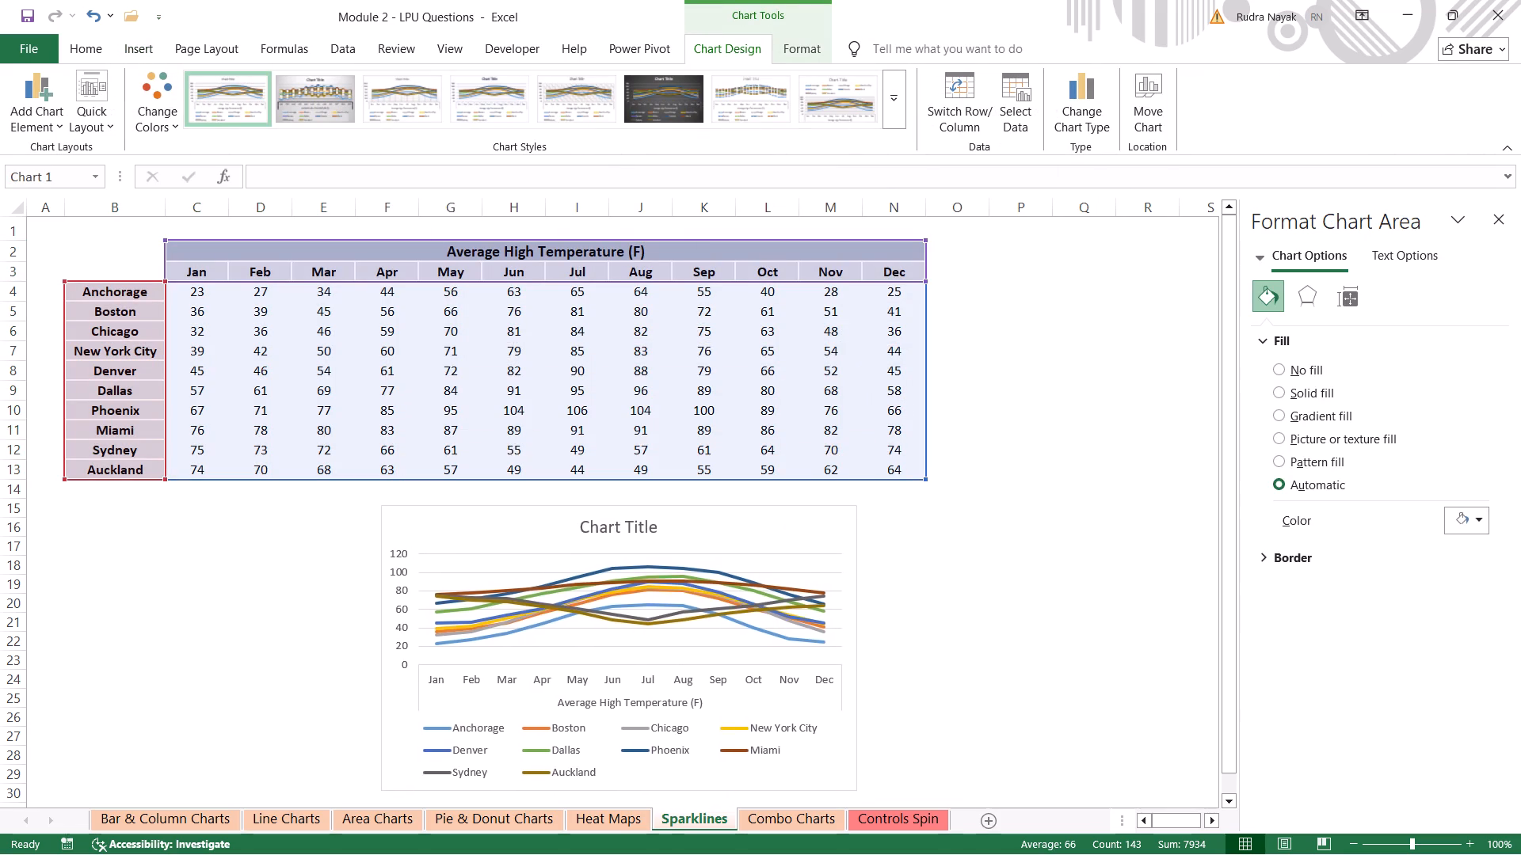
pyautogui.moveTo(726, 529); pyautogui.dragTo(726, 528)
pyautogui.click(1092, 662)
# On the Combo Charts sheet, select the whole monthly spend table and start inserting a Combo chart from it.
pyautogui.click(814, 816)
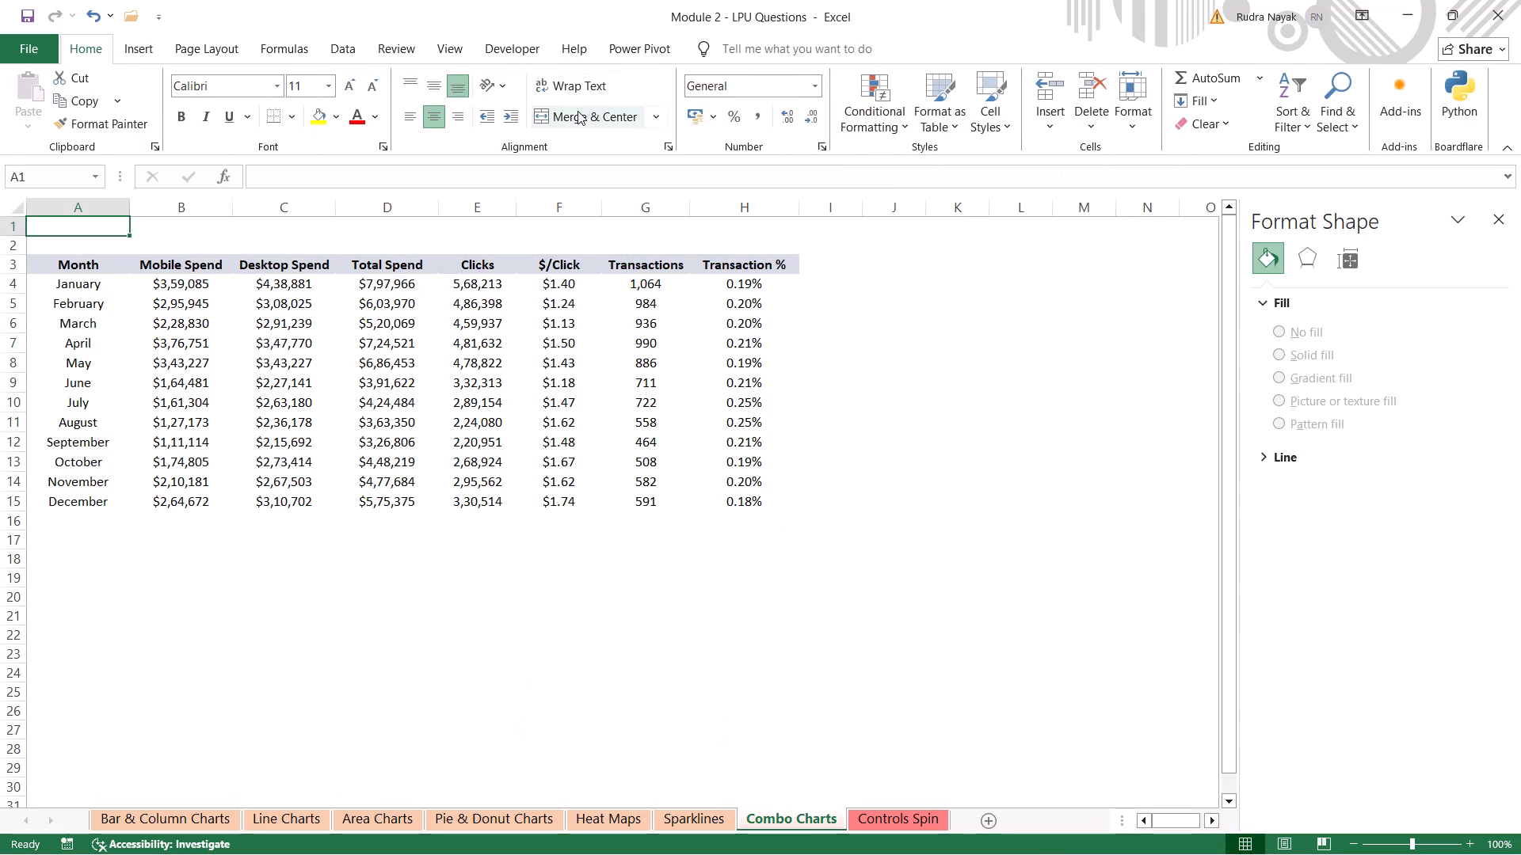
pyautogui.click(569, 351)
pyautogui.hotkey('ctrl', 'a')
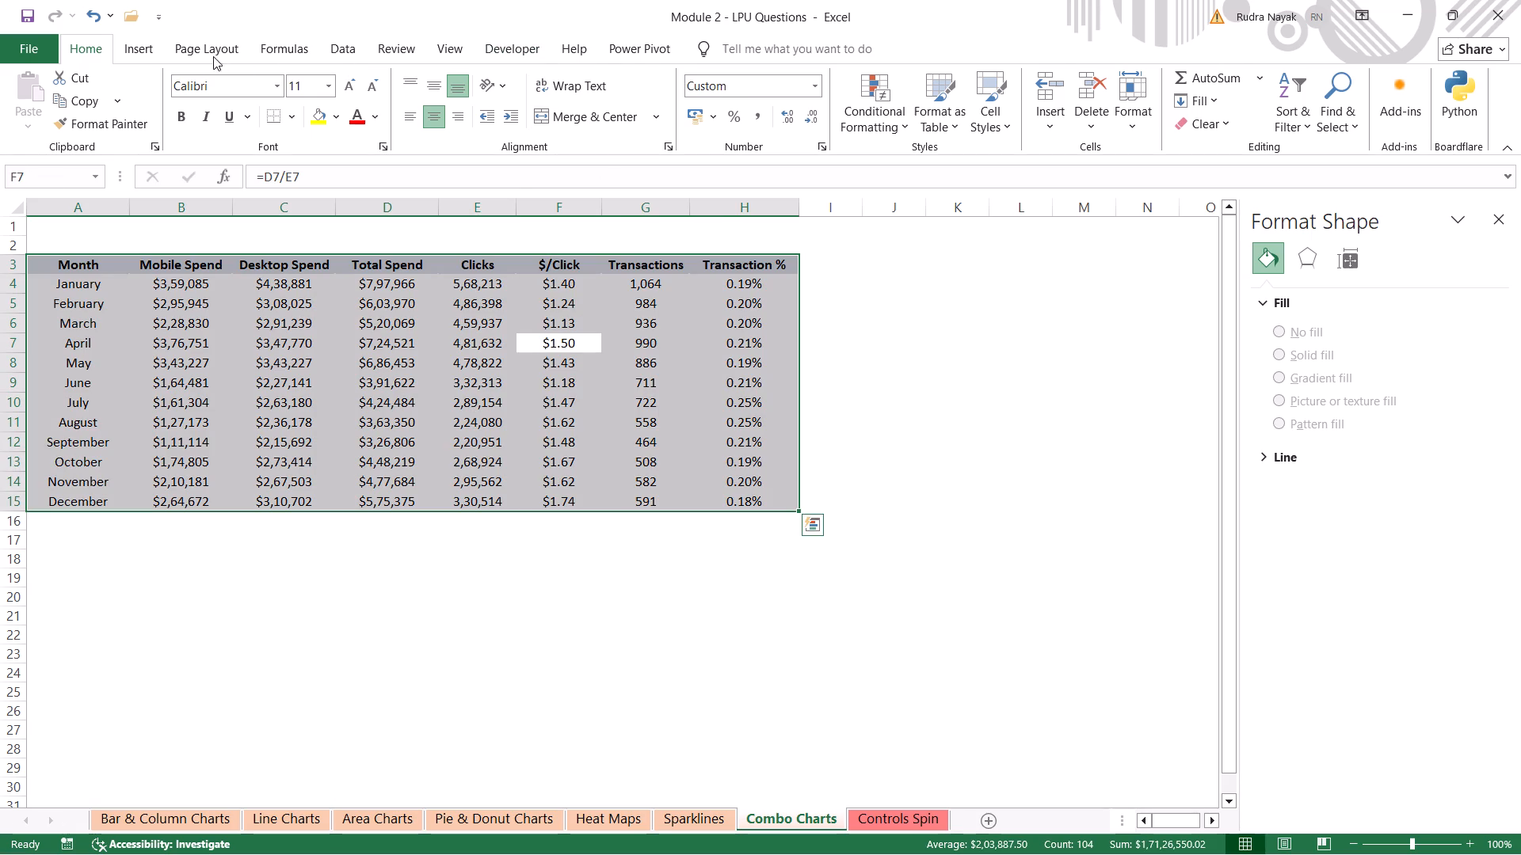
pyautogui.click(123, 50)
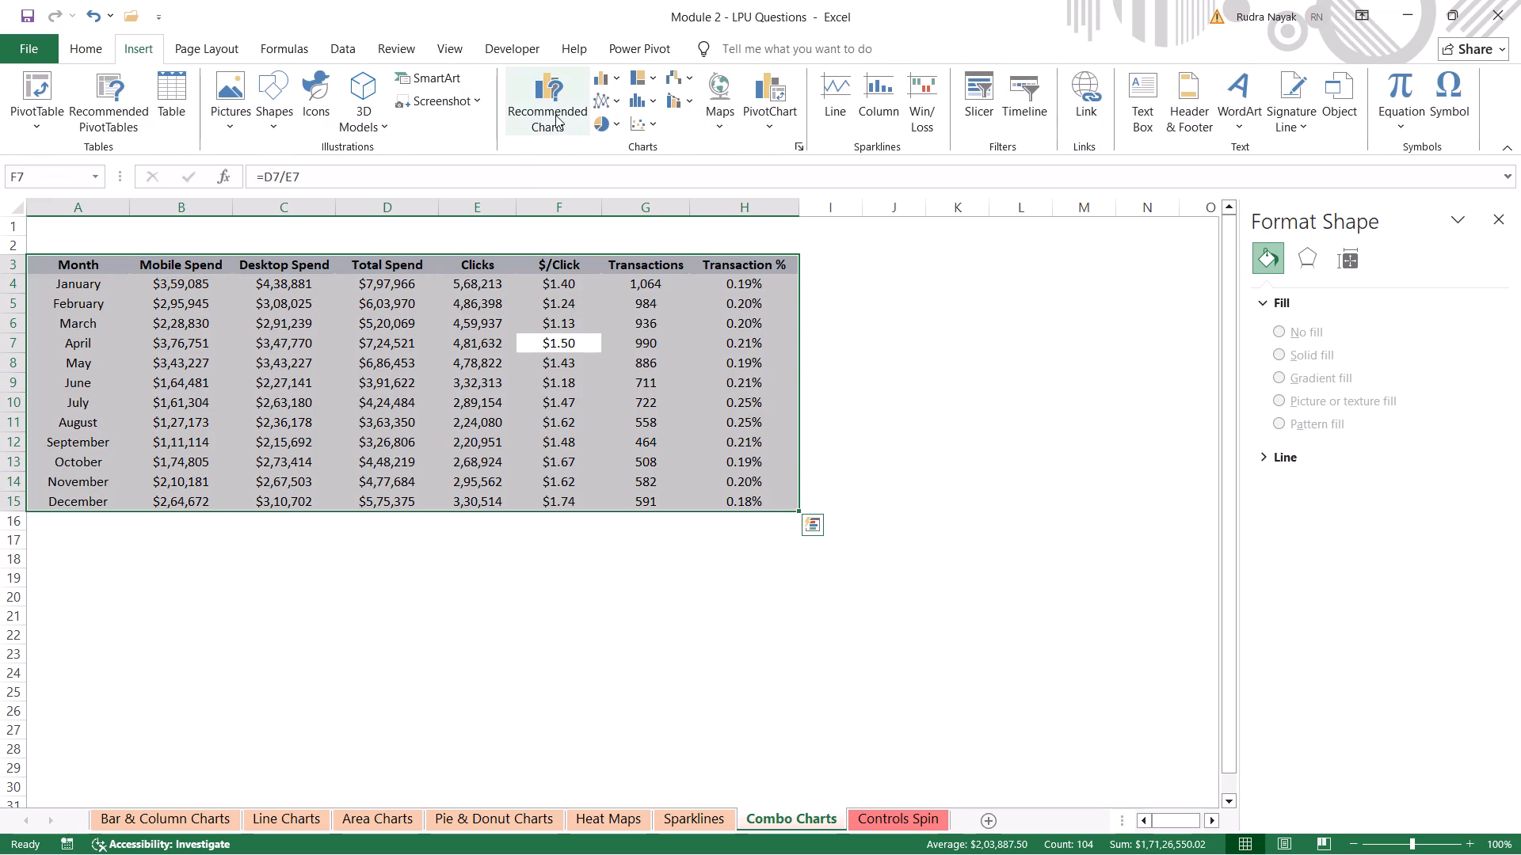
pyautogui.click(555, 115)
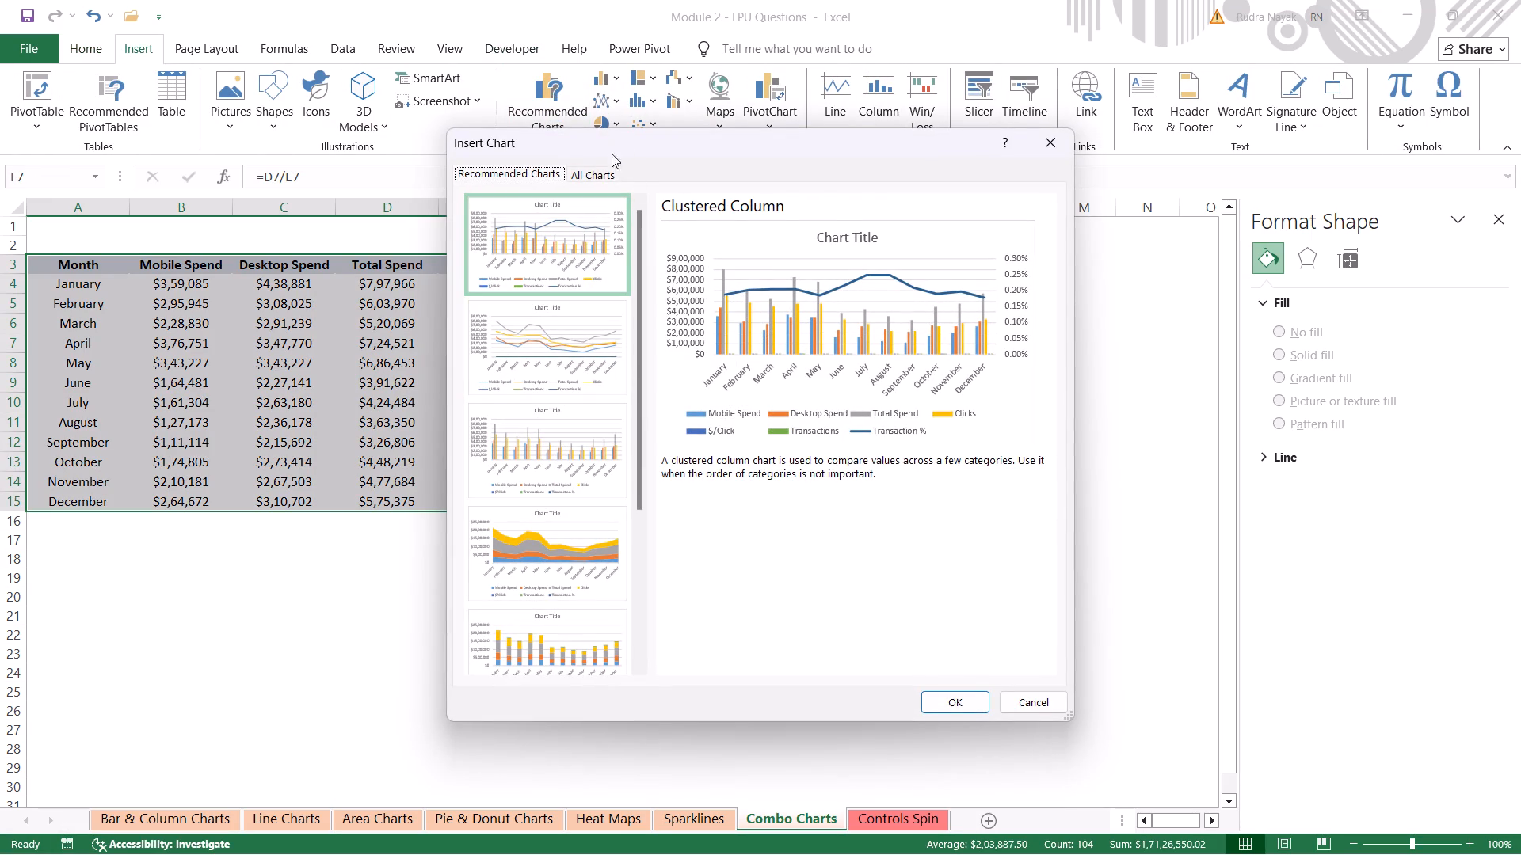
pyautogui.click(596, 174)
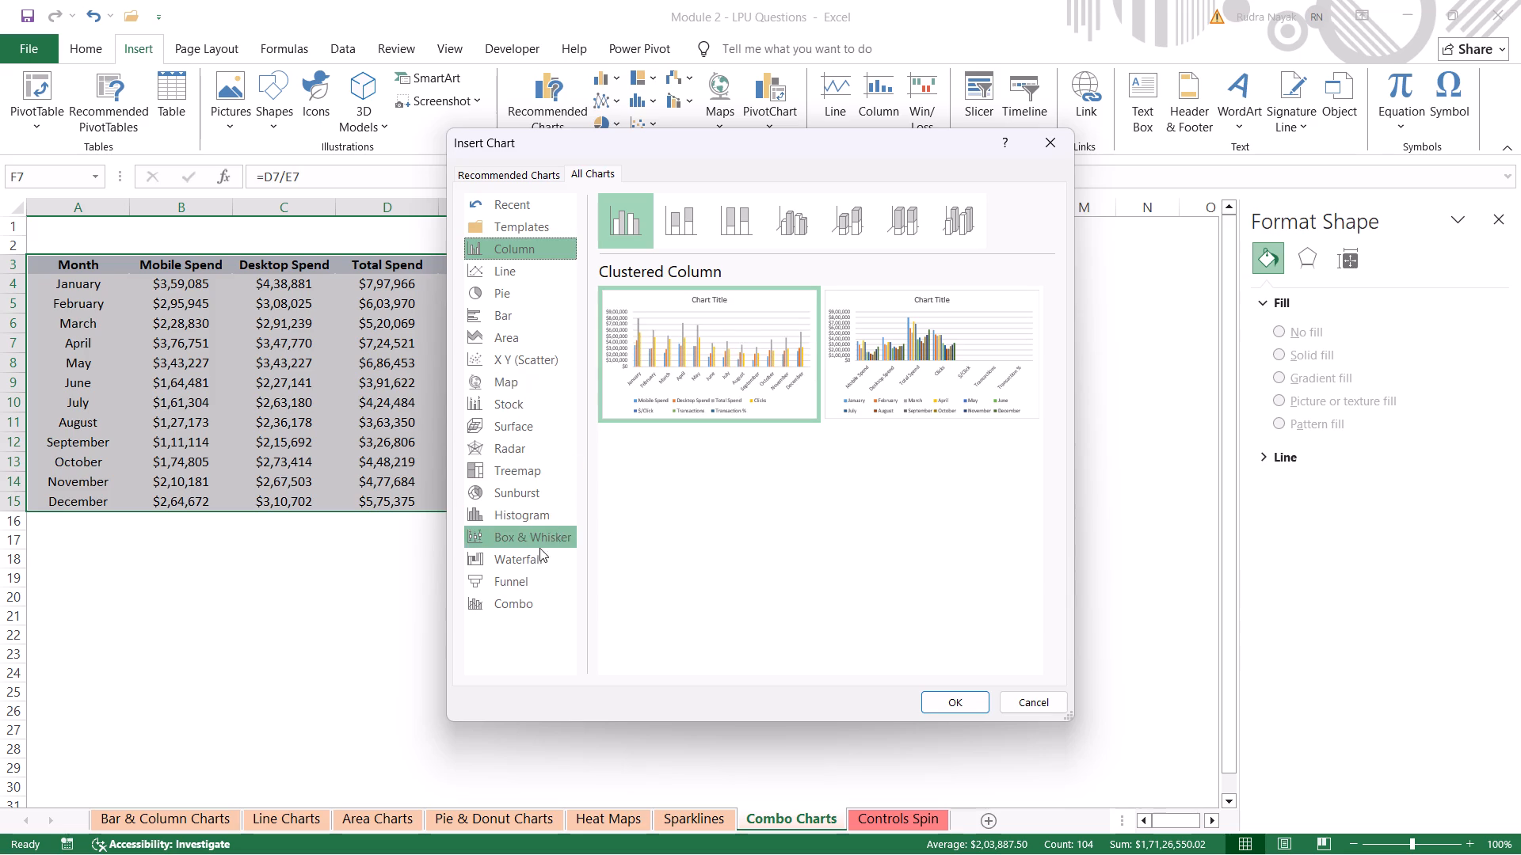
pyautogui.click(530, 598)
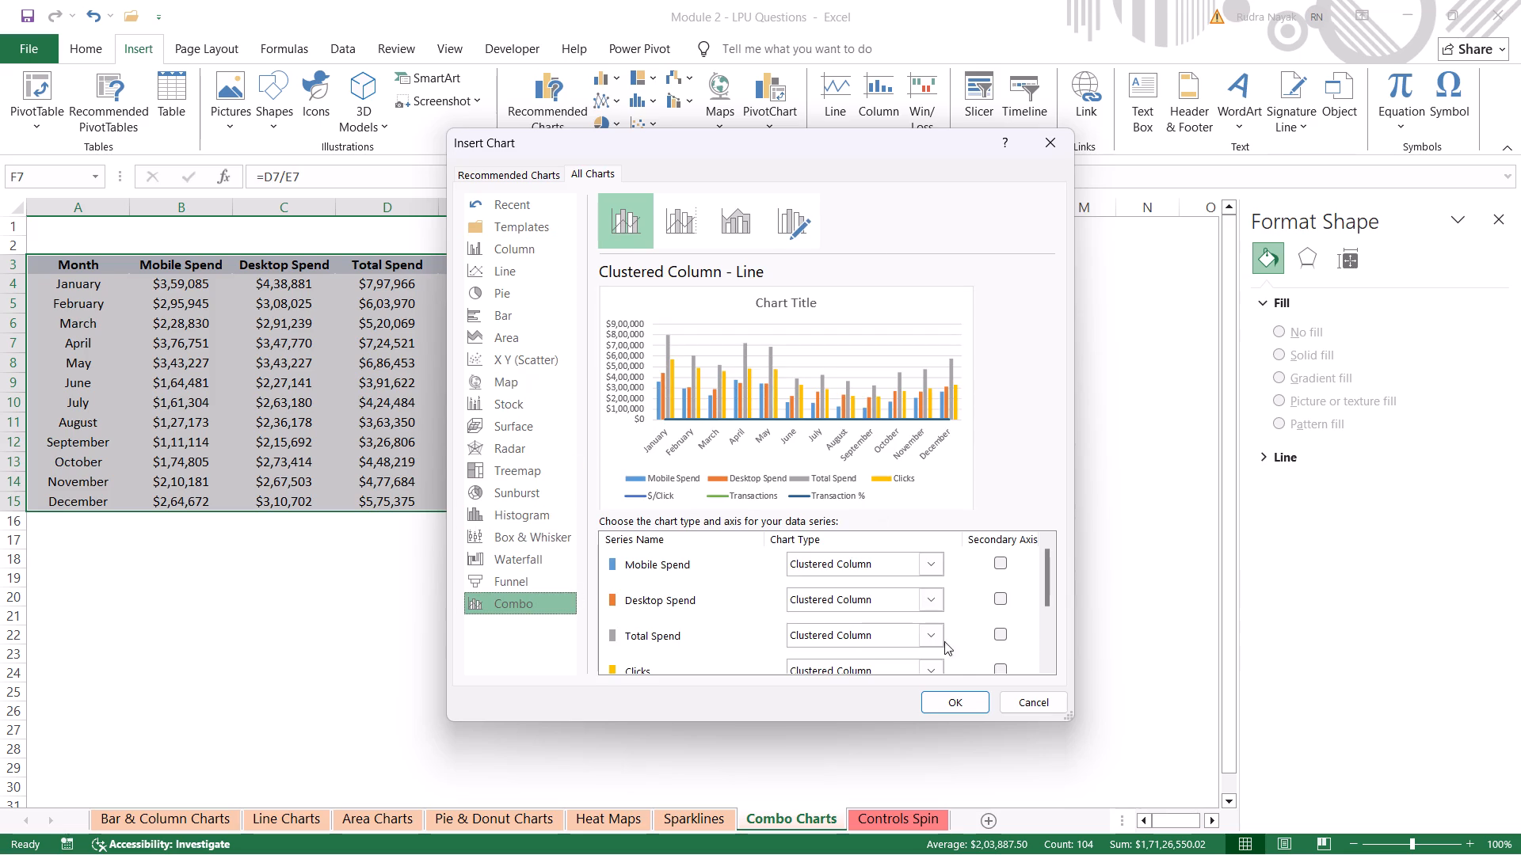
pyautogui.scroll(-1, 942, 512)
# Set the chart type of both the Desktop Spend and Total Spend series to Line in the combo chart.
pyautogui.click(938, 599)
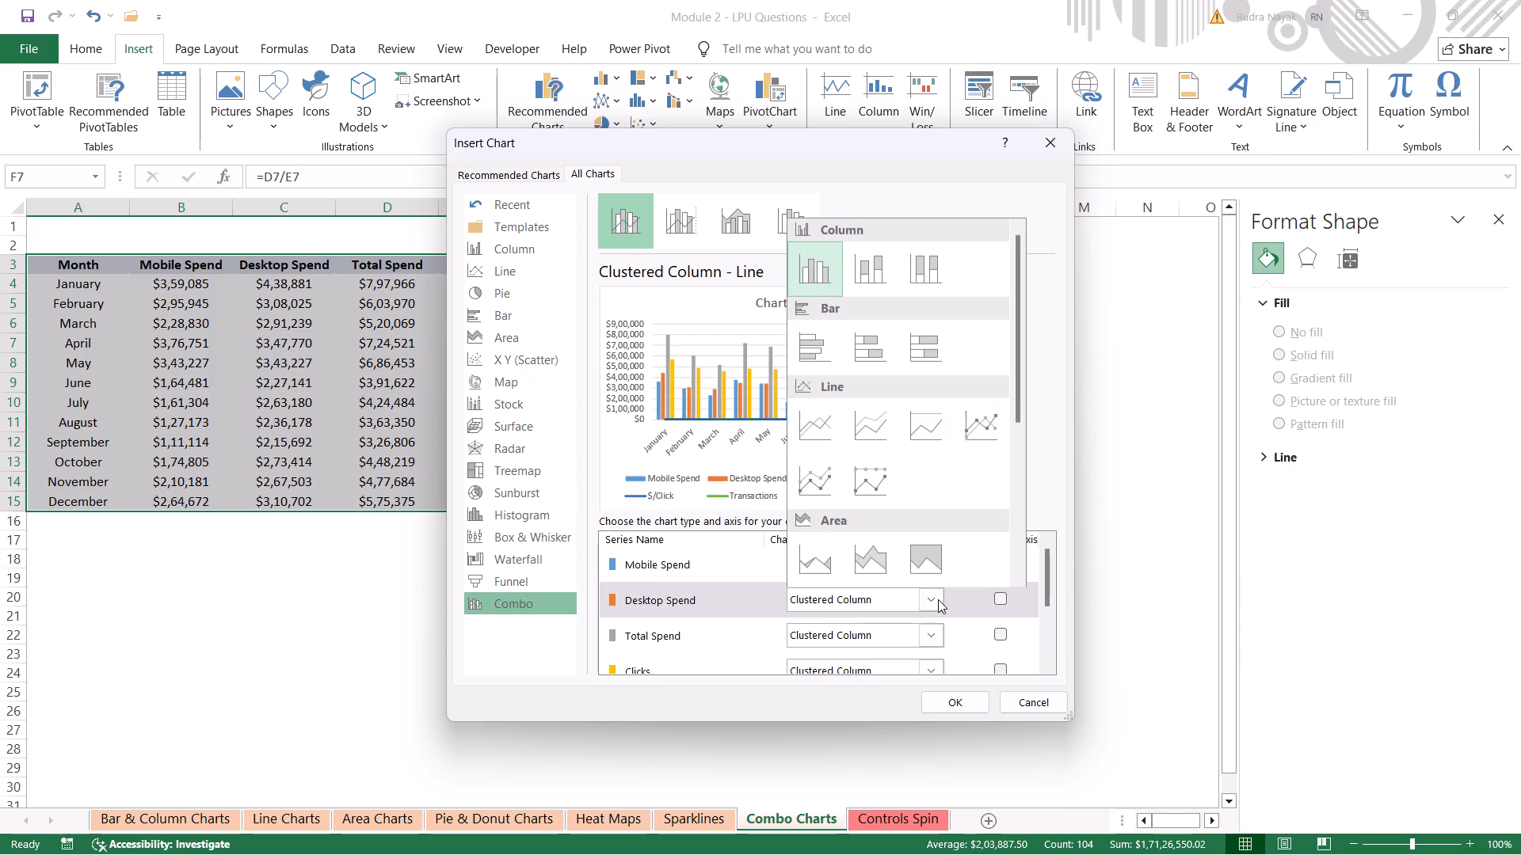
pyautogui.click(823, 424)
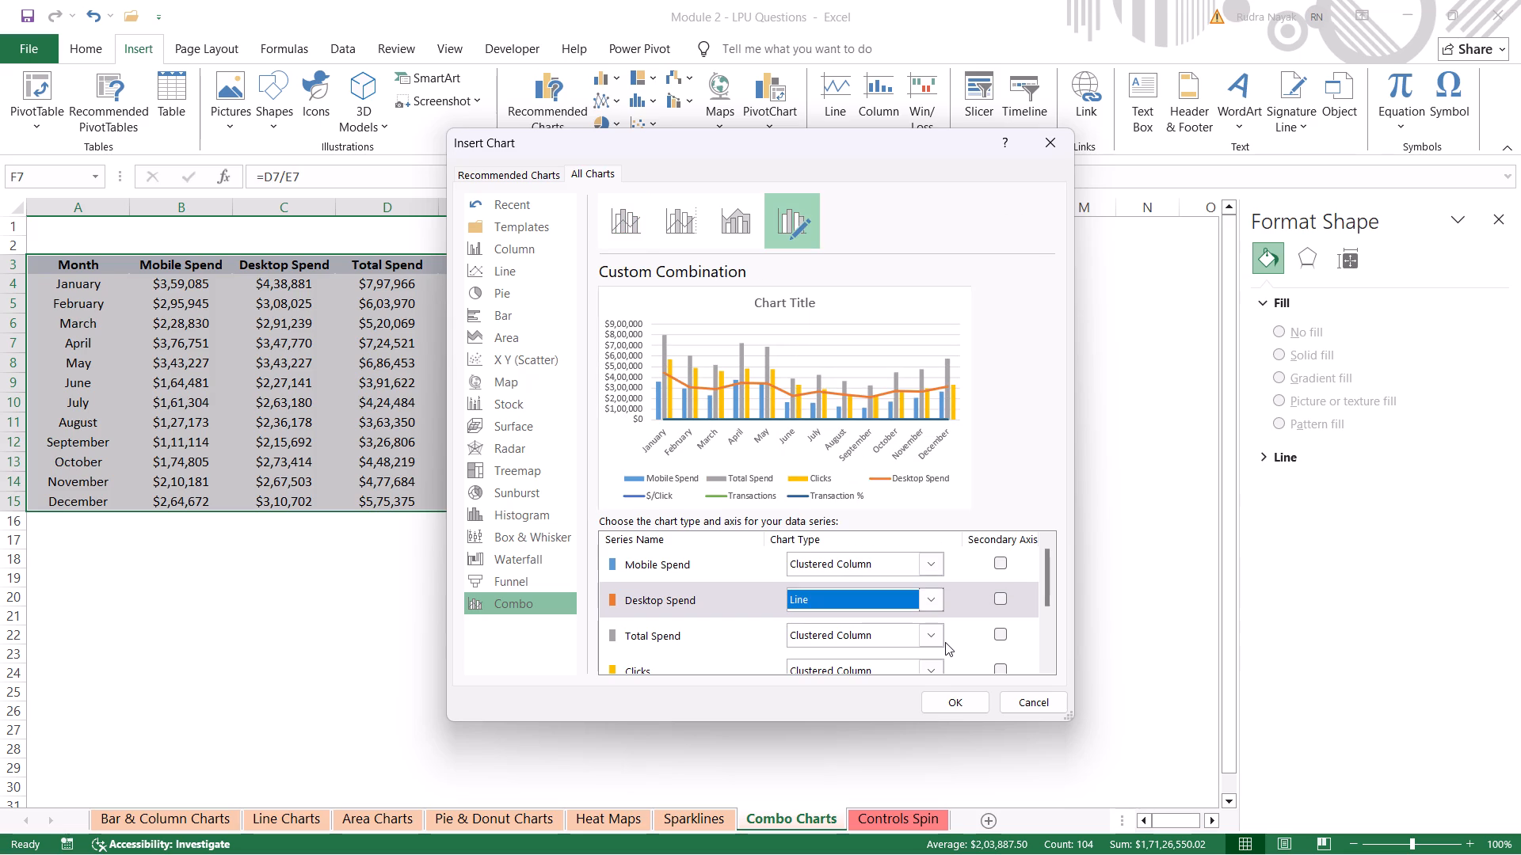
pyautogui.click(936, 635)
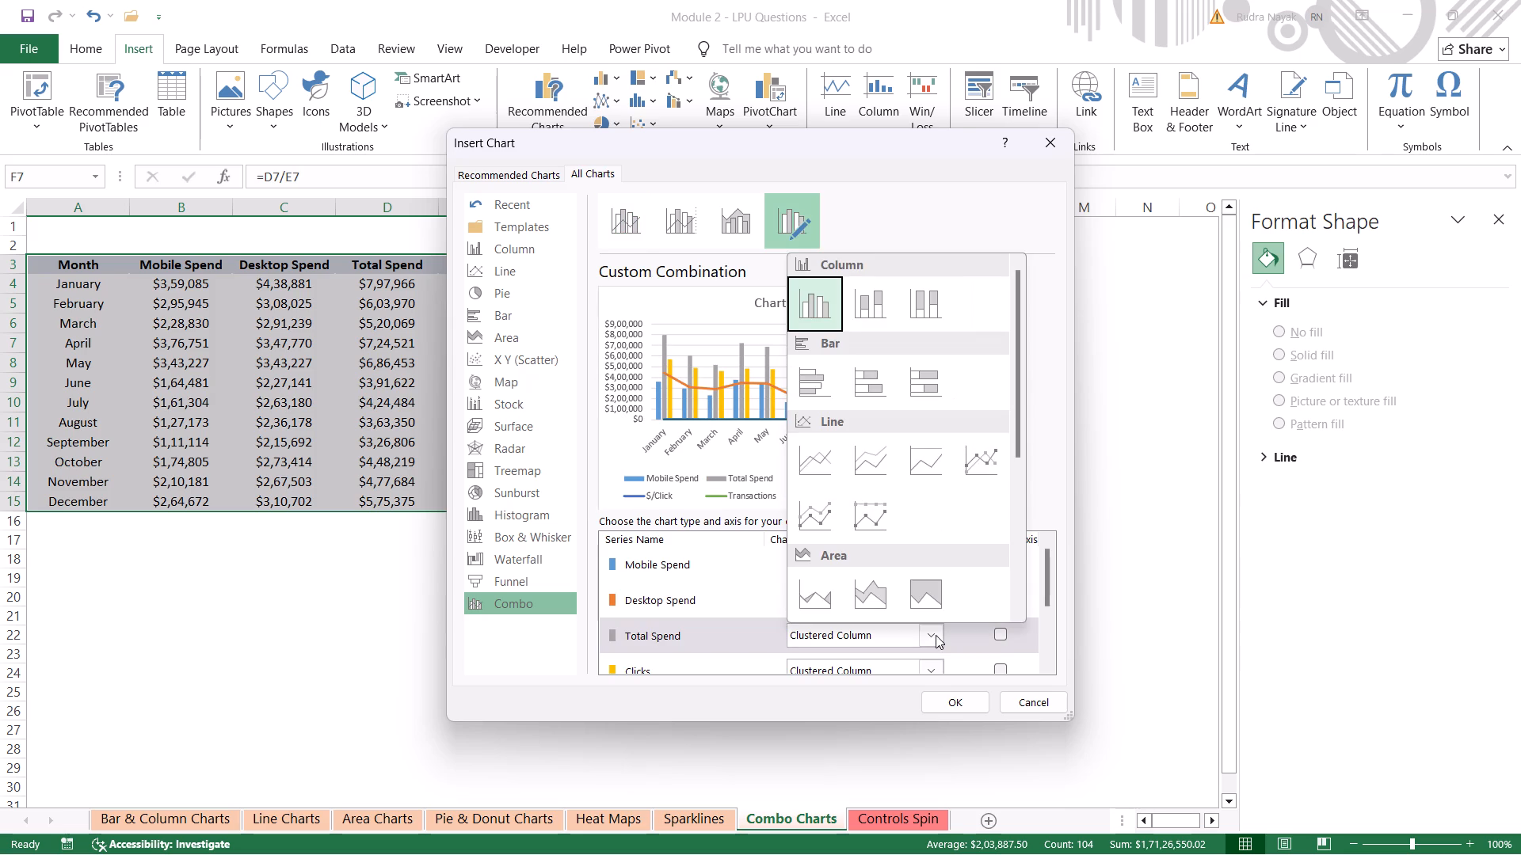
pyautogui.click(819, 461)
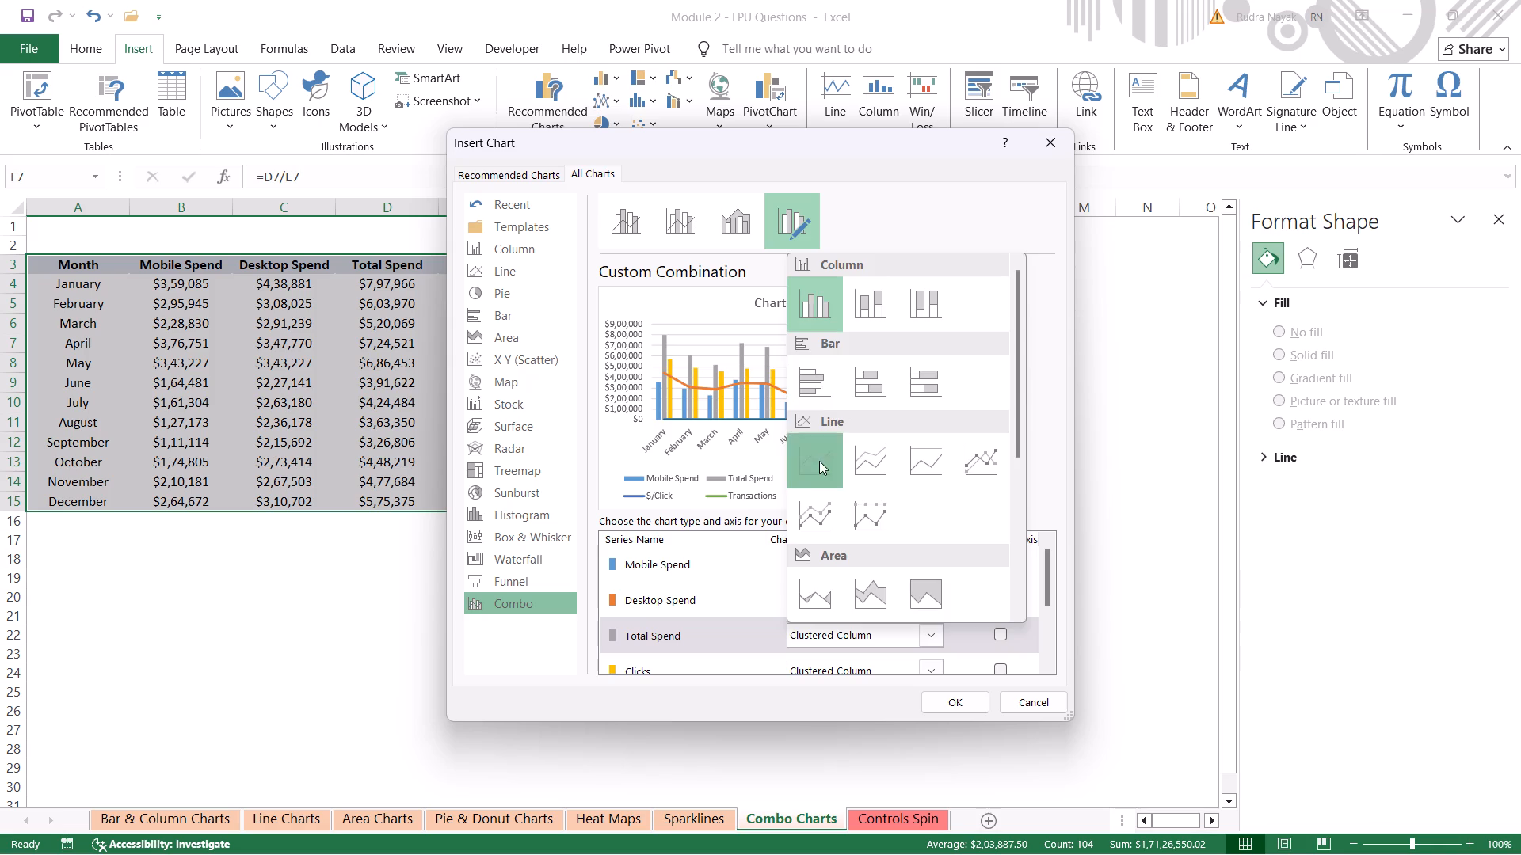
# Try Stacked Line with Markers for the Desktop Spend series, and return that series to Clustered Column.
pyautogui.click(935, 594)
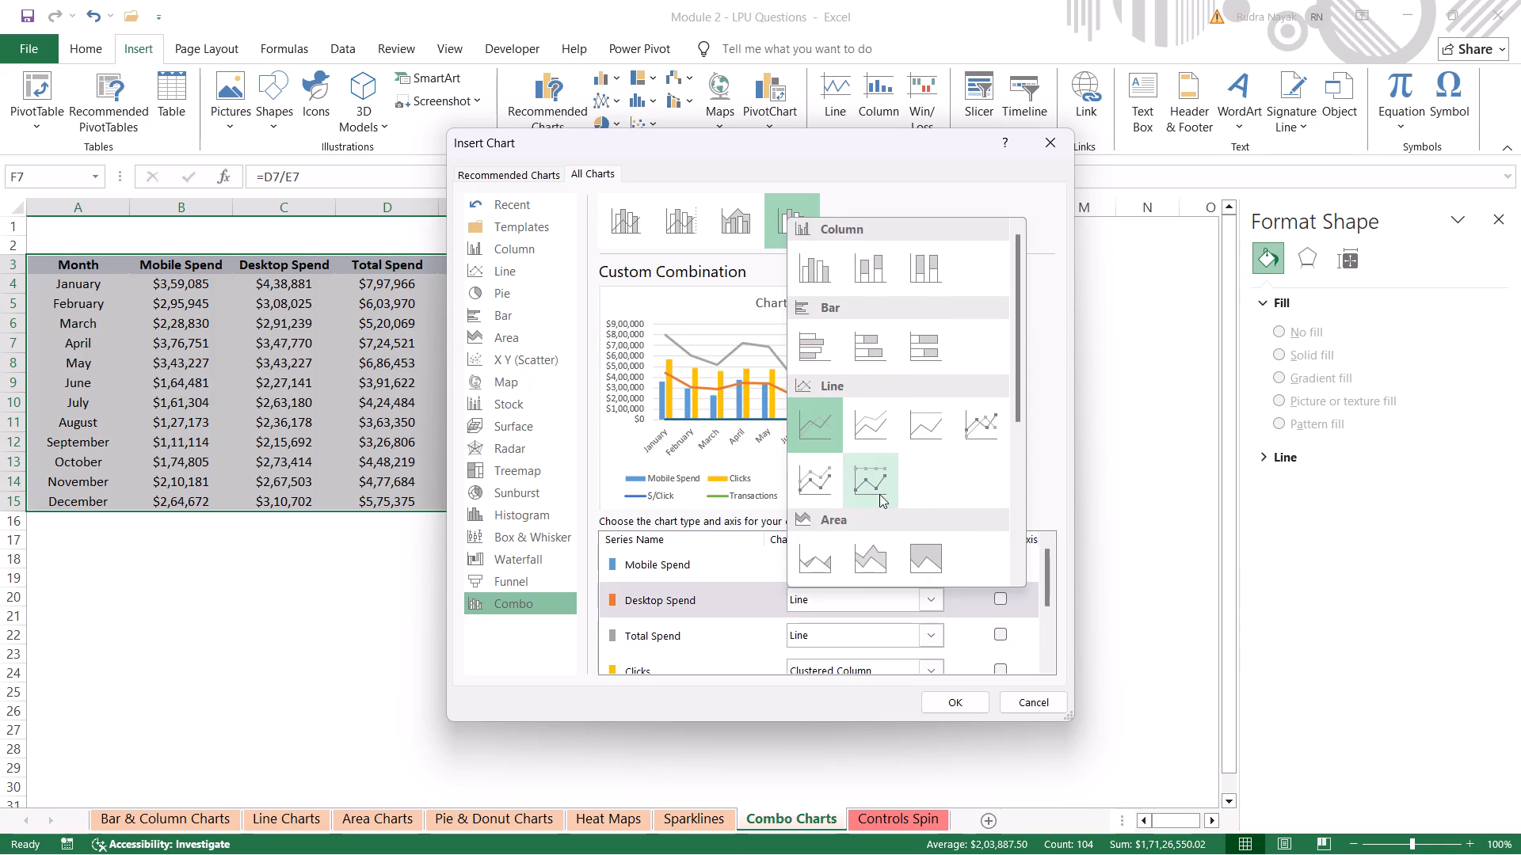
pyautogui.click(828, 484)
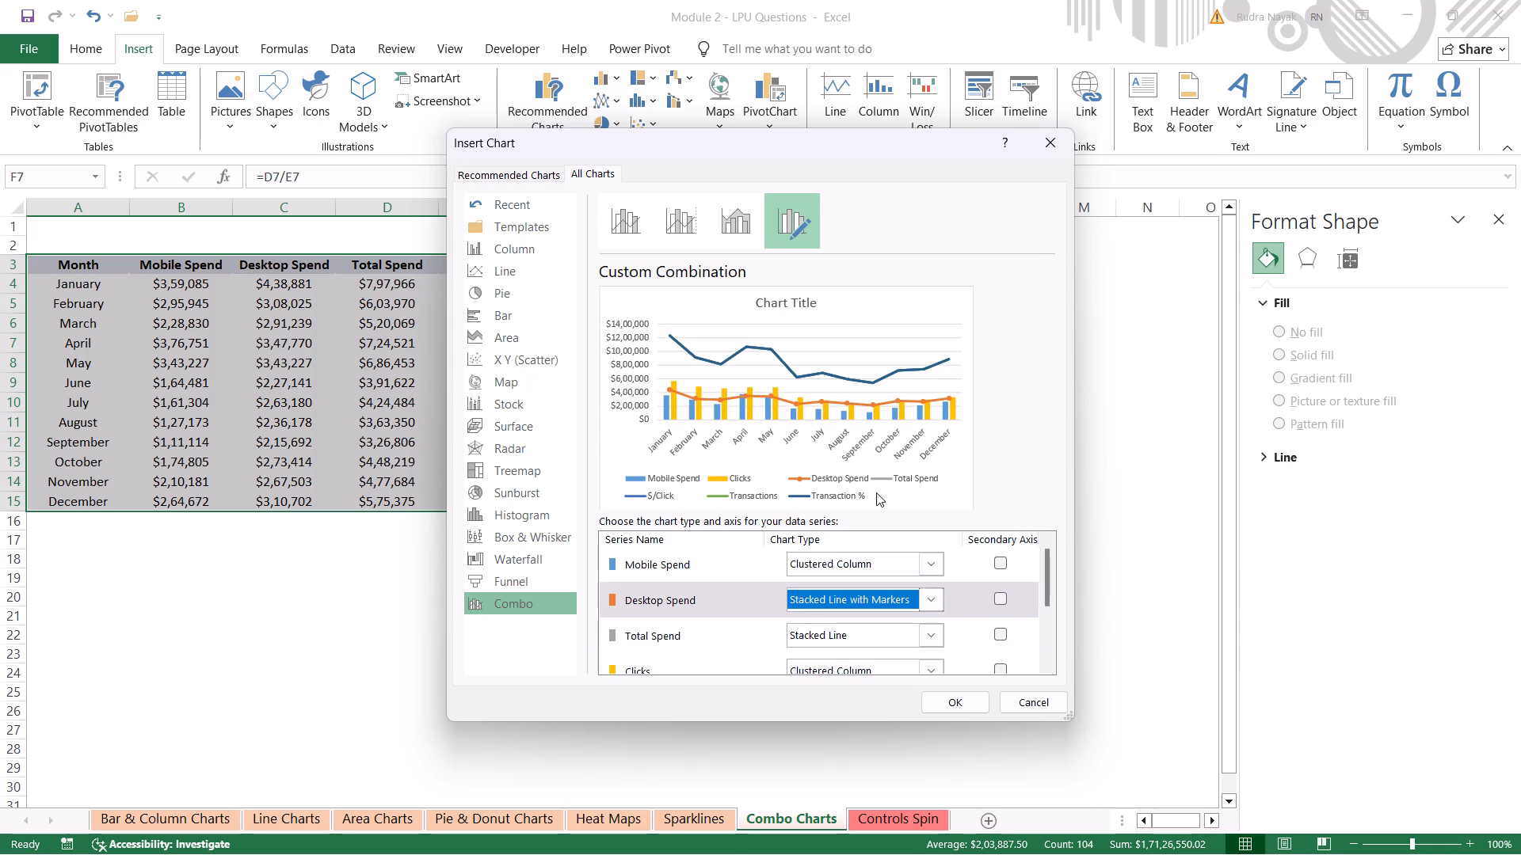
pyautogui.click(933, 601)
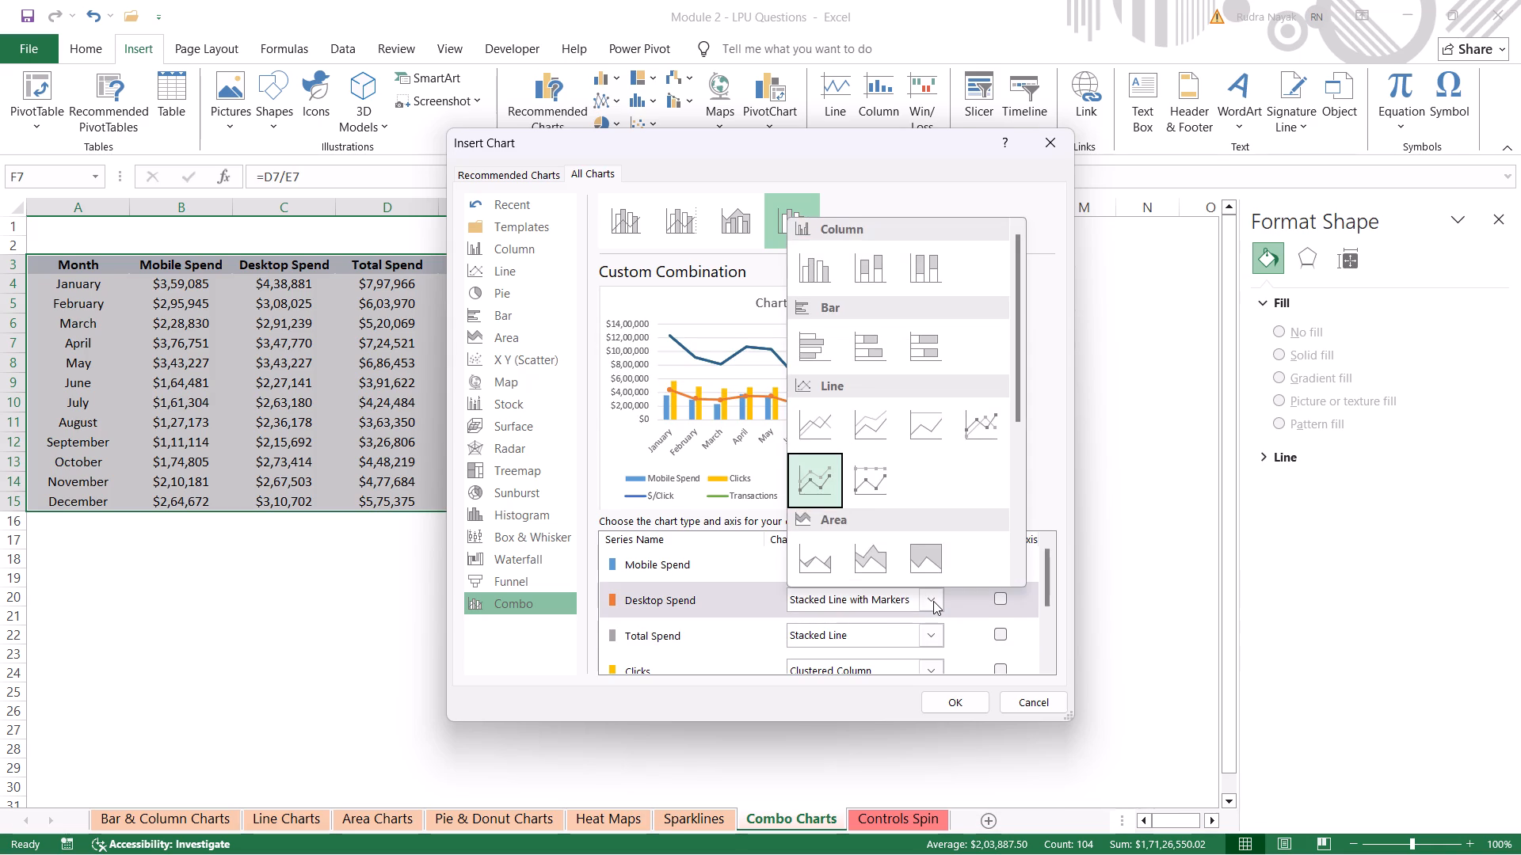
pyautogui.click(828, 278)
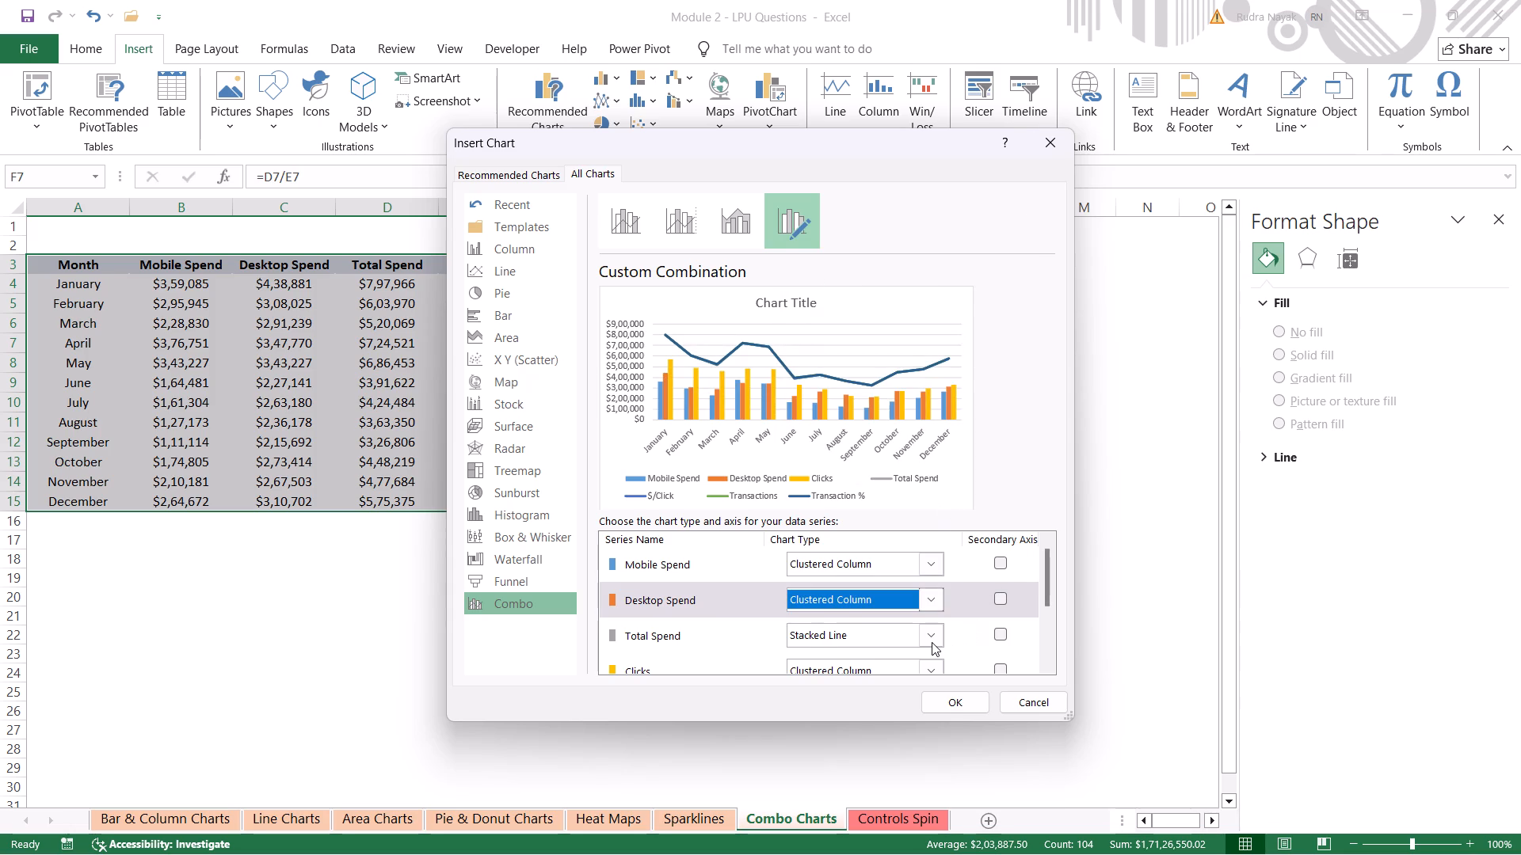
# Set the Clicks series to Stacked Line and the $/Click series to Line.
pyautogui.scroll(-1, 932, 642)
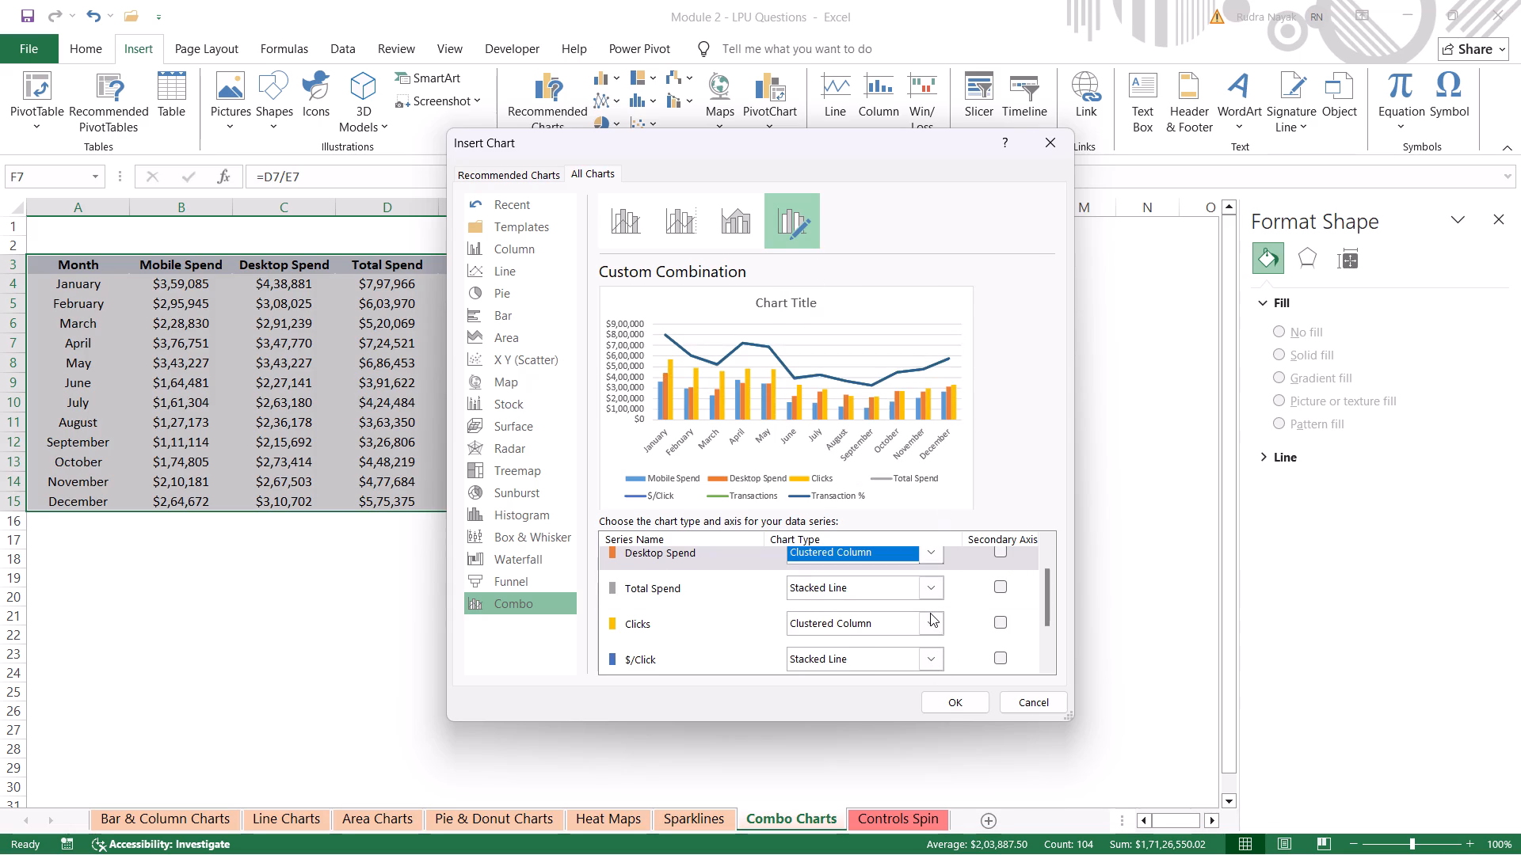
pyautogui.click(934, 626)
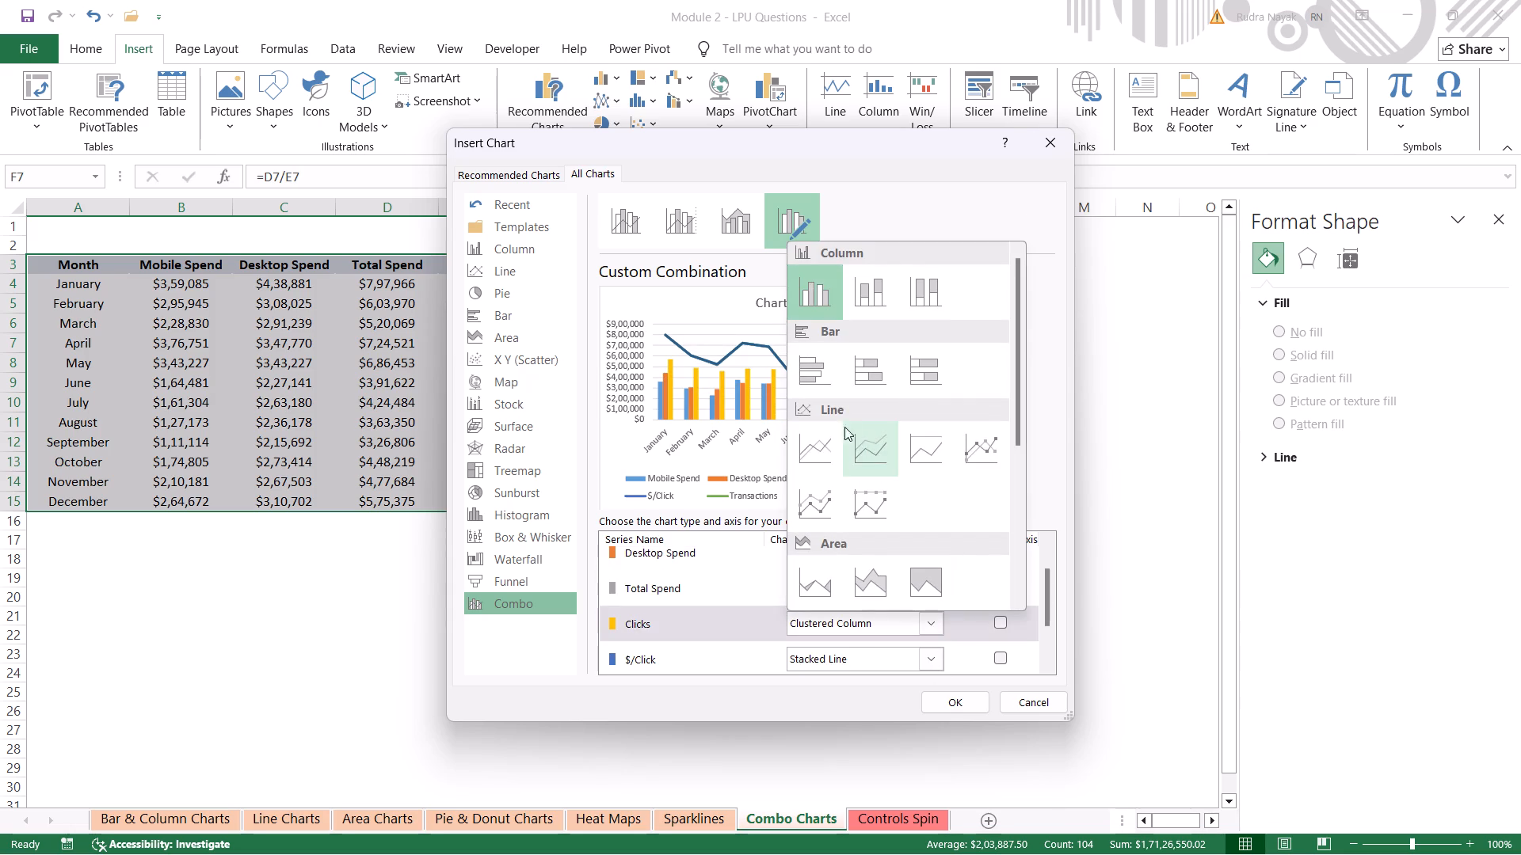
pyautogui.click(863, 444)
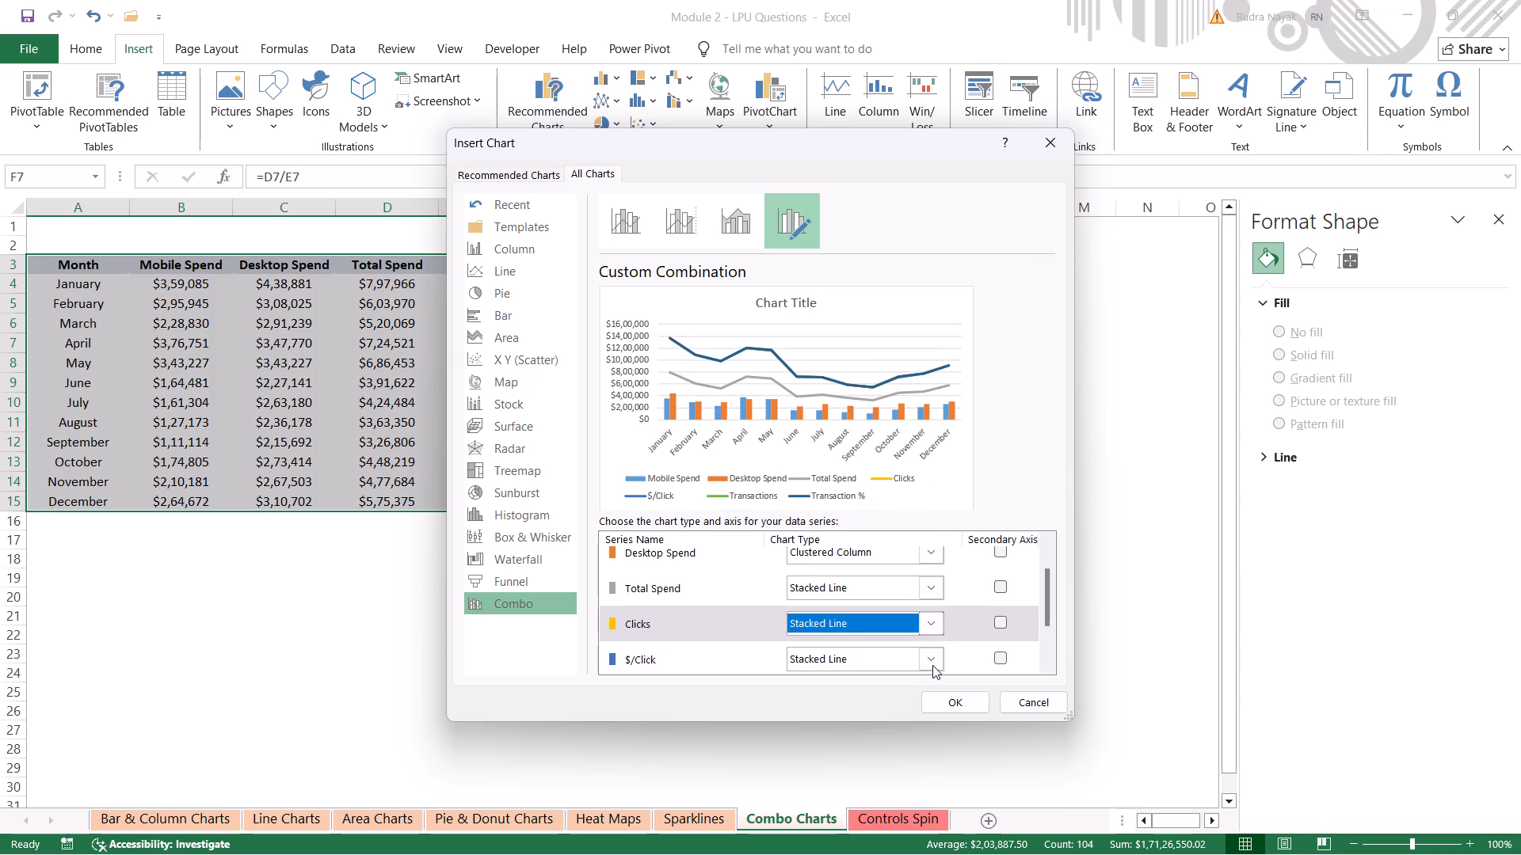
pyautogui.scroll(-1, 911, 629)
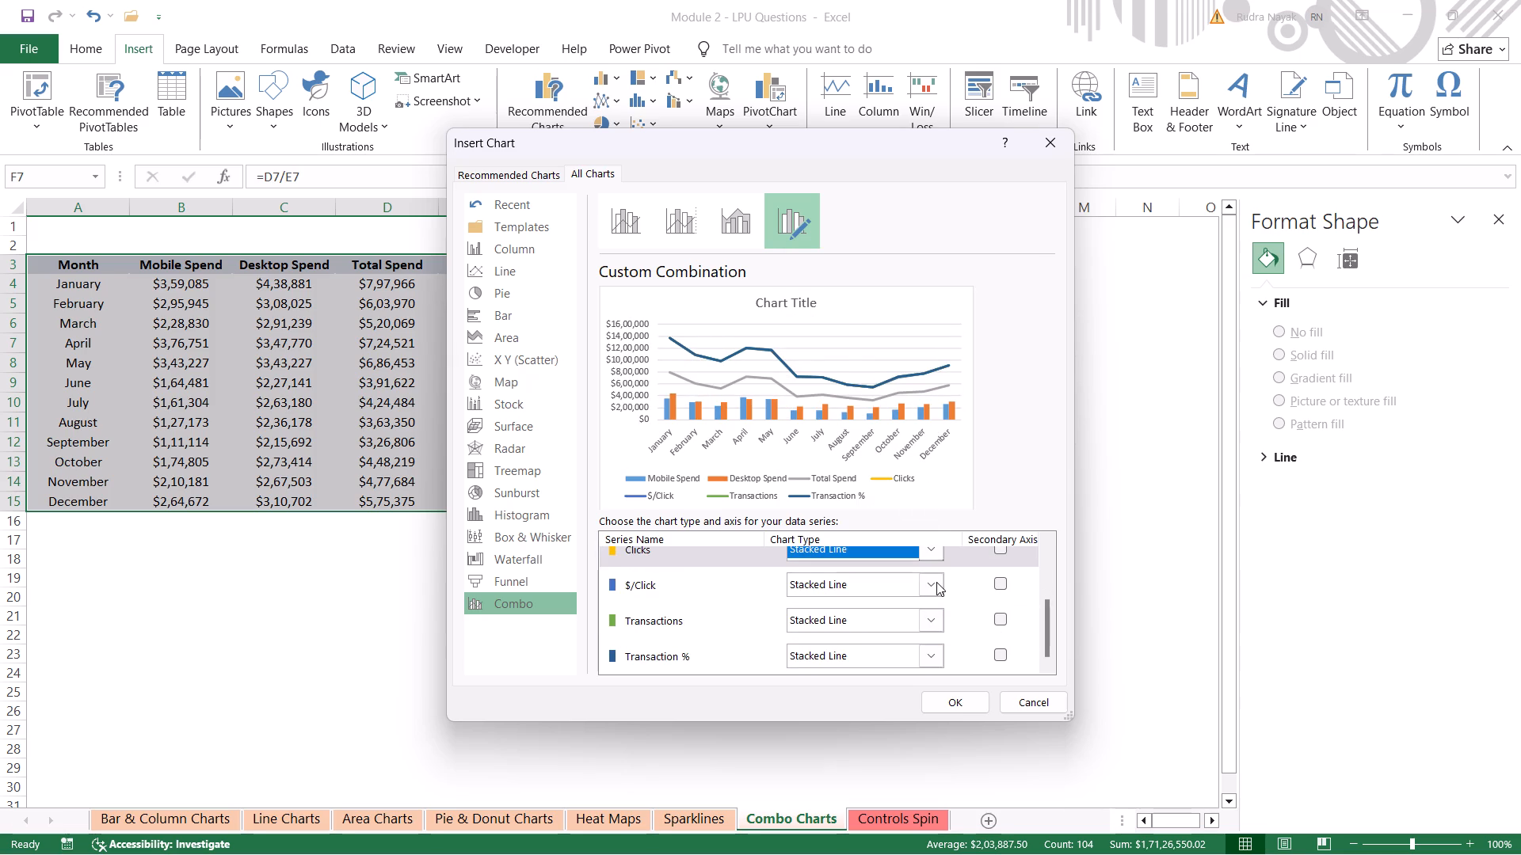
pyautogui.click(936, 582)
pyautogui.click(818, 401)
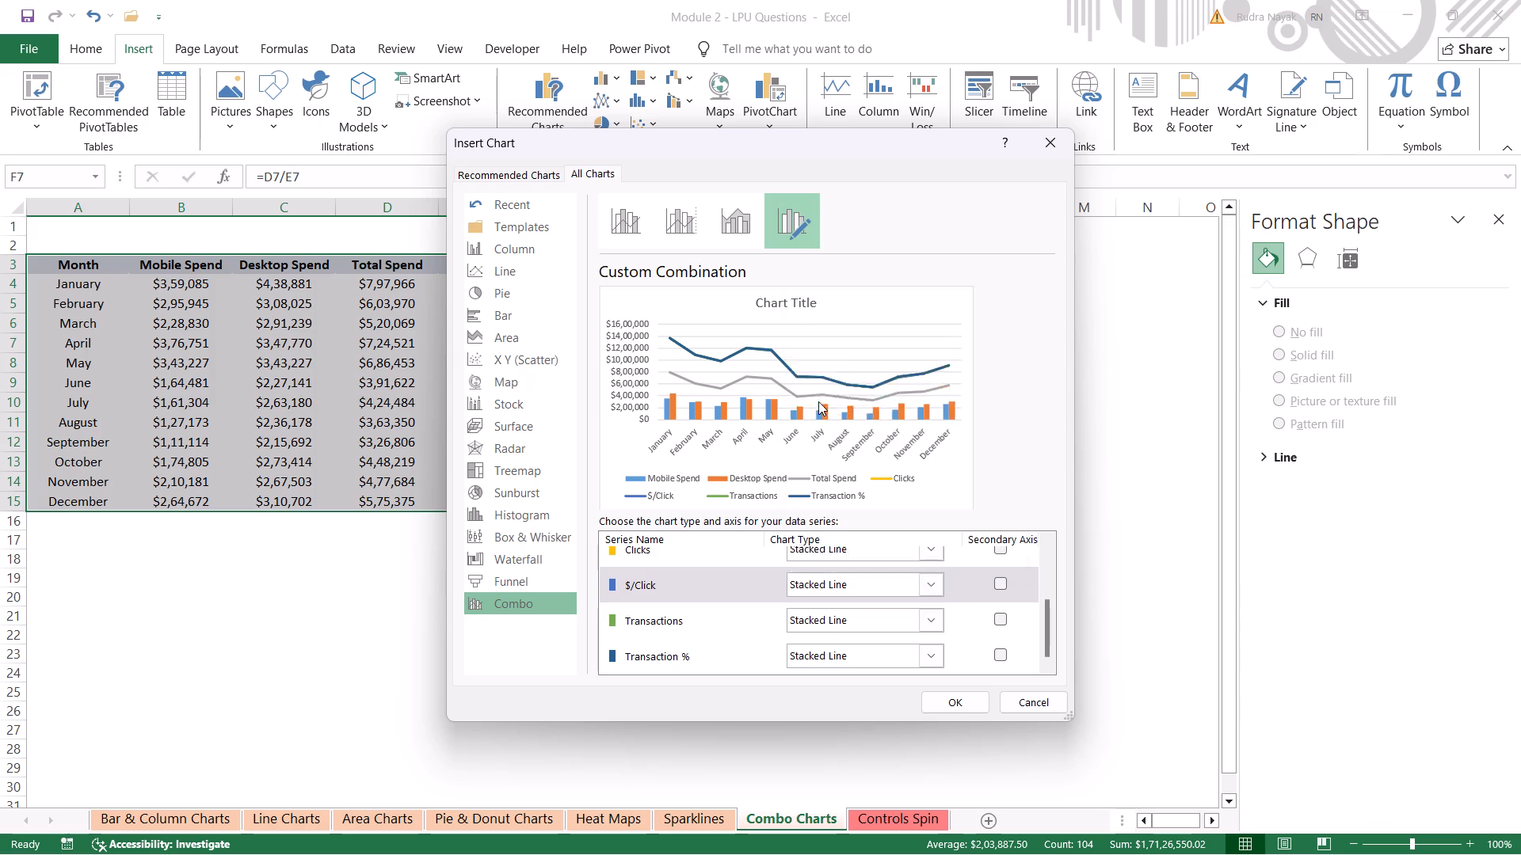
# Insert the custom combination chart and move it below the spend table, from about row 17 across columns D to I.
pyautogui.scroll(1, 941, 614)
pyautogui.scroll(-1, 941, 614)
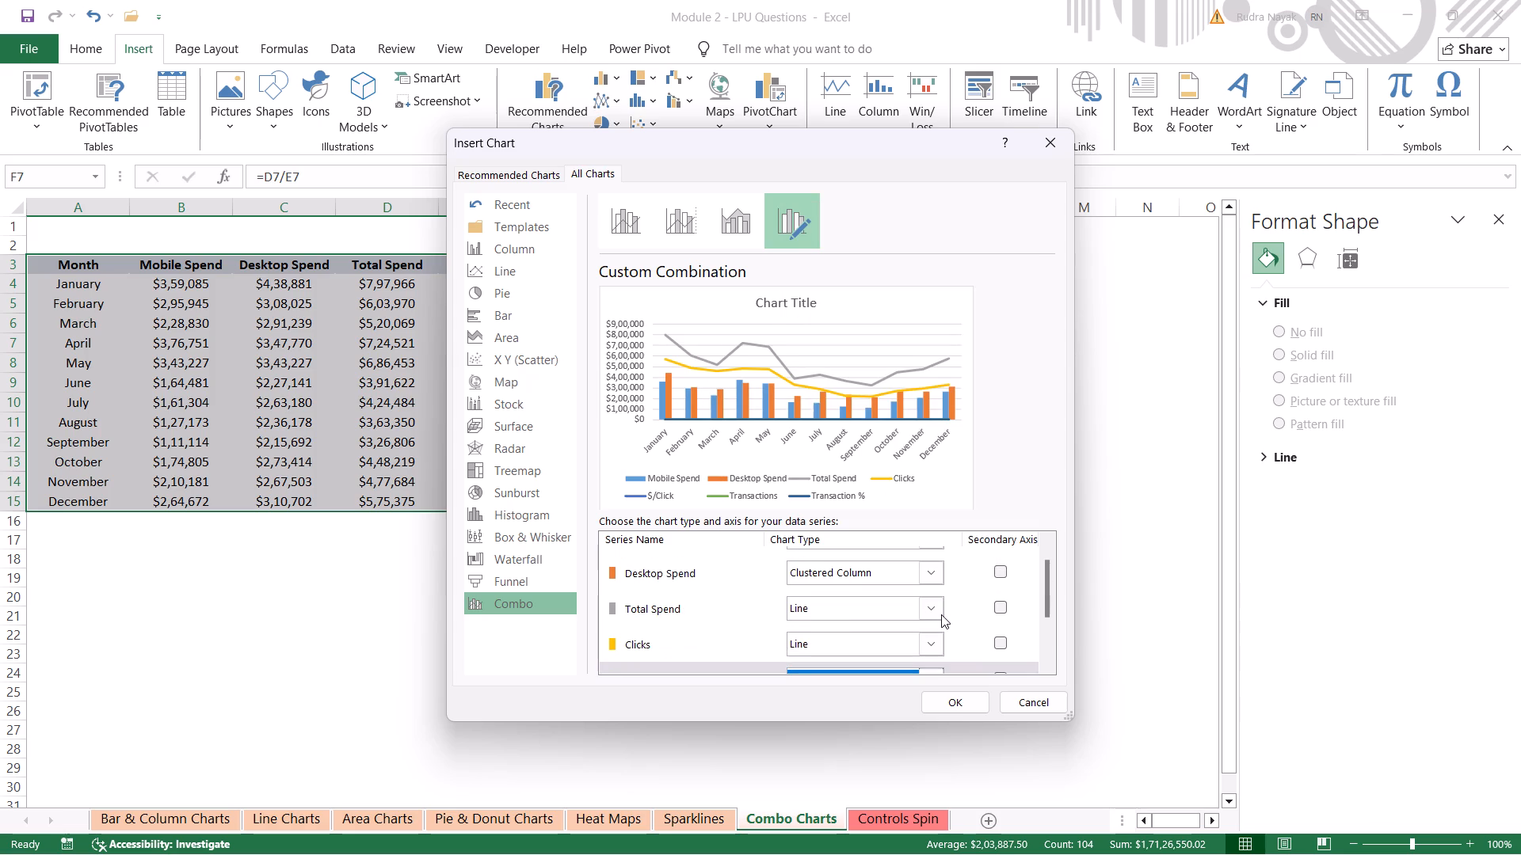
pyautogui.scroll(-1, 941, 614)
pyautogui.click(959, 698)
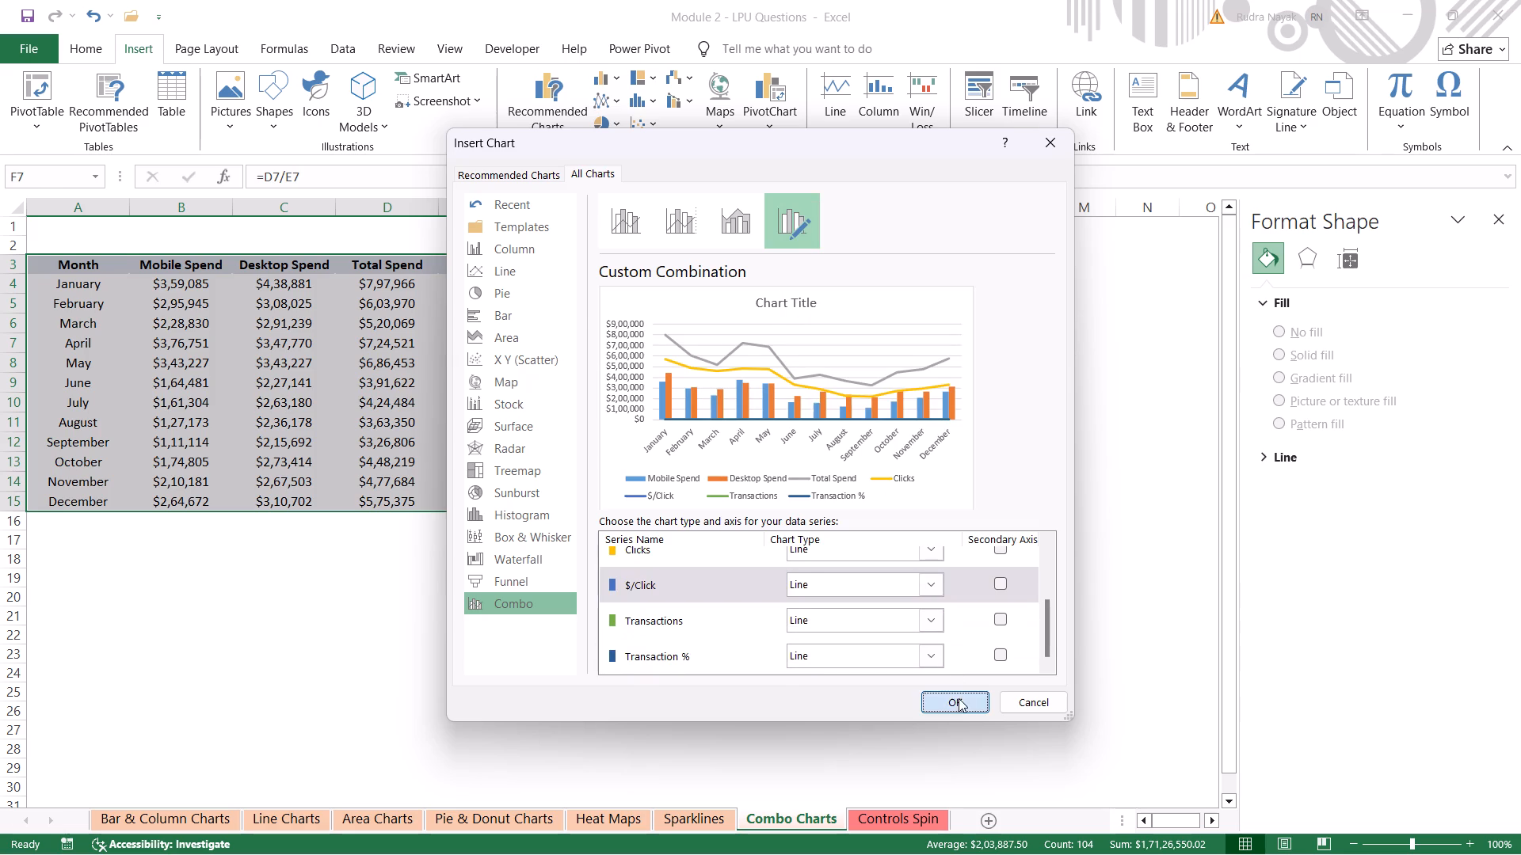
pyautogui.moveTo(809, 394); pyautogui.dragTo(811, 550)
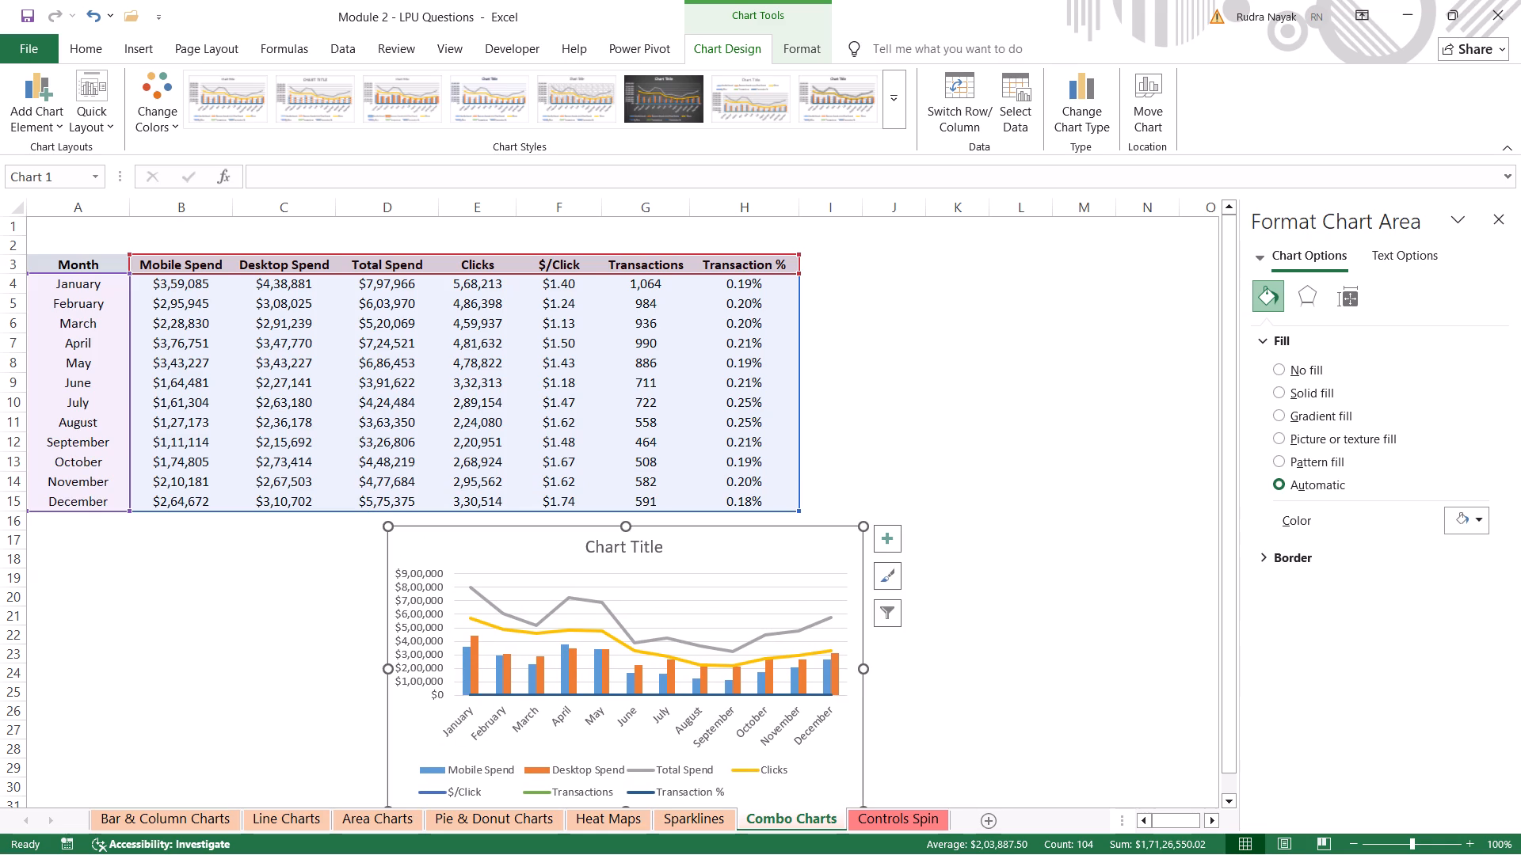
pyautogui.click(1050, 553)
pyautogui.scroll(-1, 1050, 553)
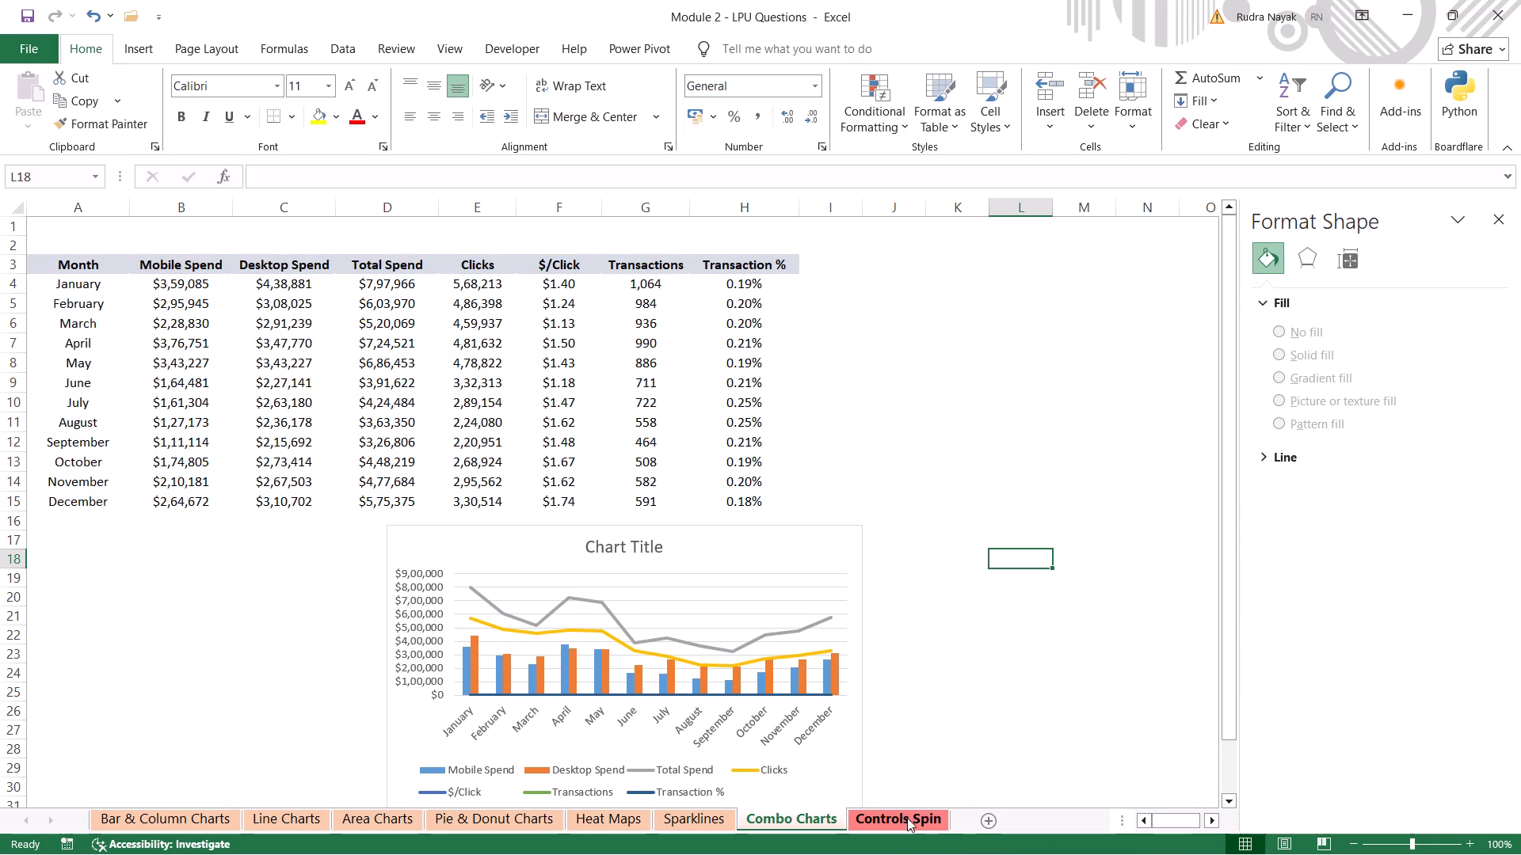
# On the Controls Spin sheet, move the course-wise revenue chart off its helper table to about row 15, across columns G to N.
pyautogui.click(907, 818)
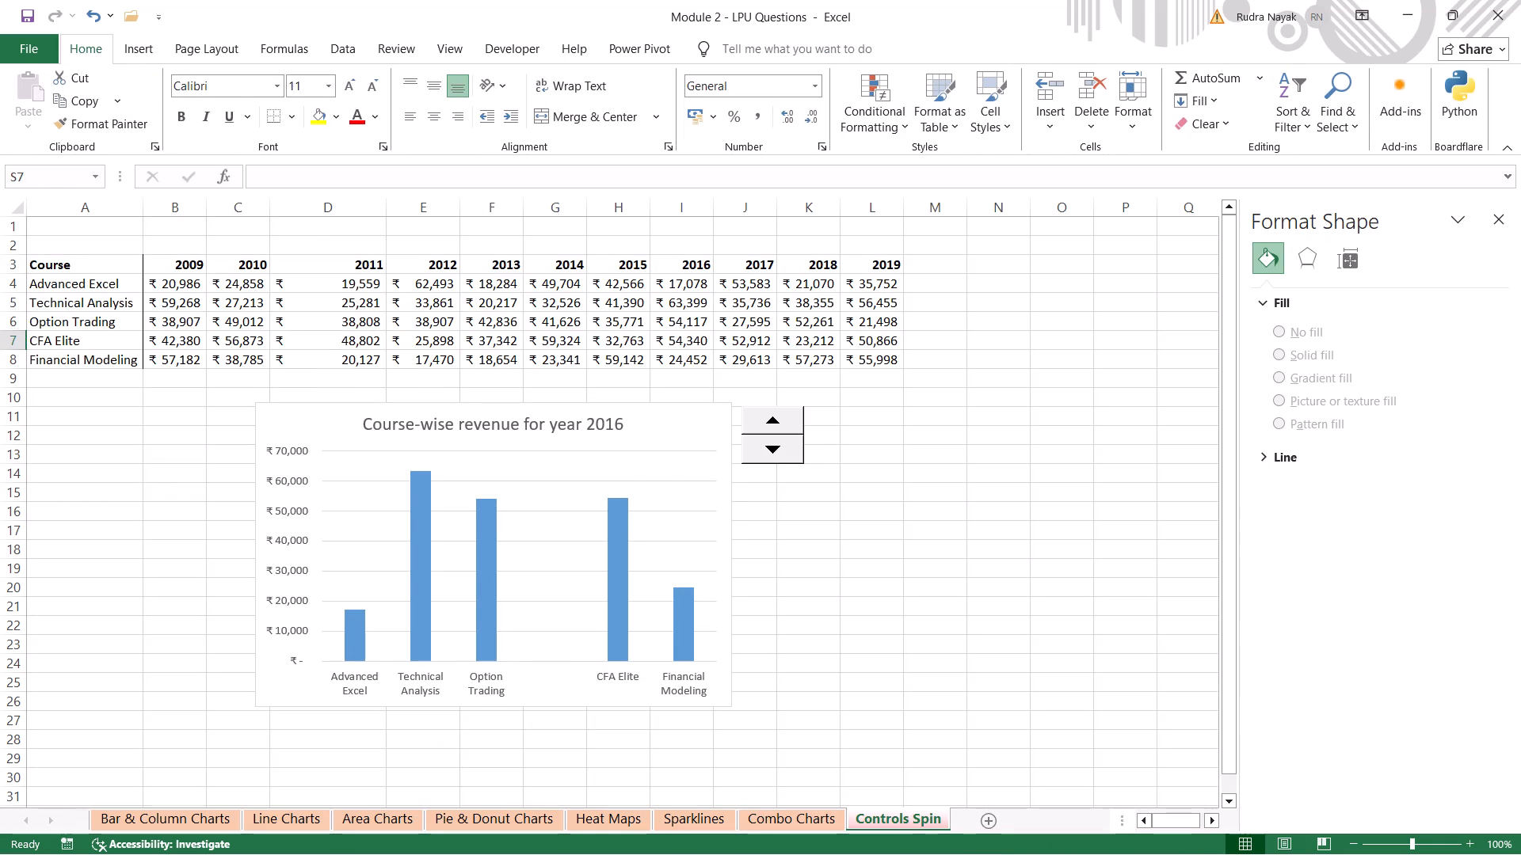
pyautogui.moveTo(642, 417); pyautogui.dragTo(715, 446)
pyautogui.moveTo(750, 462); pyautogui.dragTo(828, 447)
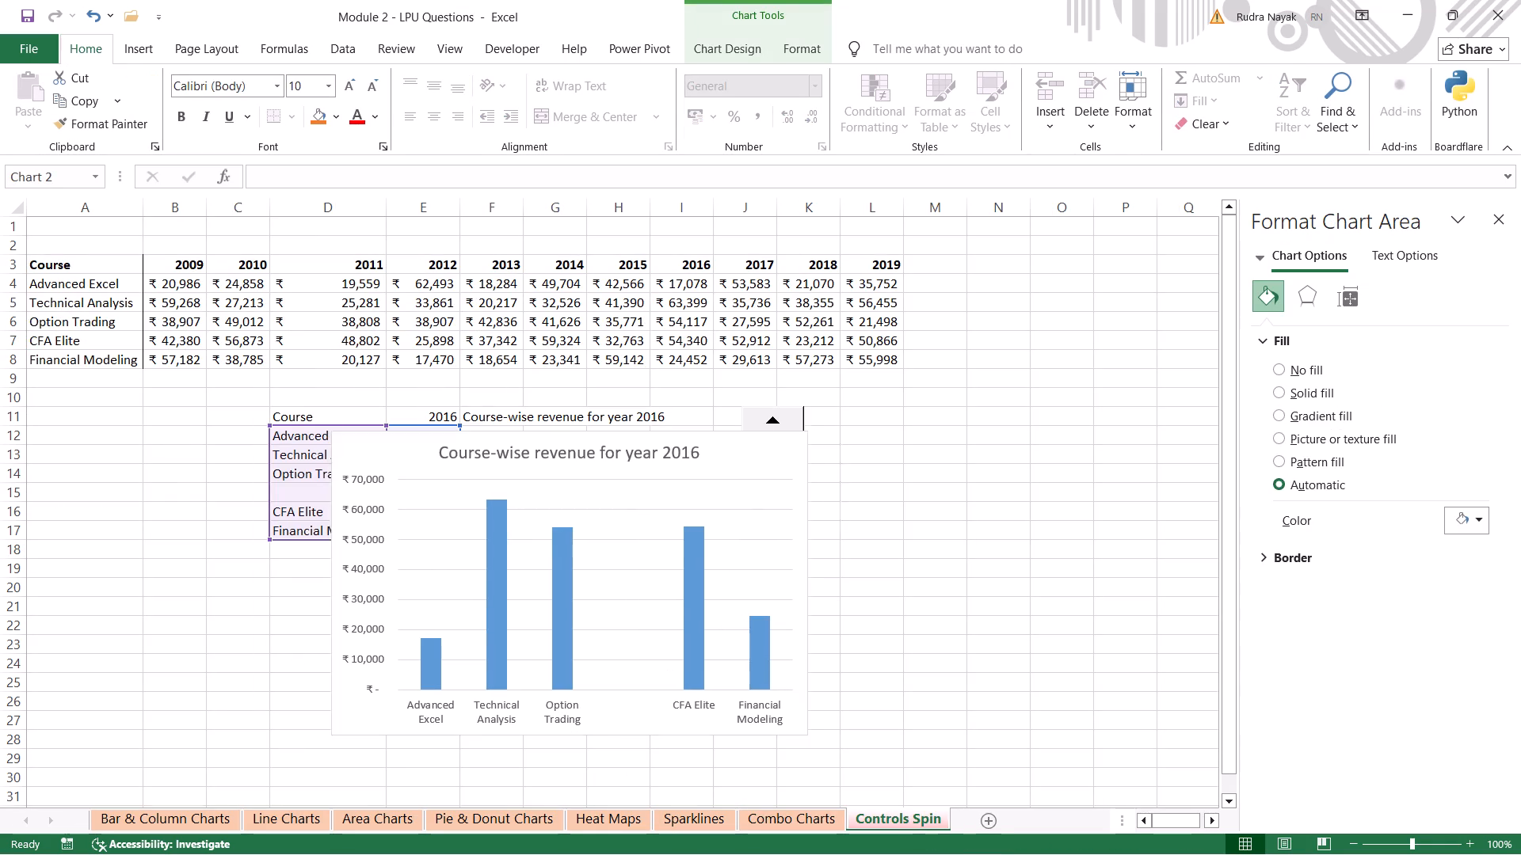
pyautogui.moveTo(828, 447); pyautogui.dragTo(977, 511)
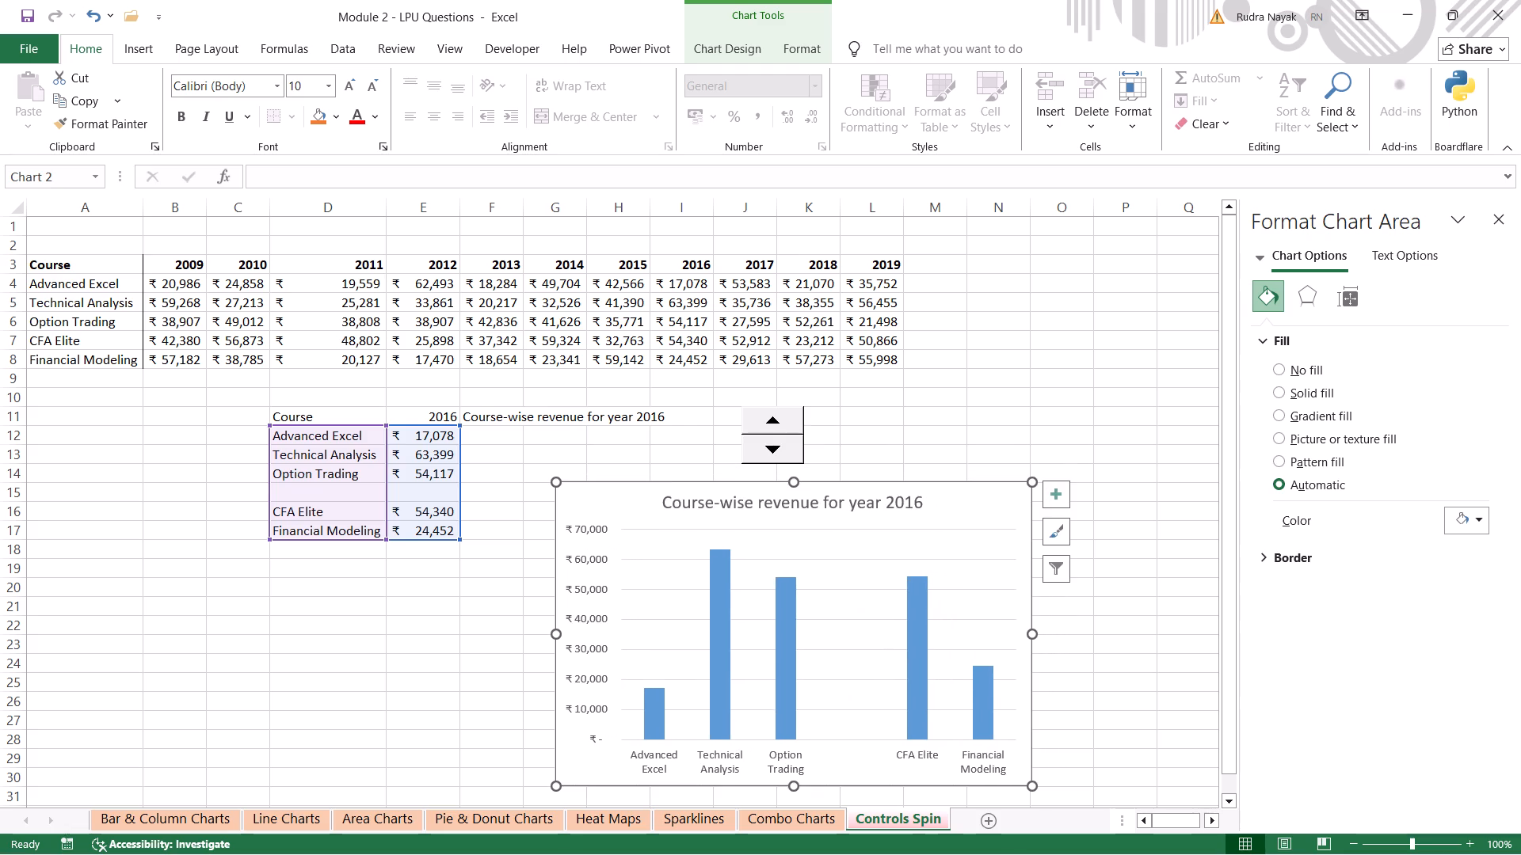
# Test the spin button above the chart by stepping the year up to 2017 and back to 2016.
pyautogui.click(769, 417)
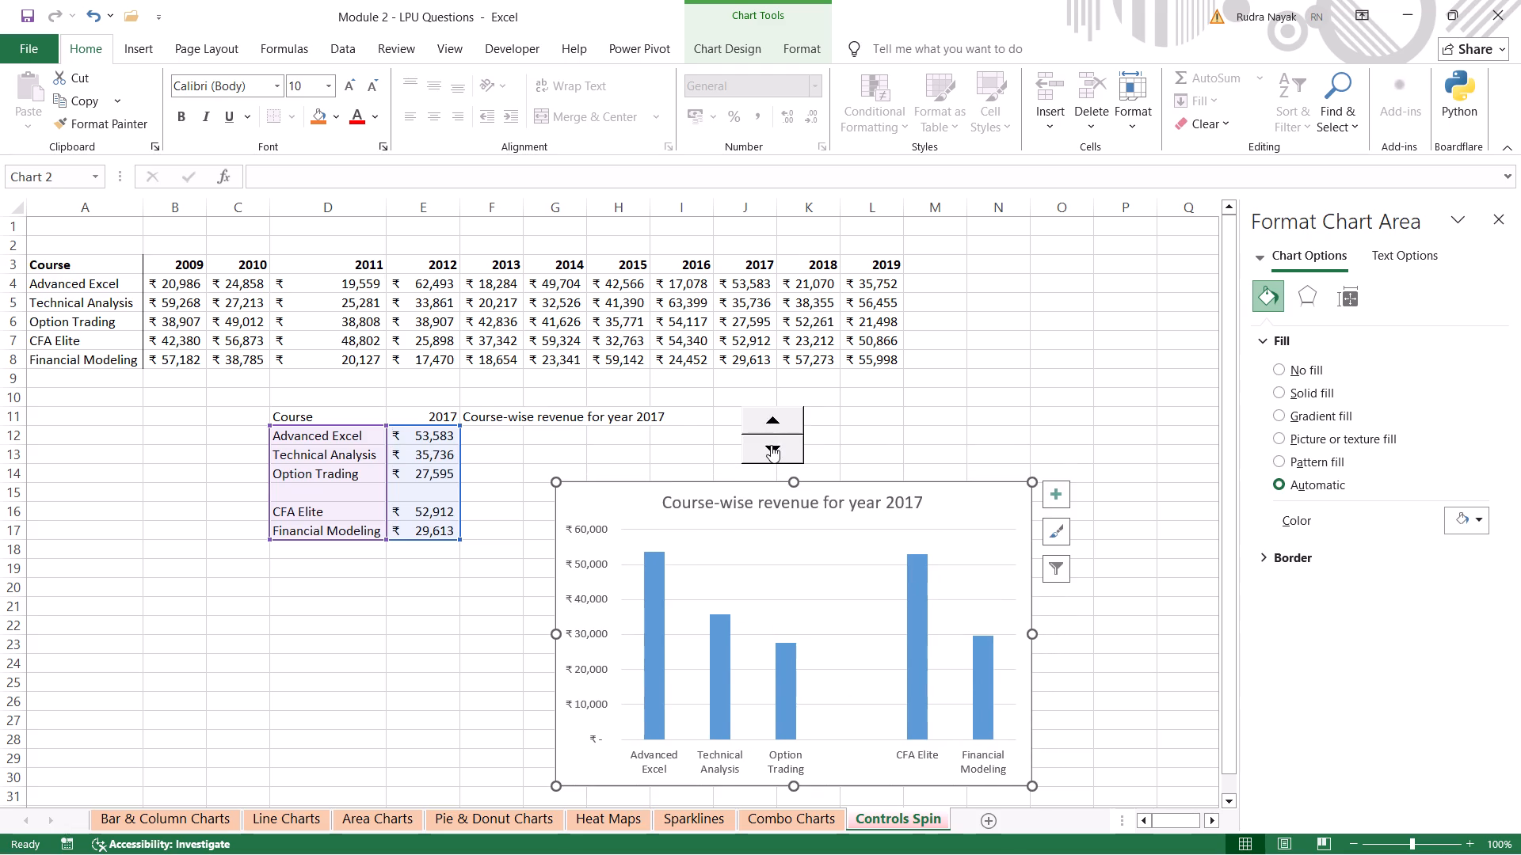
pyautogui.click(771, 445)
pyautogui.scroll(-1, 997, 395)
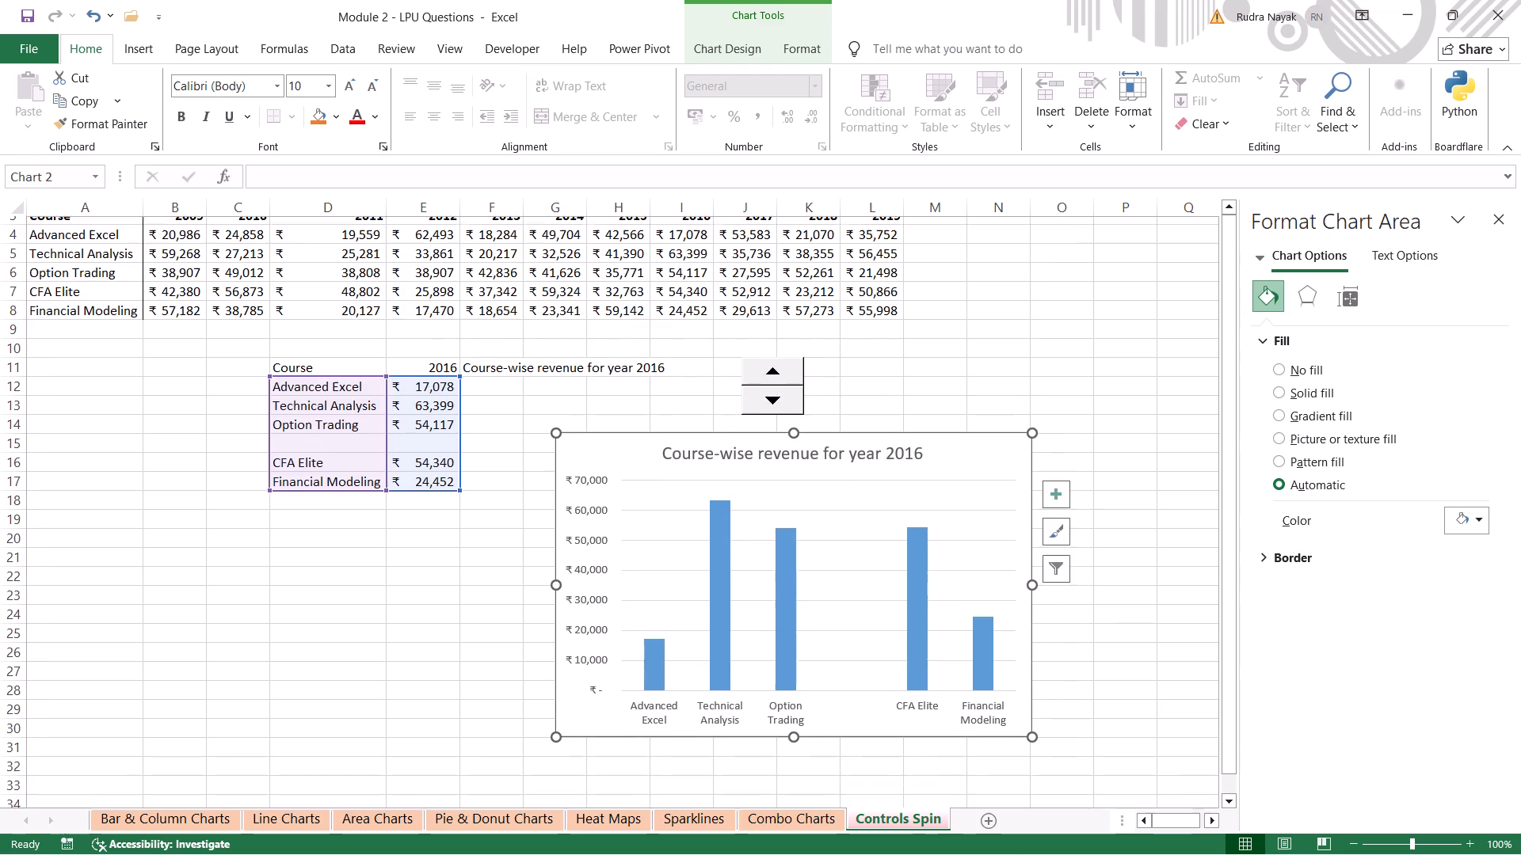
pyautogui.scroll(-1, 997, 395)
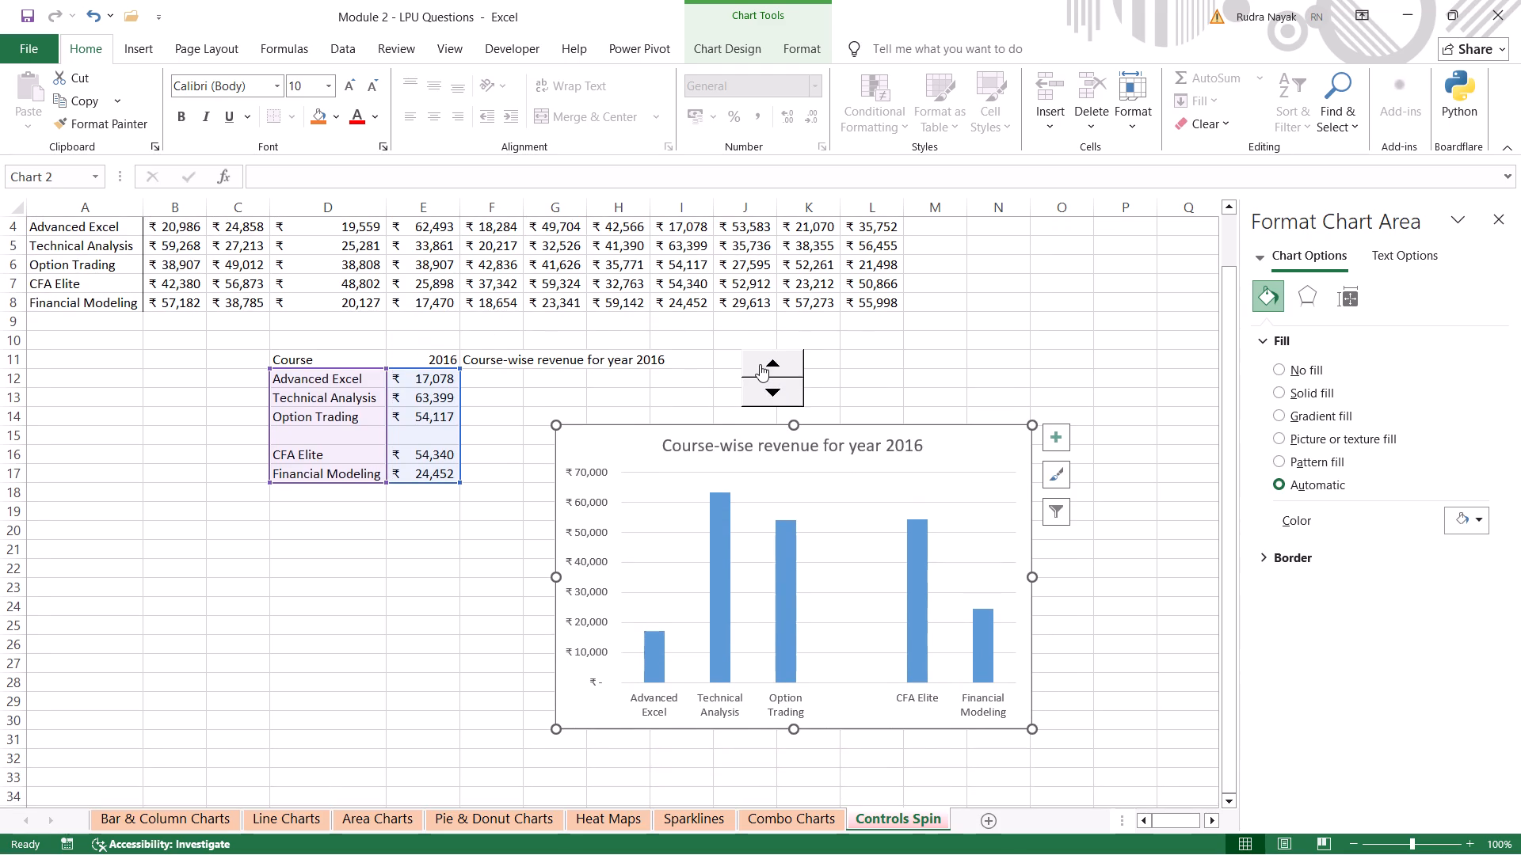